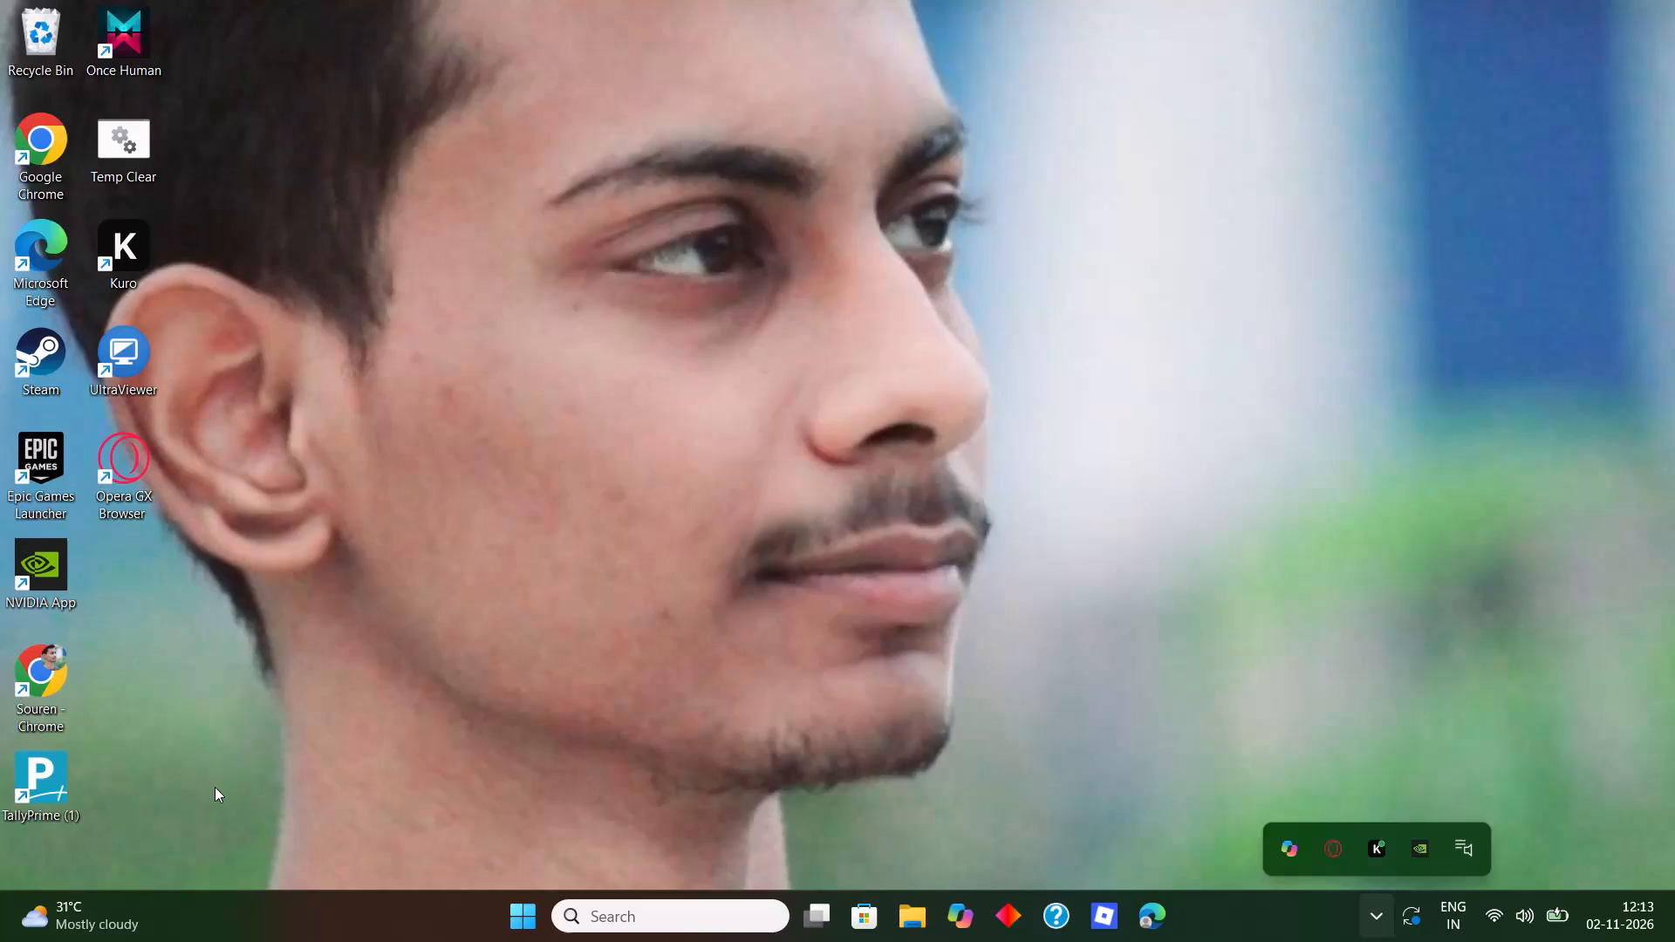
Launch TallyPrime from the desktop and continue in educational mode to the Gateway of Tally.
click(215, 787)
click(35, 771)
key(Return)
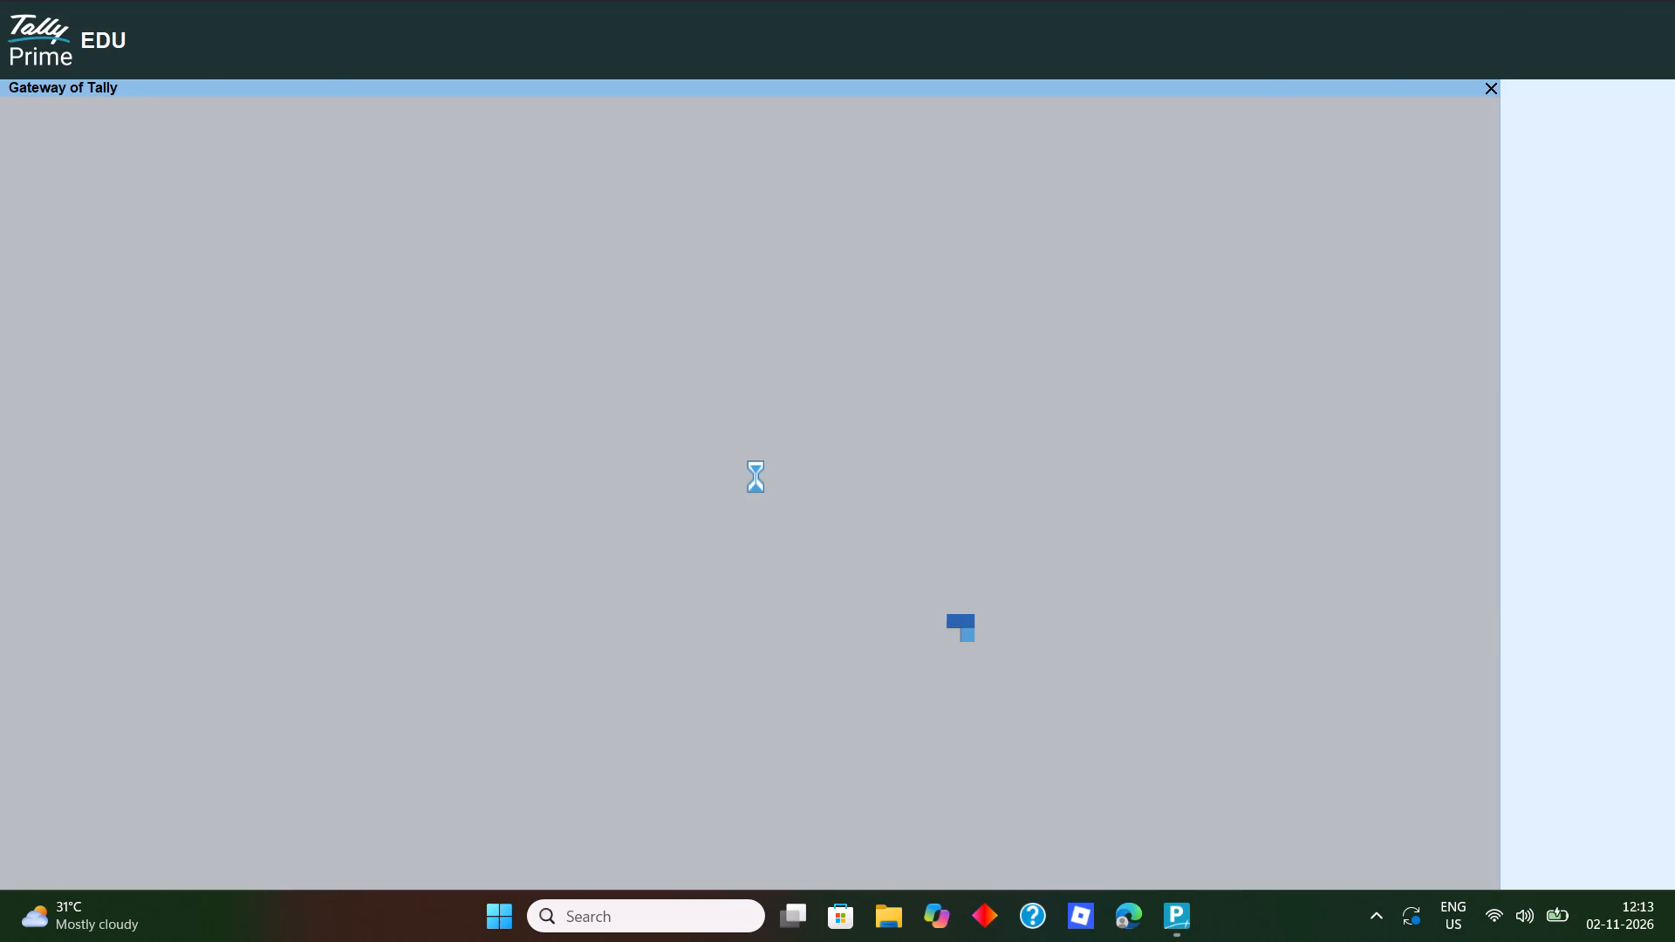
key(t)
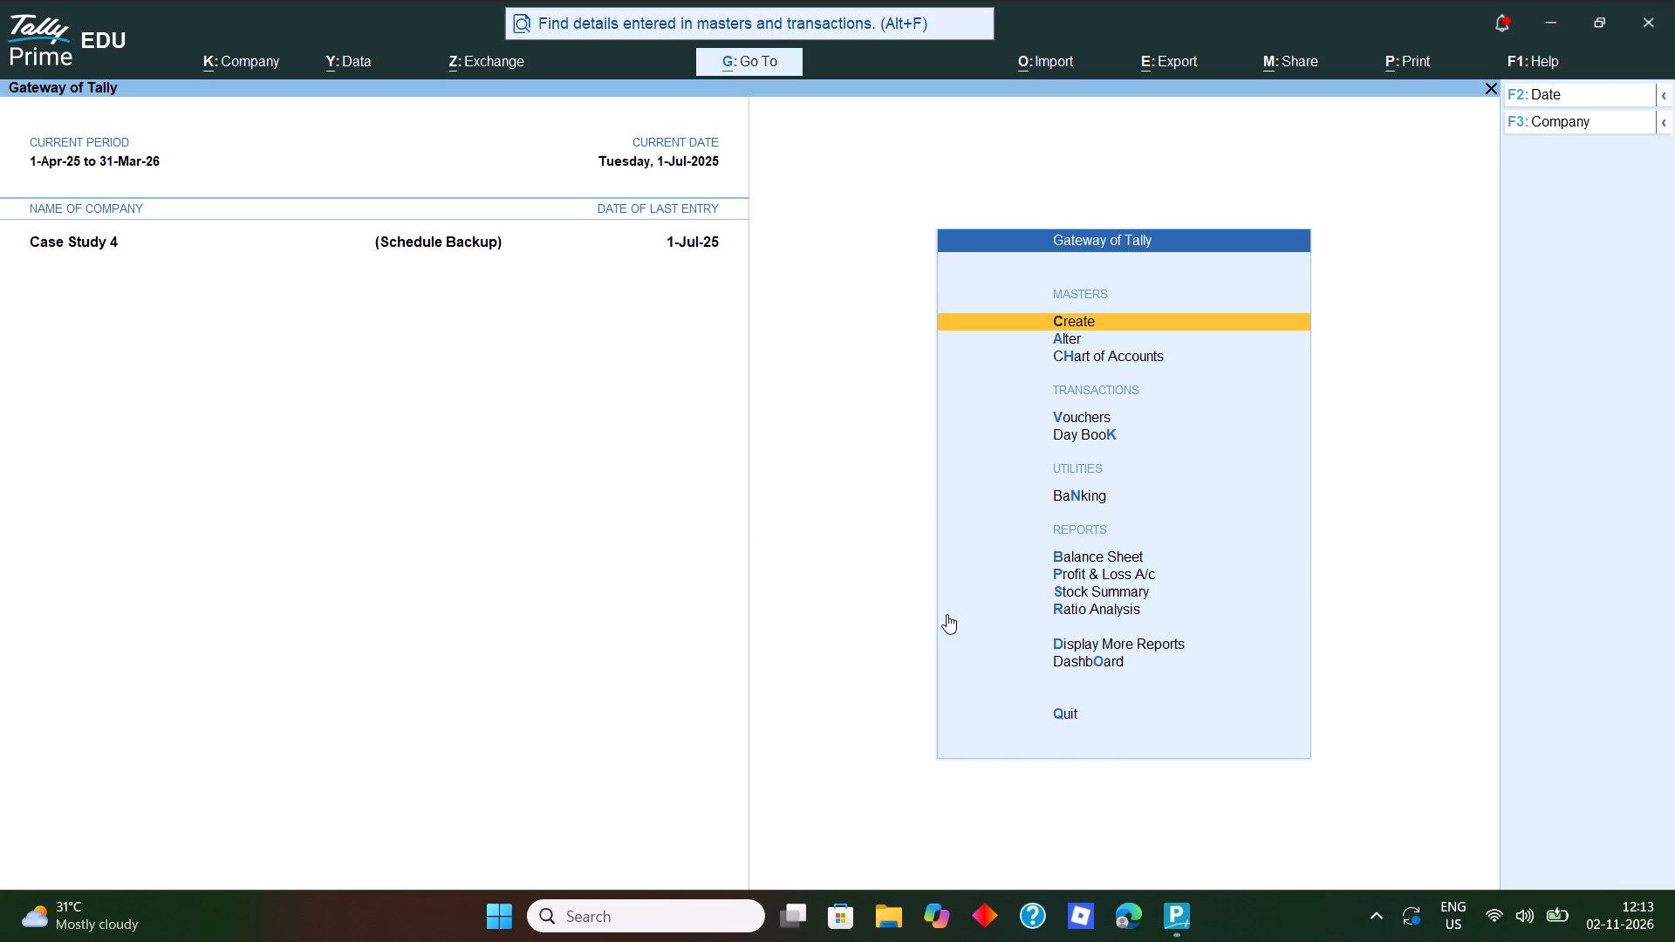
Set the voucher entry date to 1-8-25 in accounting voucher creation, then return to the Gateway of Tally.
key(v)
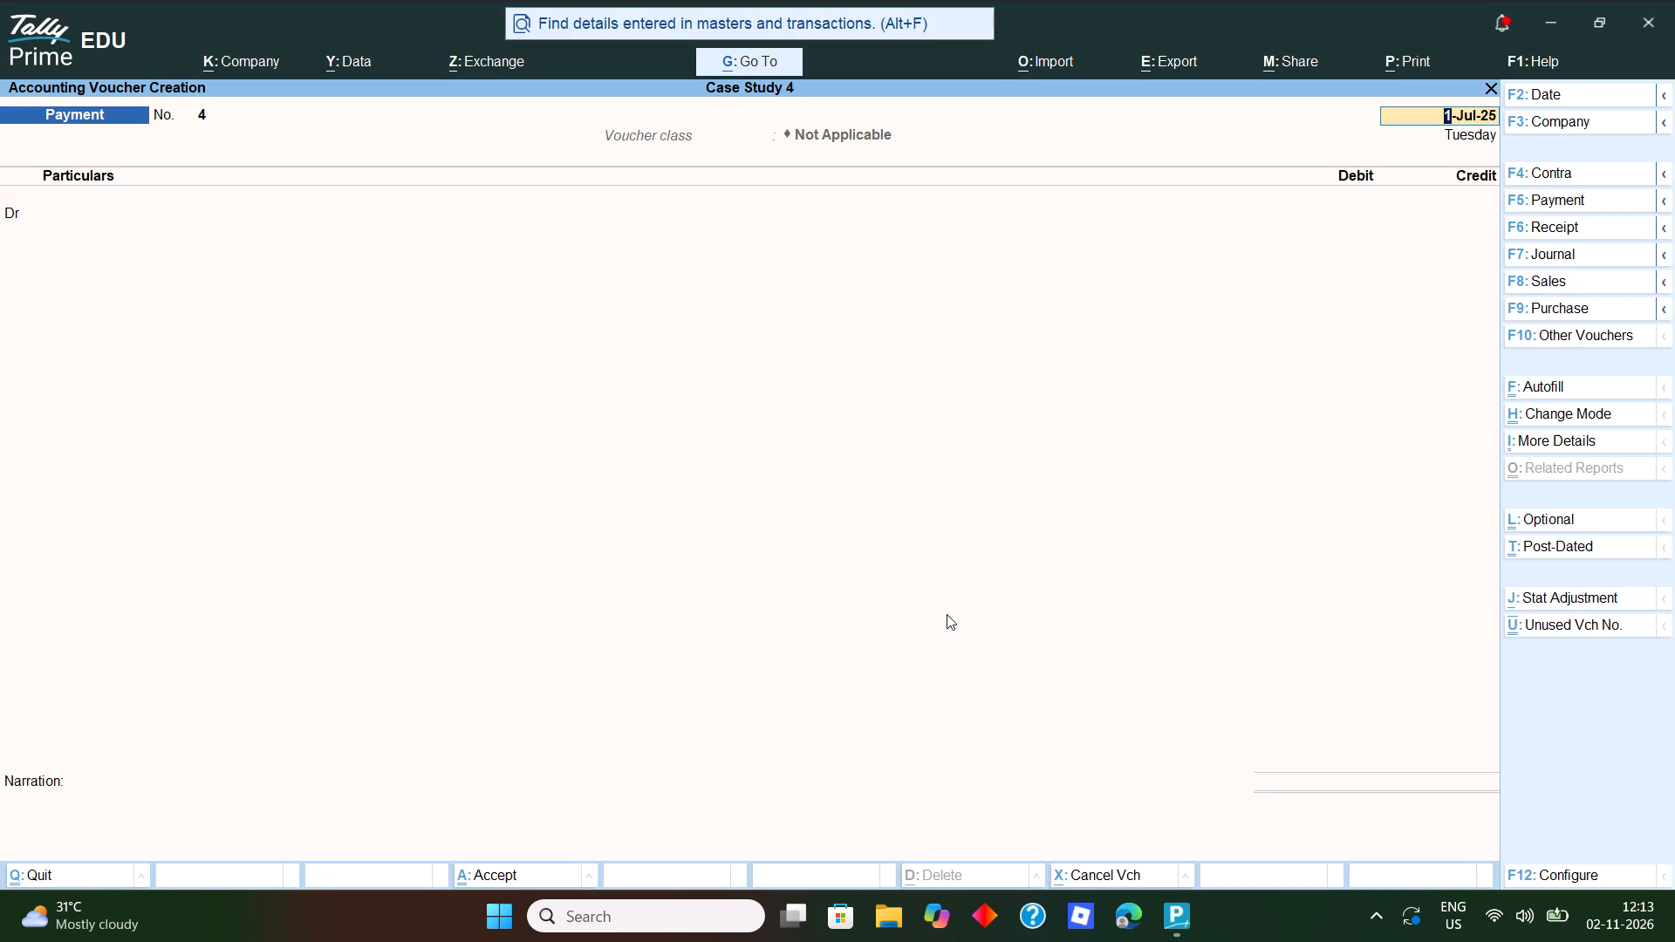
key(F2)
text(1-8-25)
key(Return)
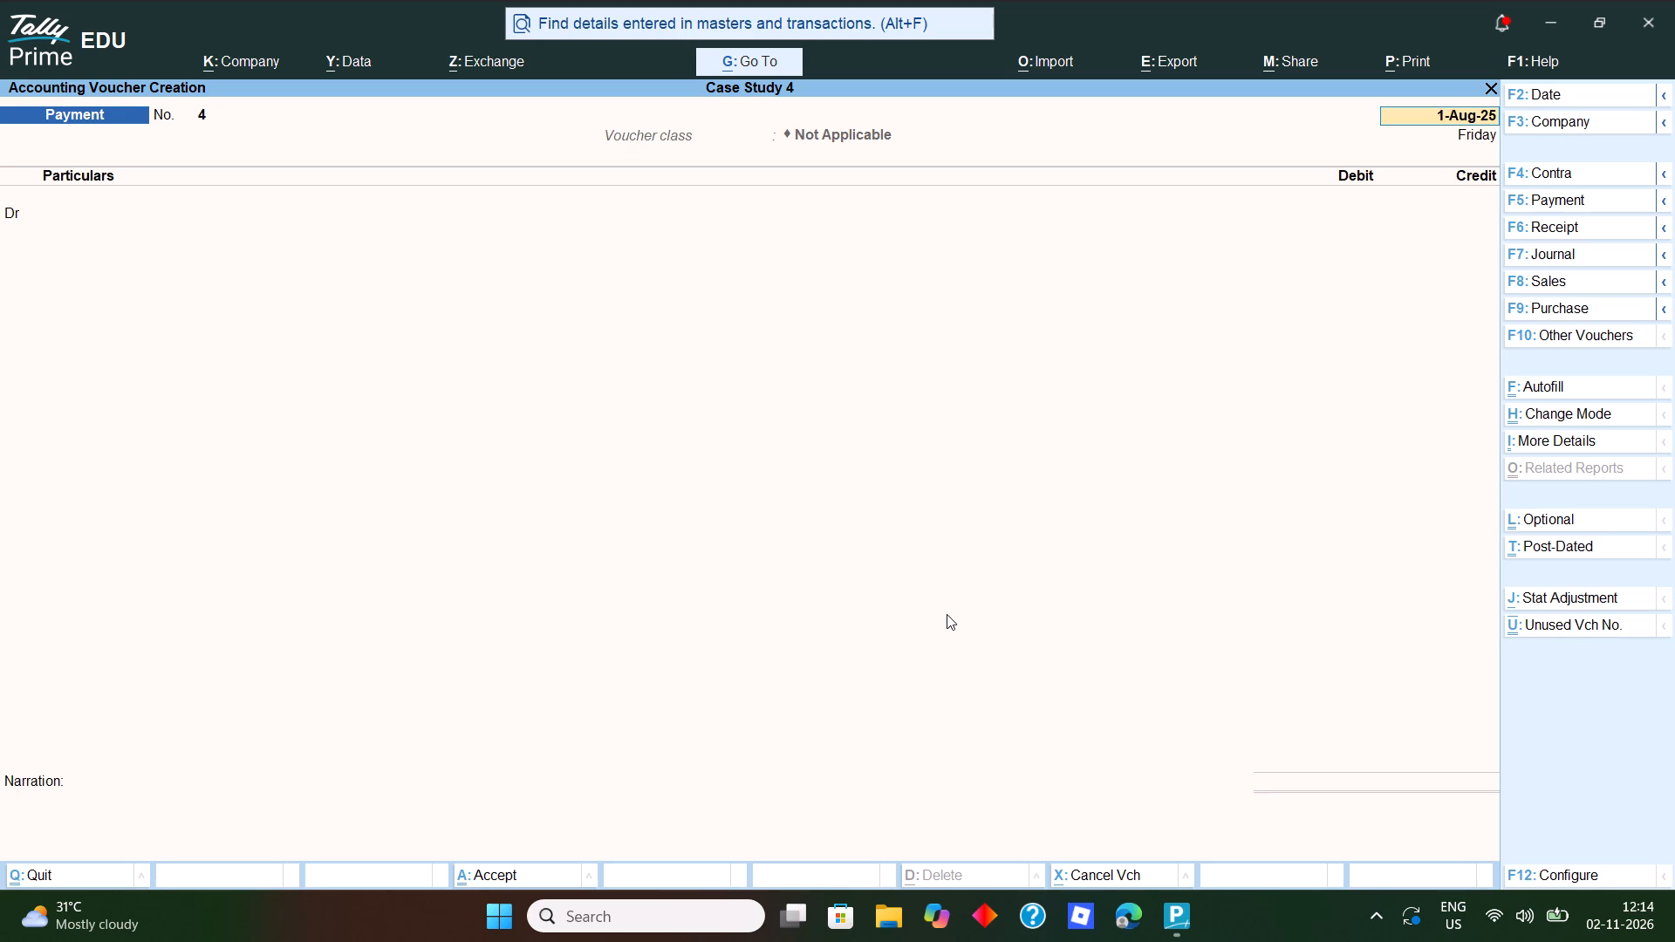
key(Escape)
key(Escape)
key(Escape)
Open accounting voucher creation again from the Gateway of Tally.
key(v)
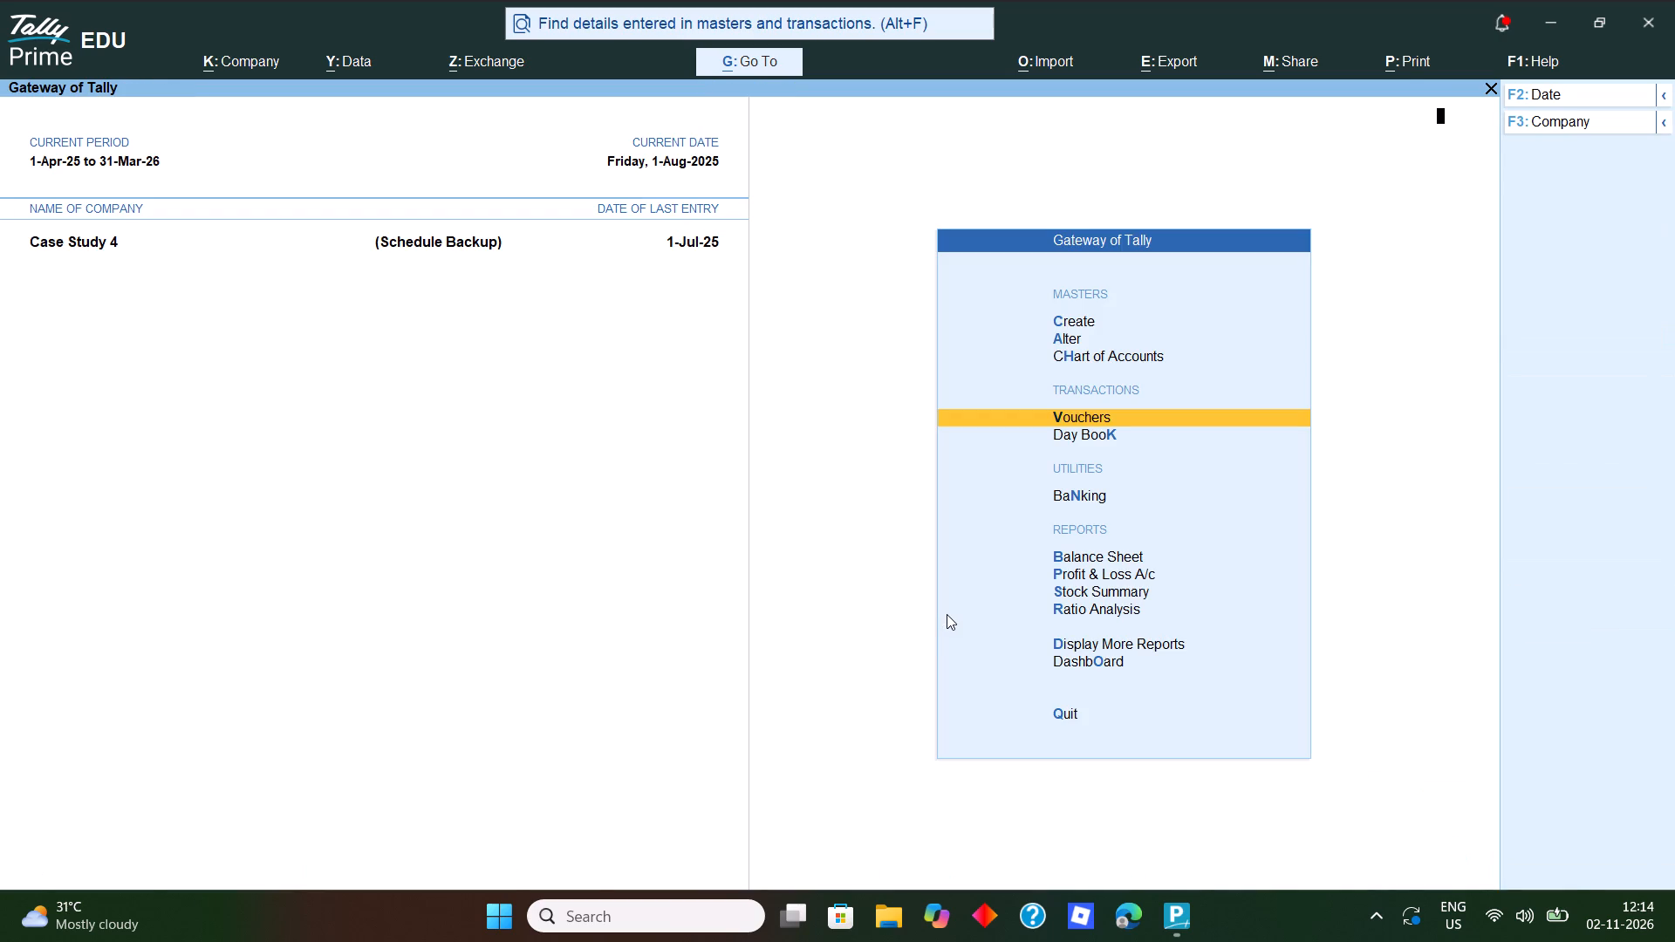
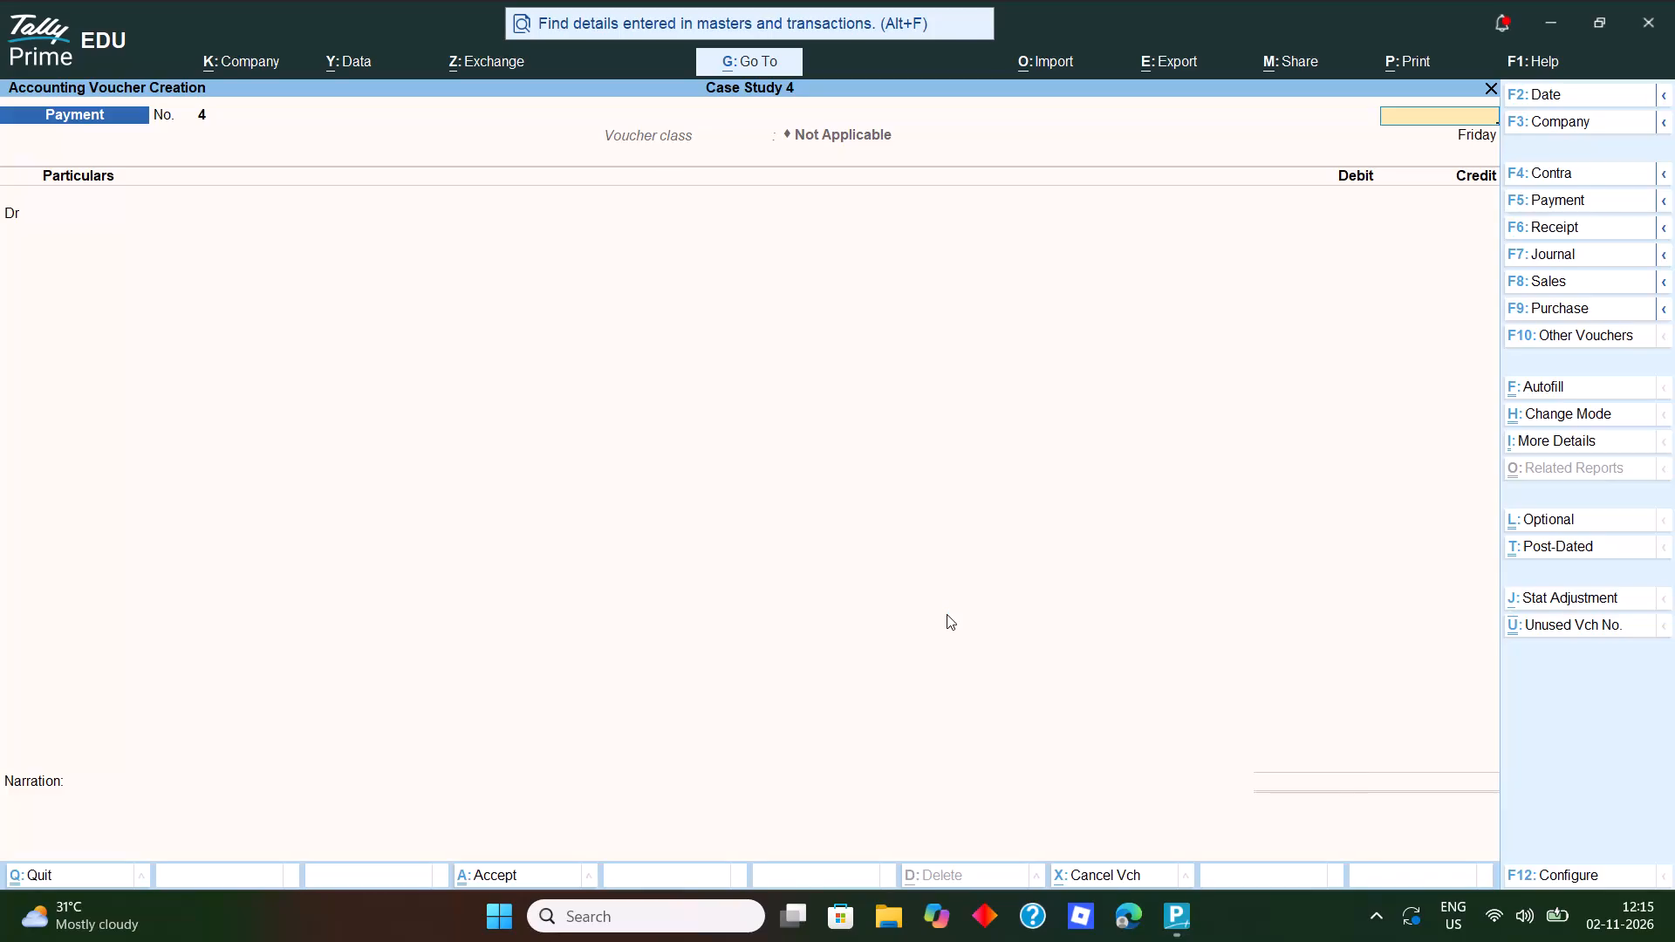
Leave the voucher and expand the list of masters to create so that it includes the additional and inactive masters.
key(Escape)
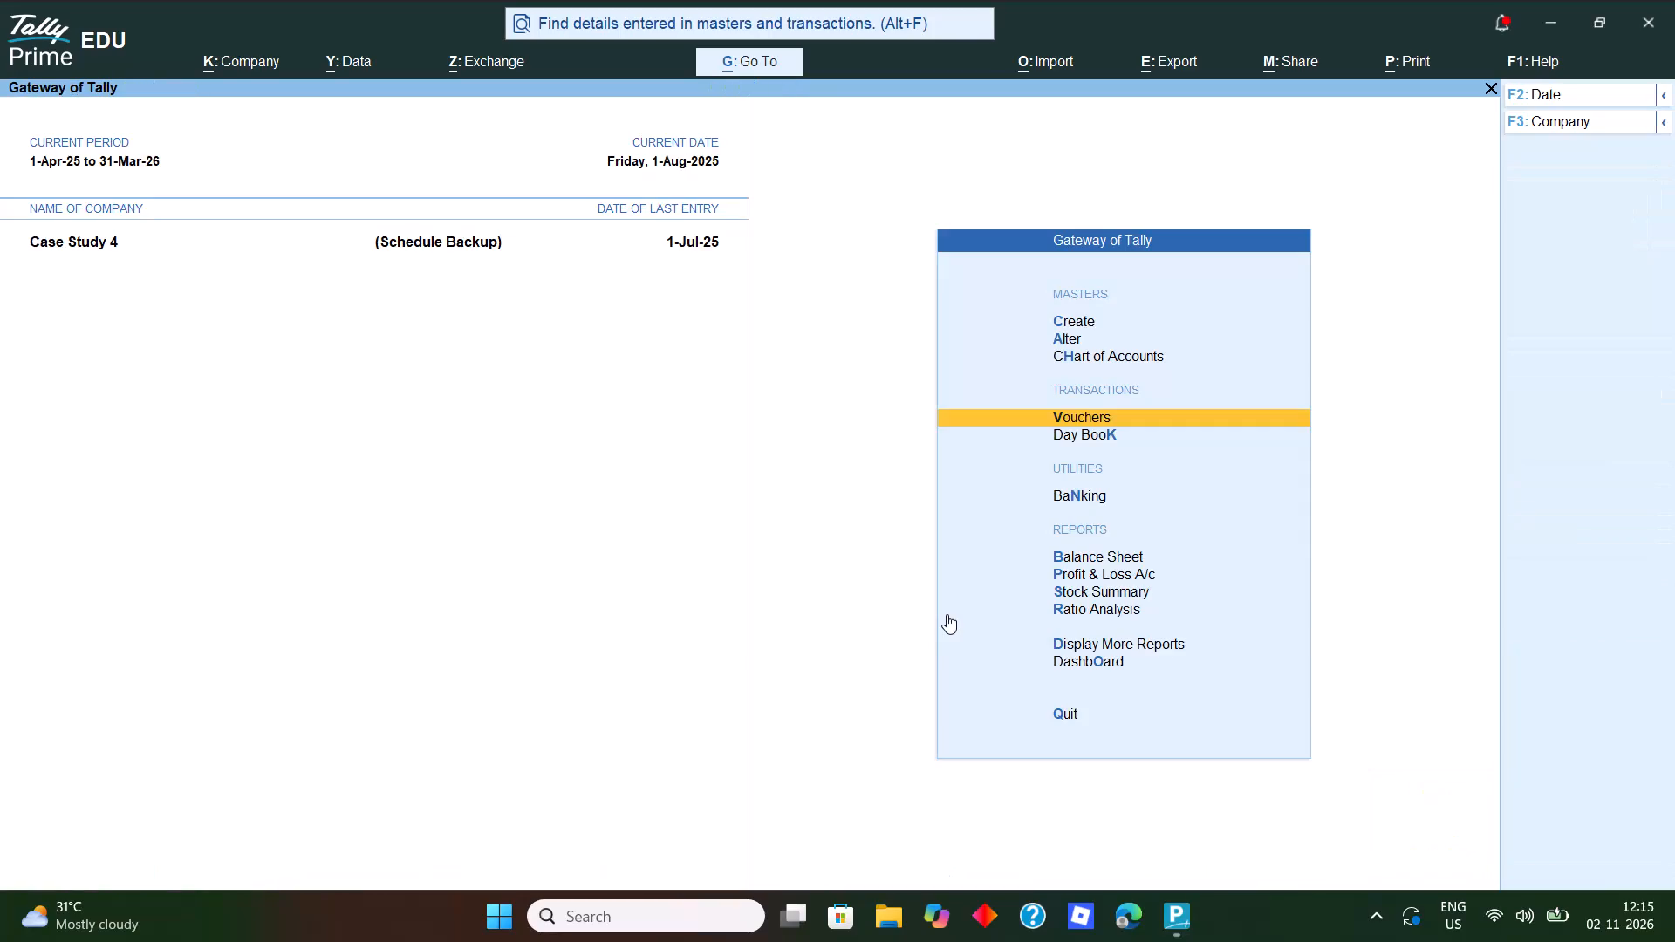
key(c)
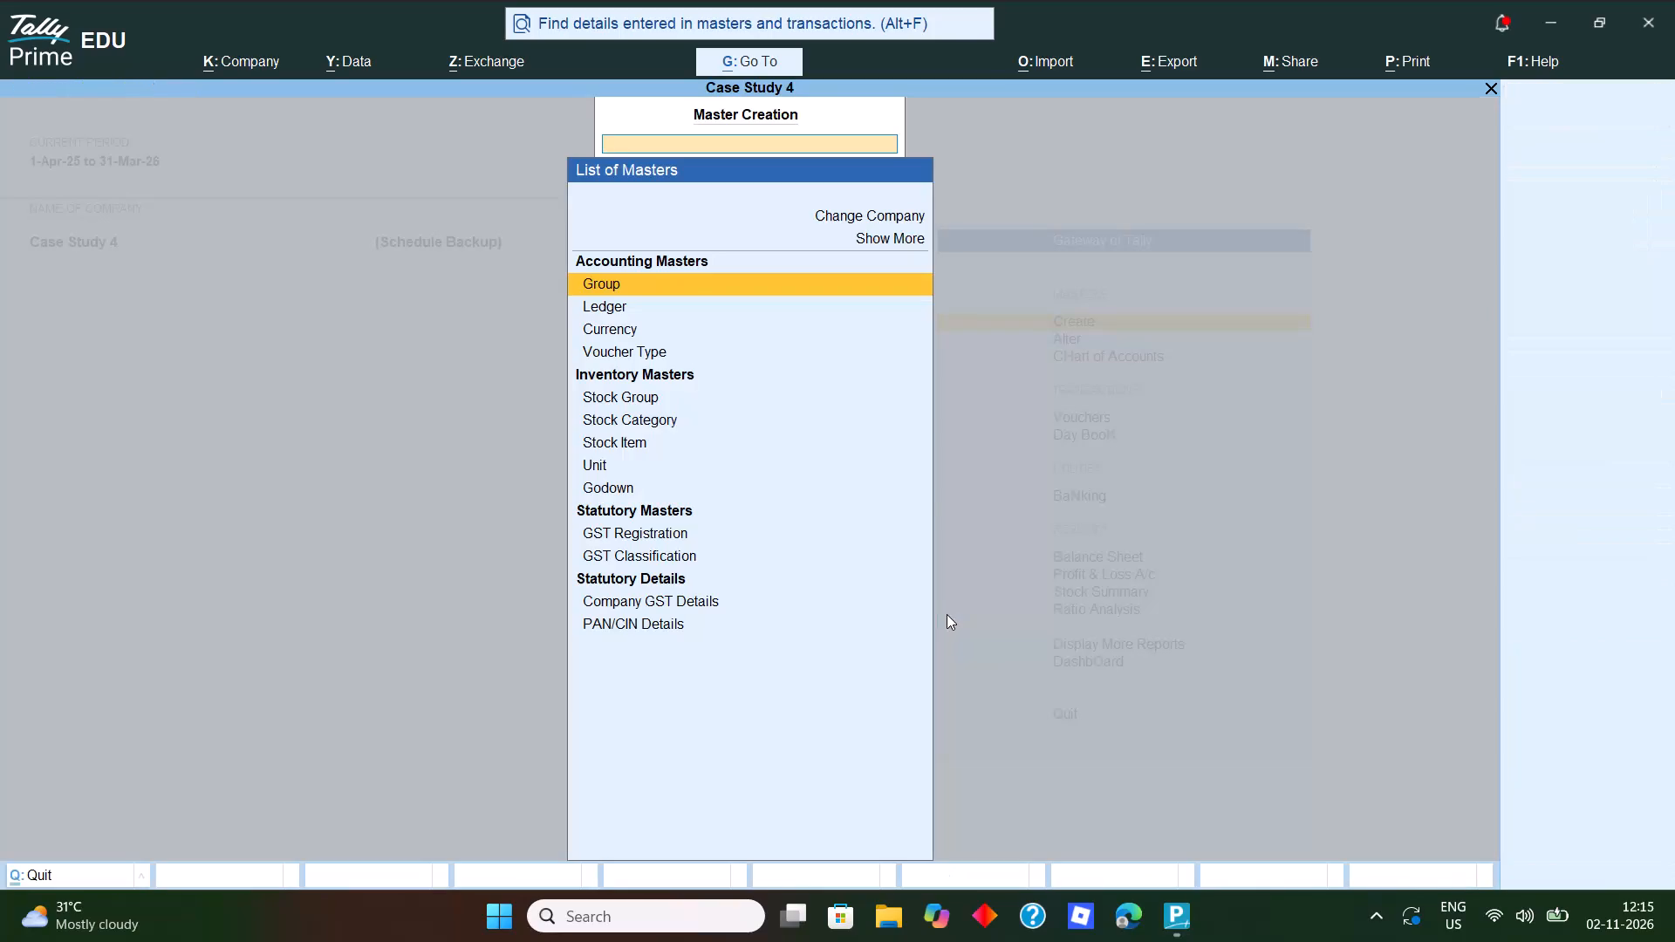
key(Up)
key(Up)
key(Return)
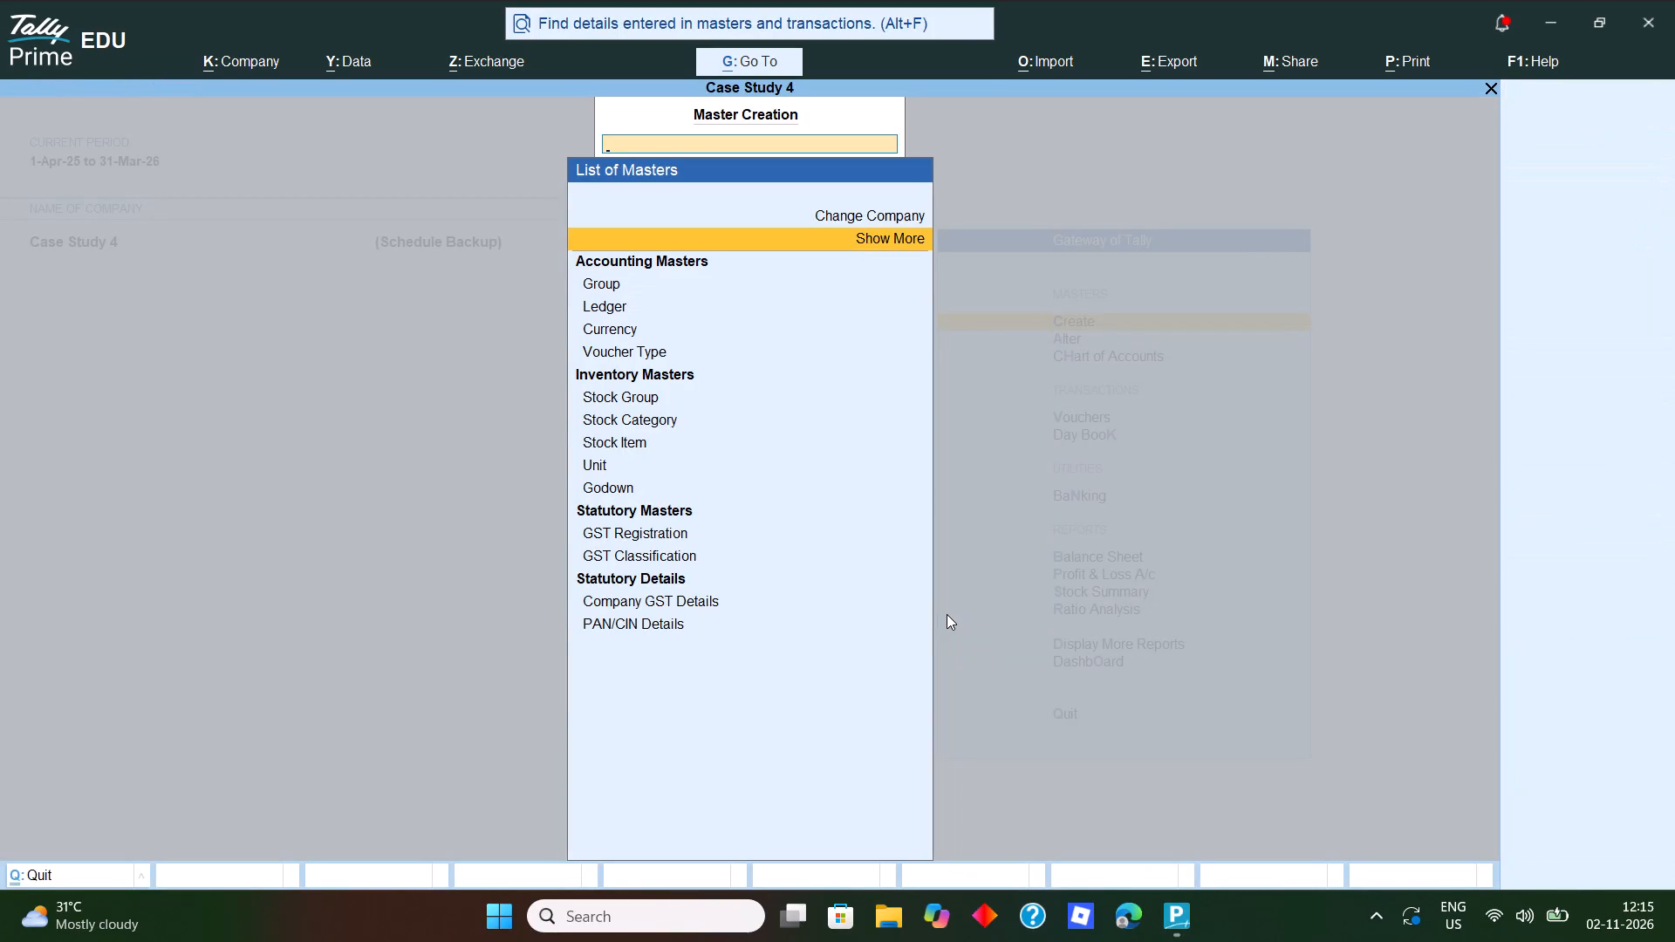
key(Down)
key(Down)
key(Down)
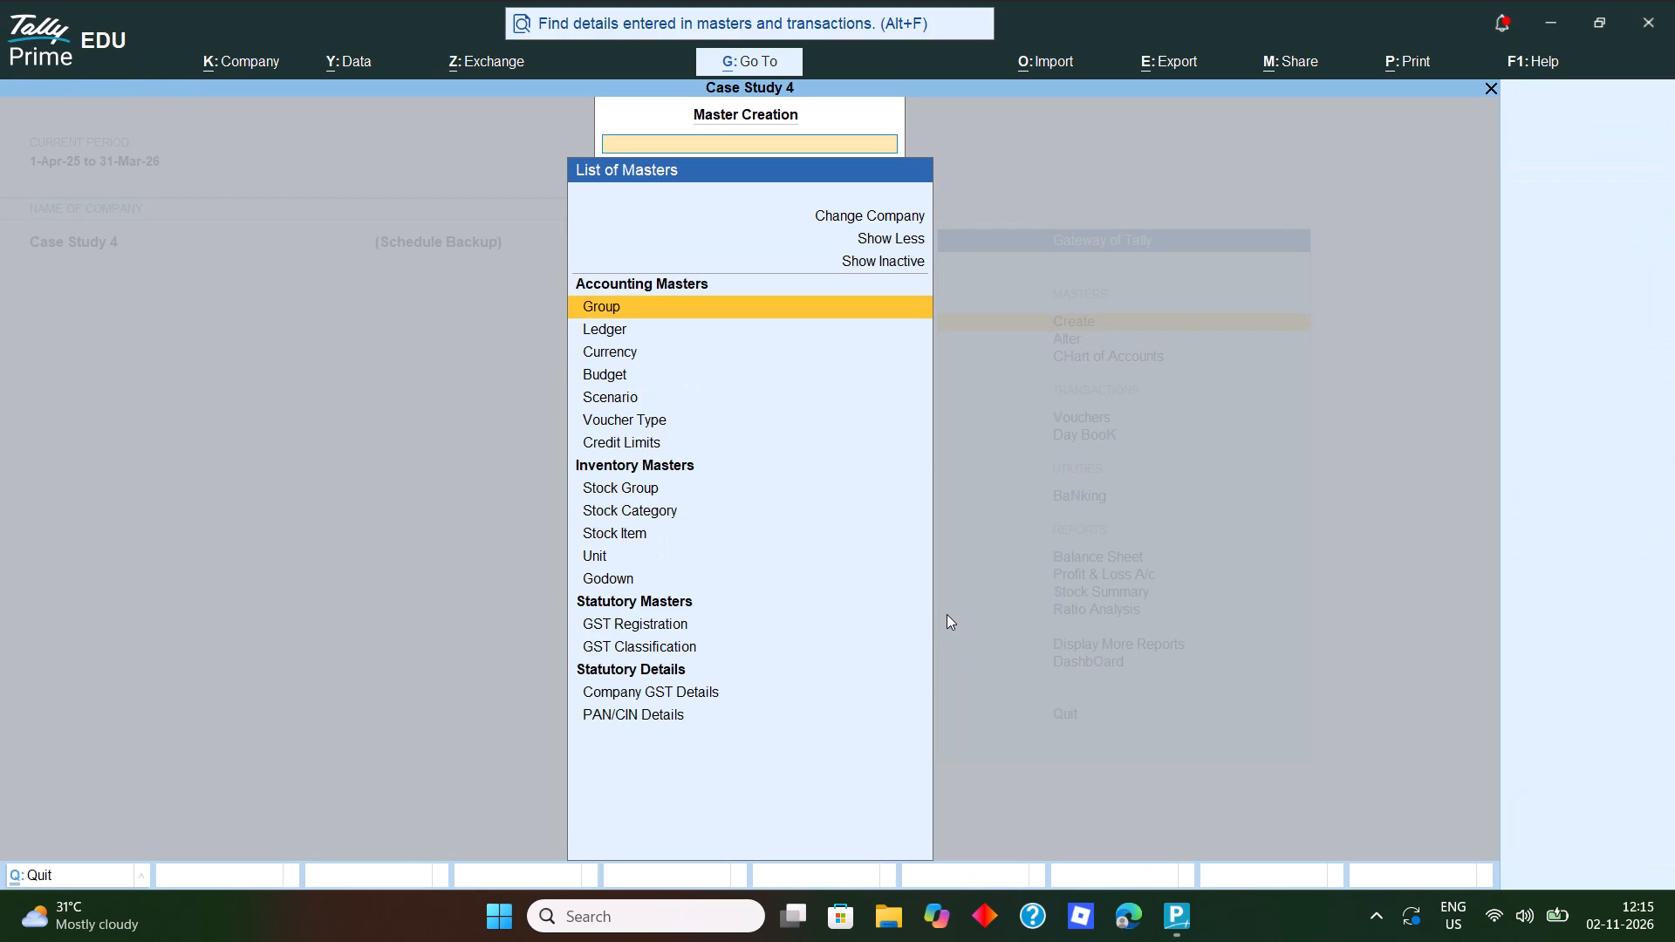
key(Down)
key(Up)
key(Up)
key(Up)
key(Return)
Create a new cost category named Rent with Allocate Revenue Items set to Yes and Allocate Non-revenue items set to No.
key(Down)
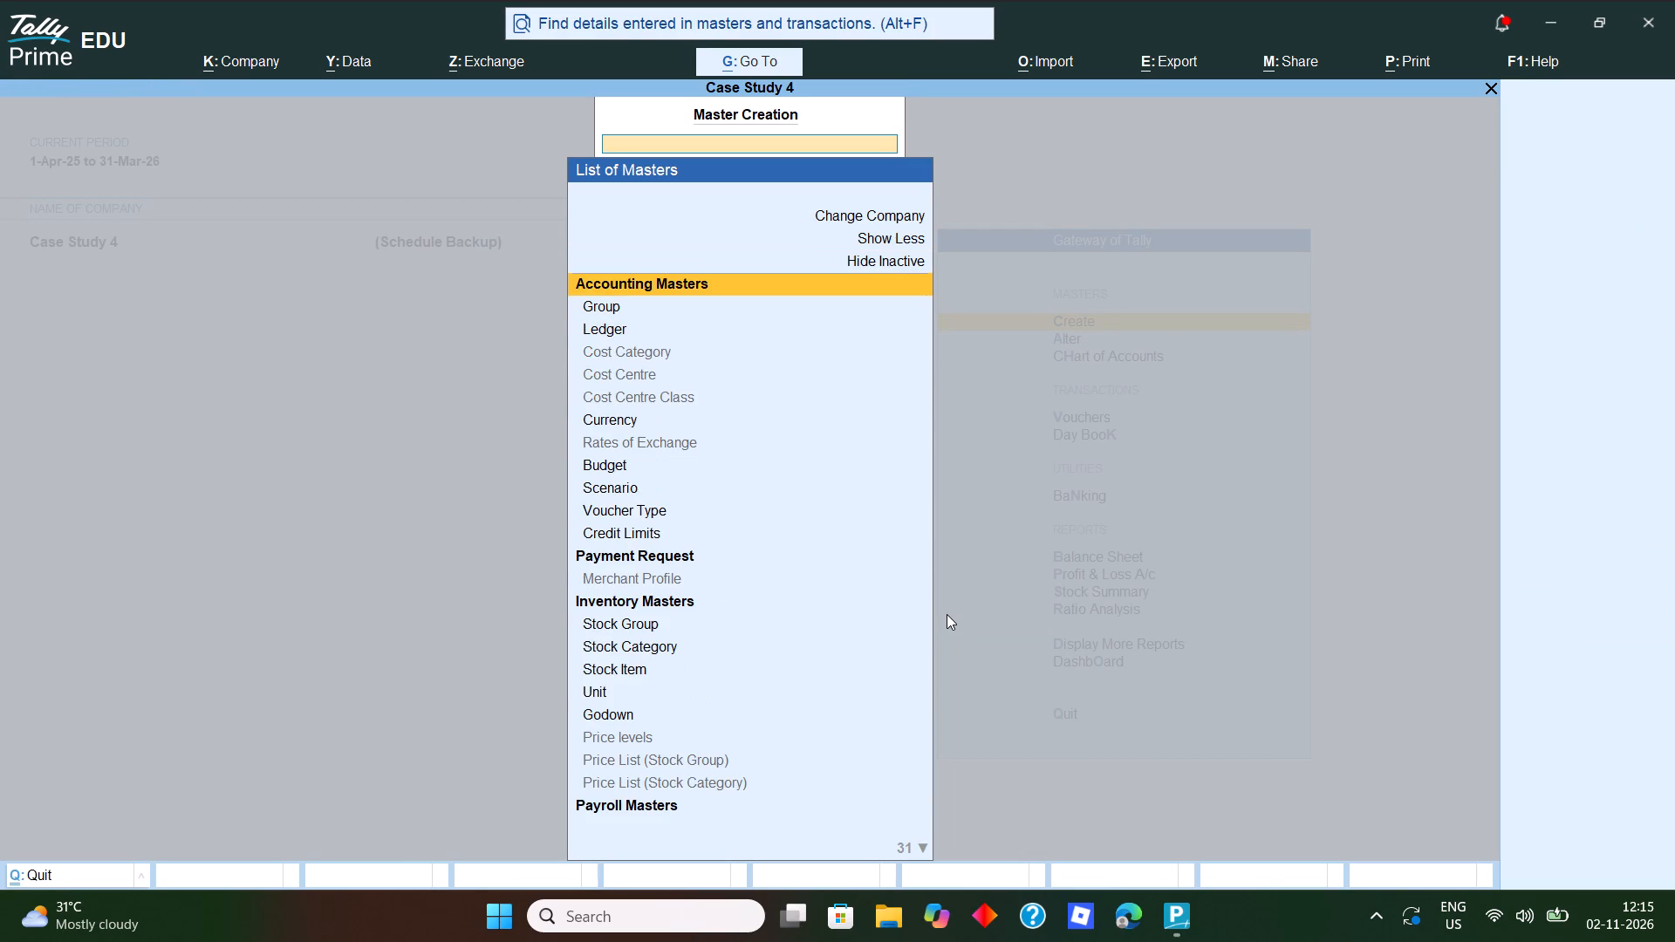
key(Down)
key(Down)
key(Down)
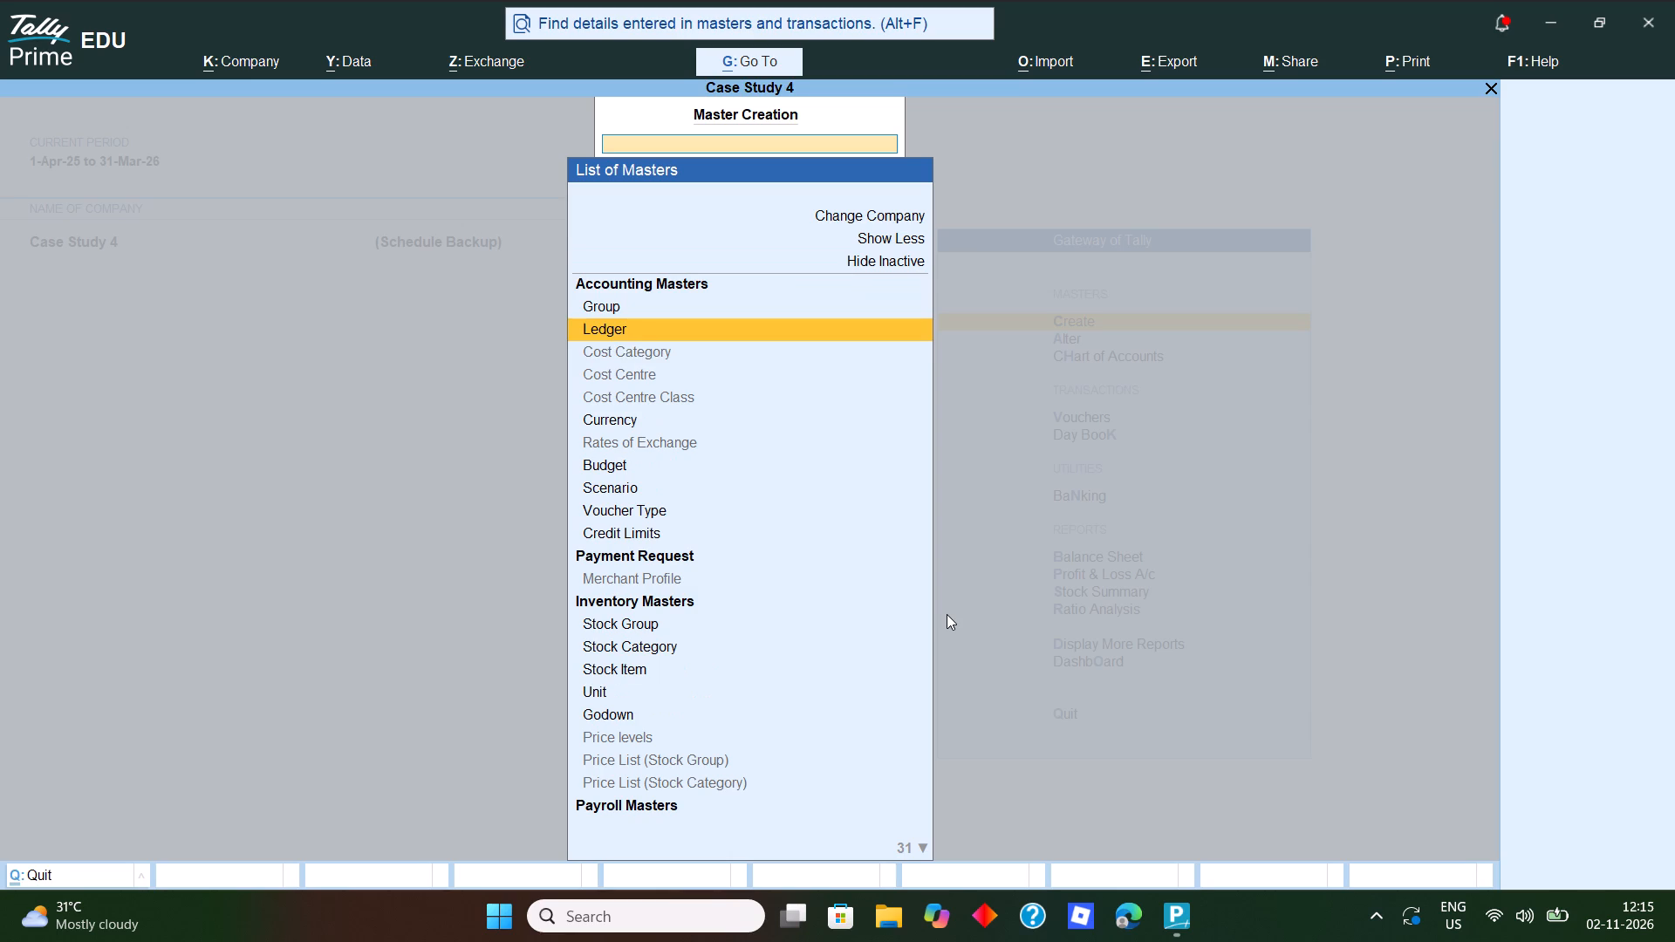
key(Return)
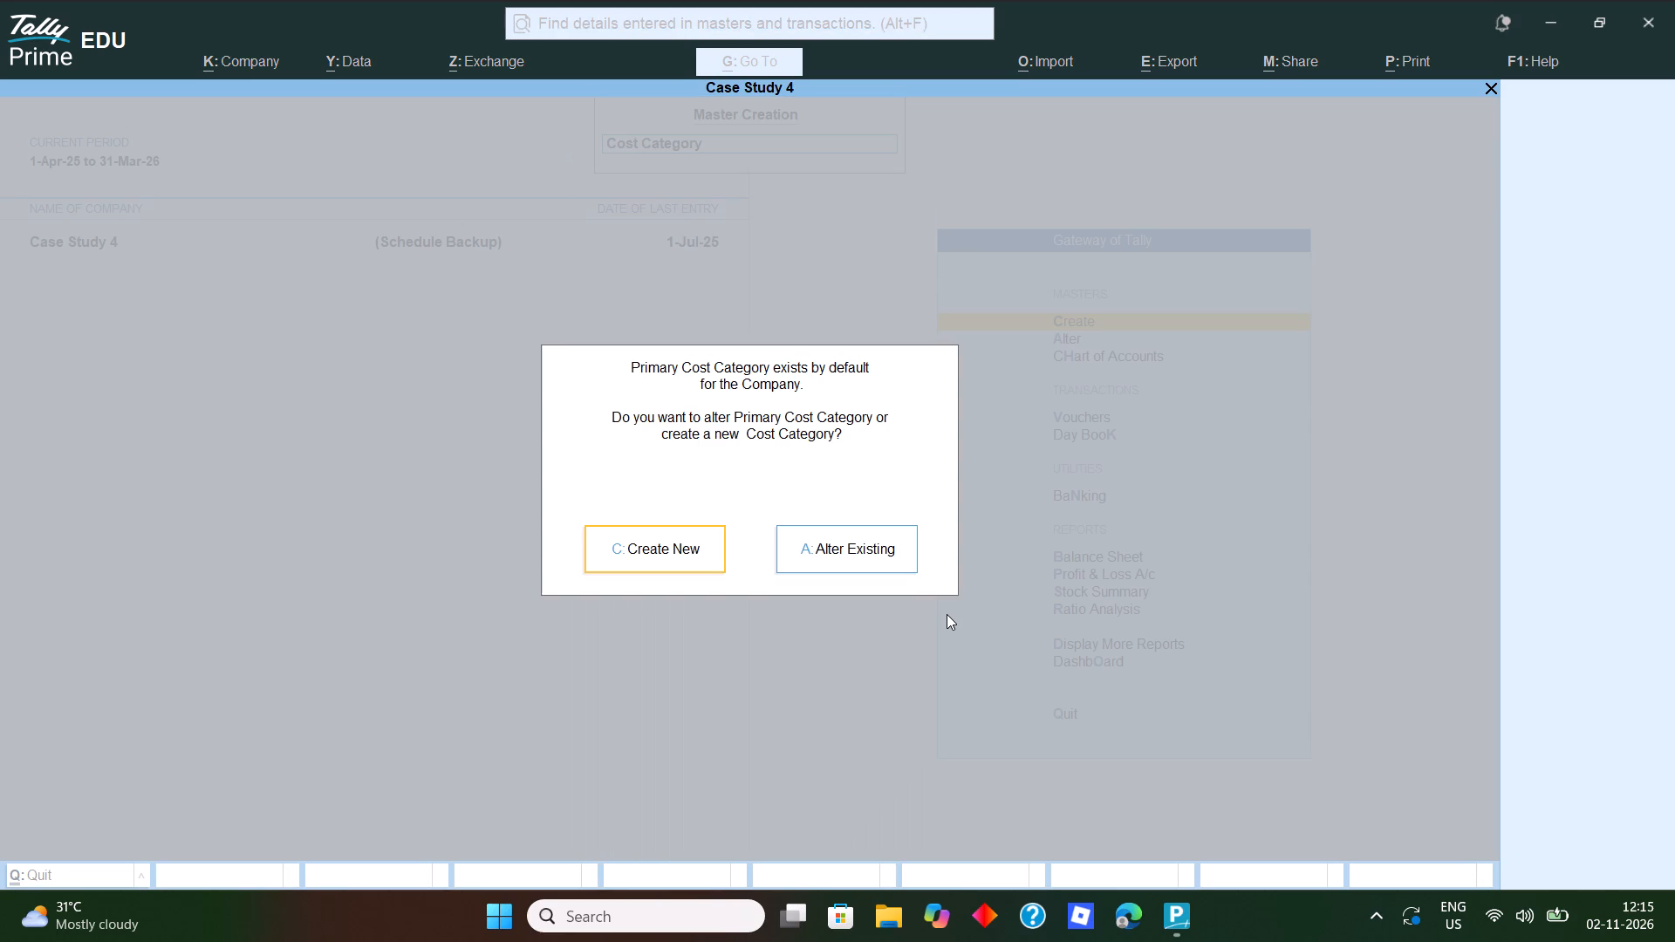
key(Escape)
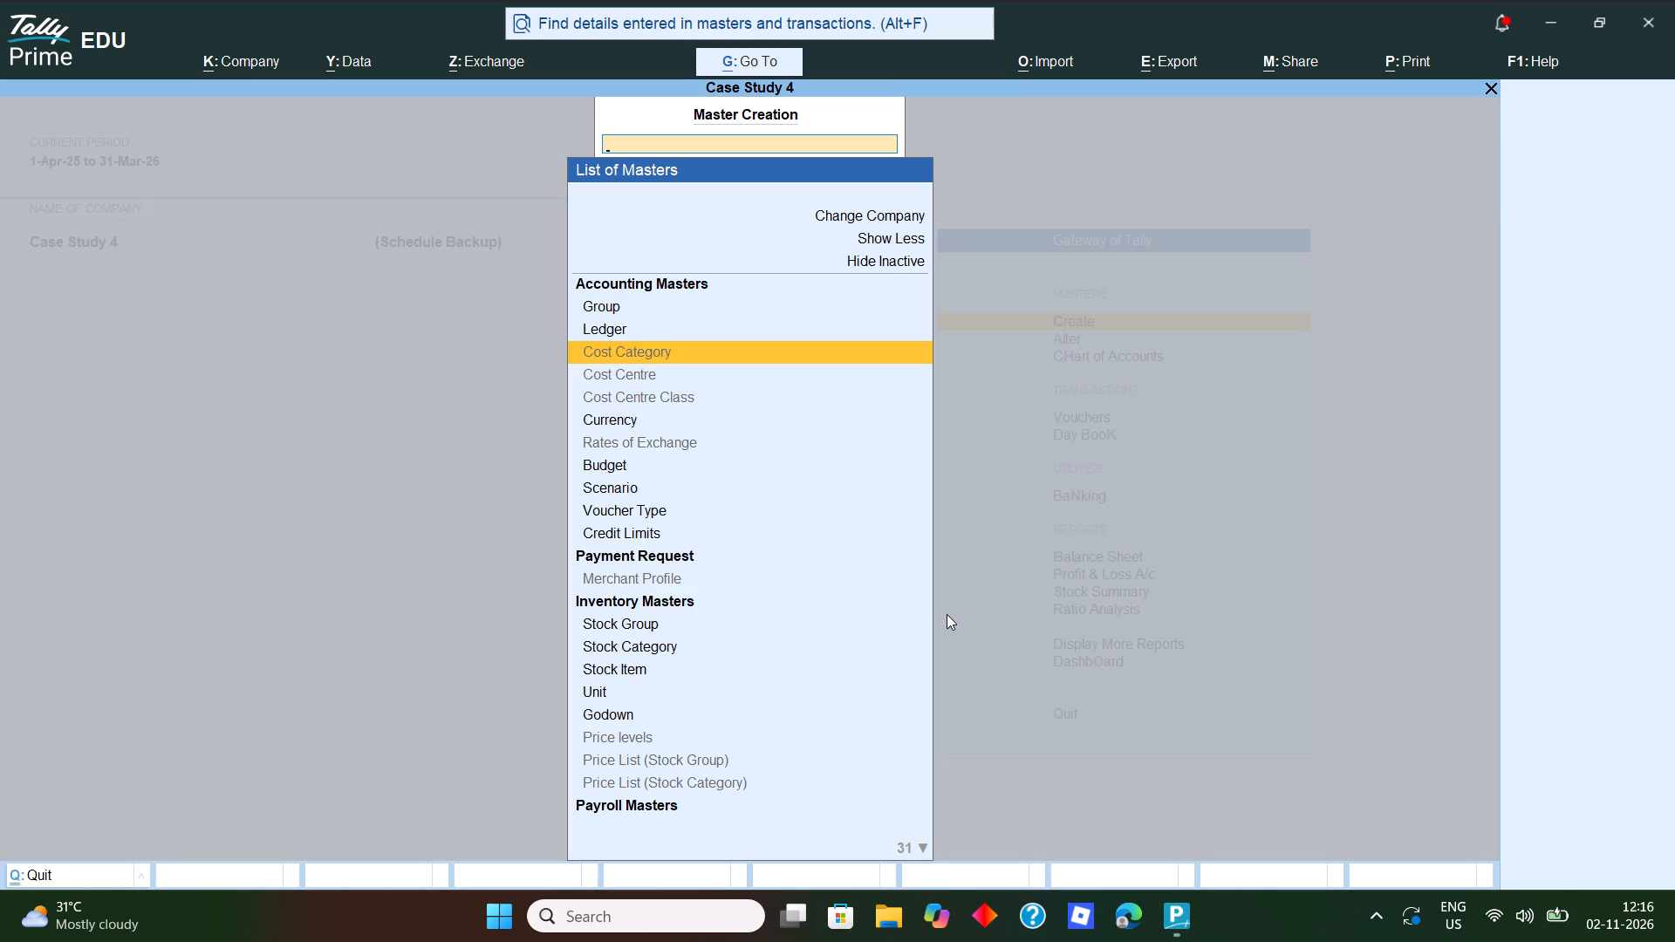
key(Return)
key(c)
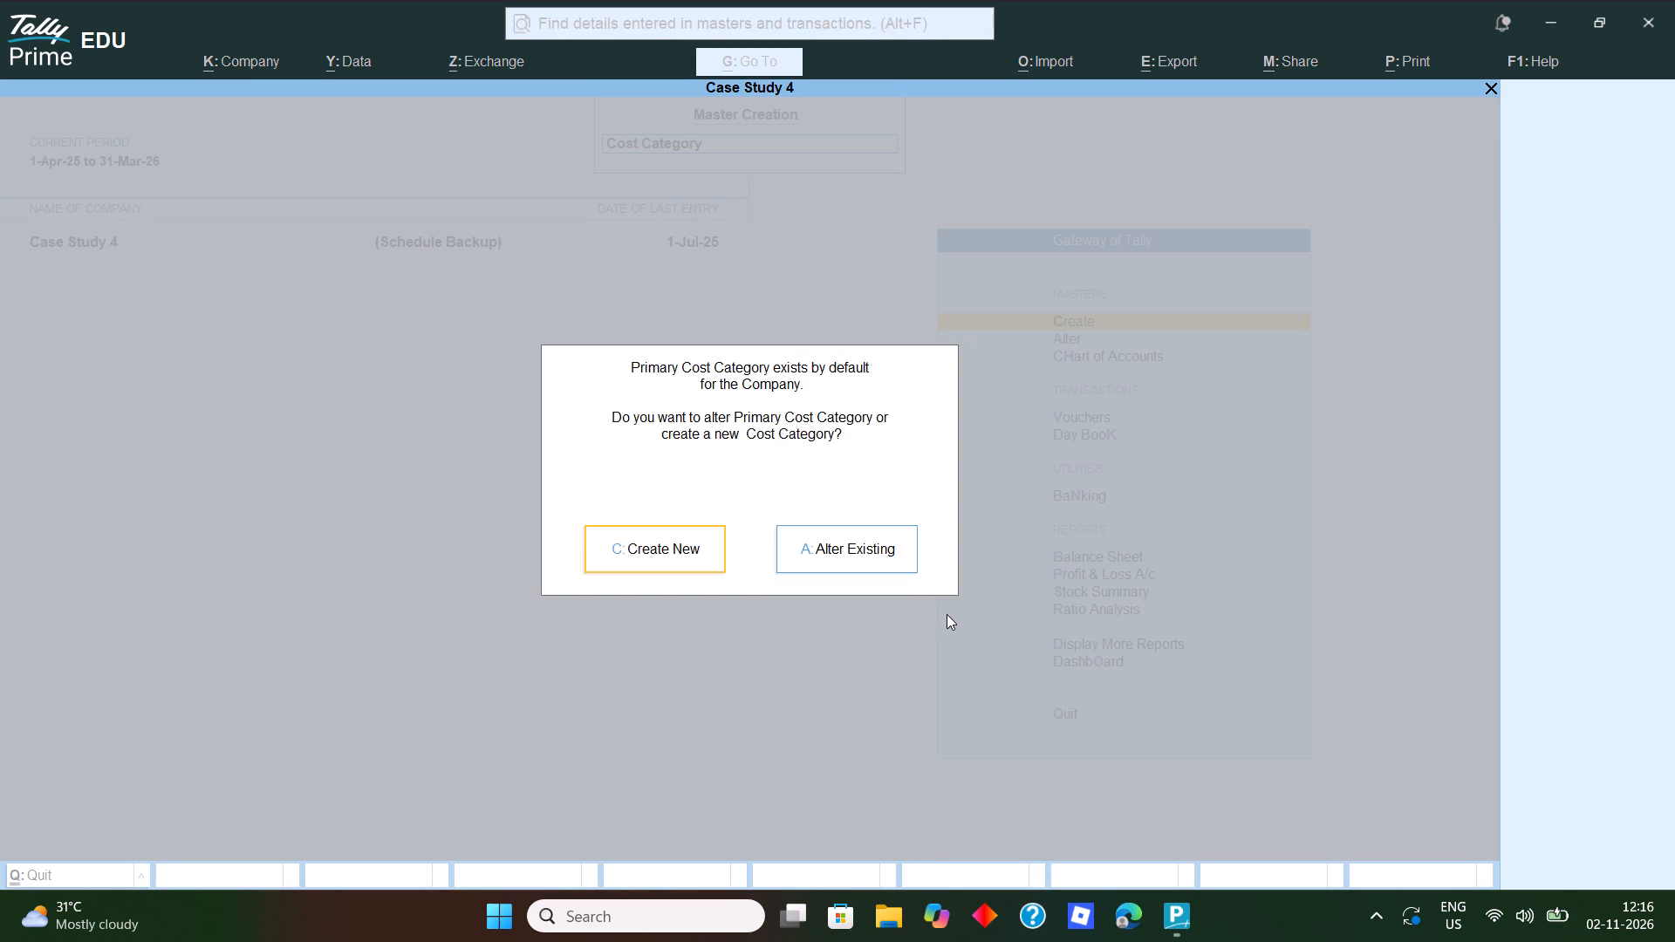
key(y)
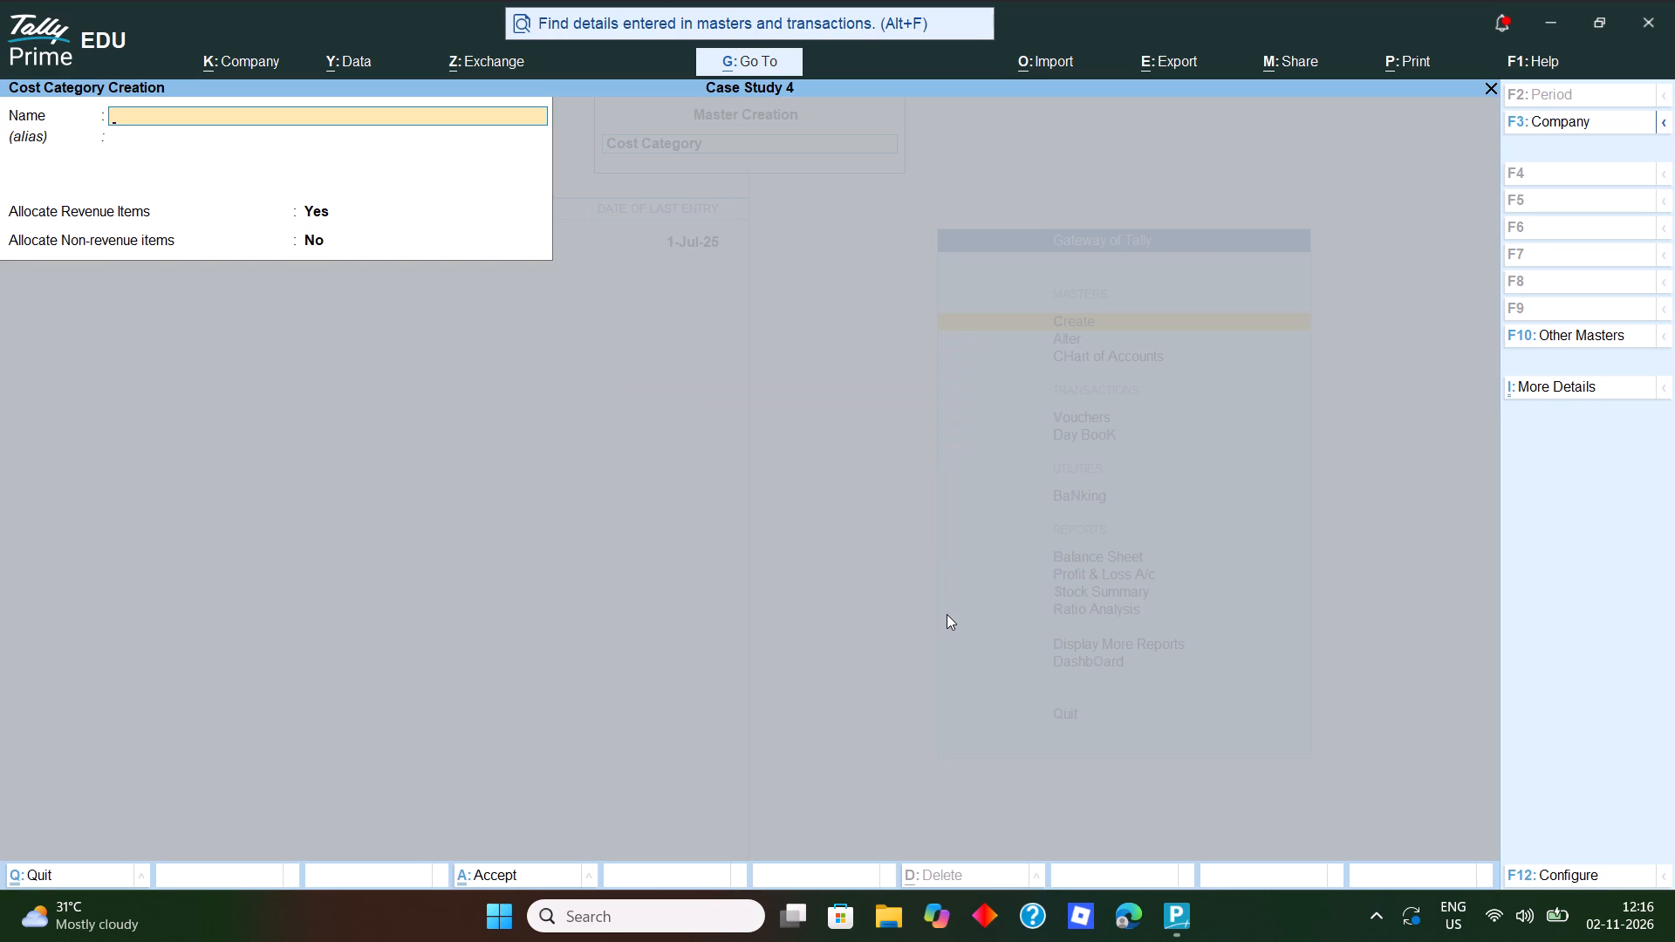
text(rent)
key(Return)
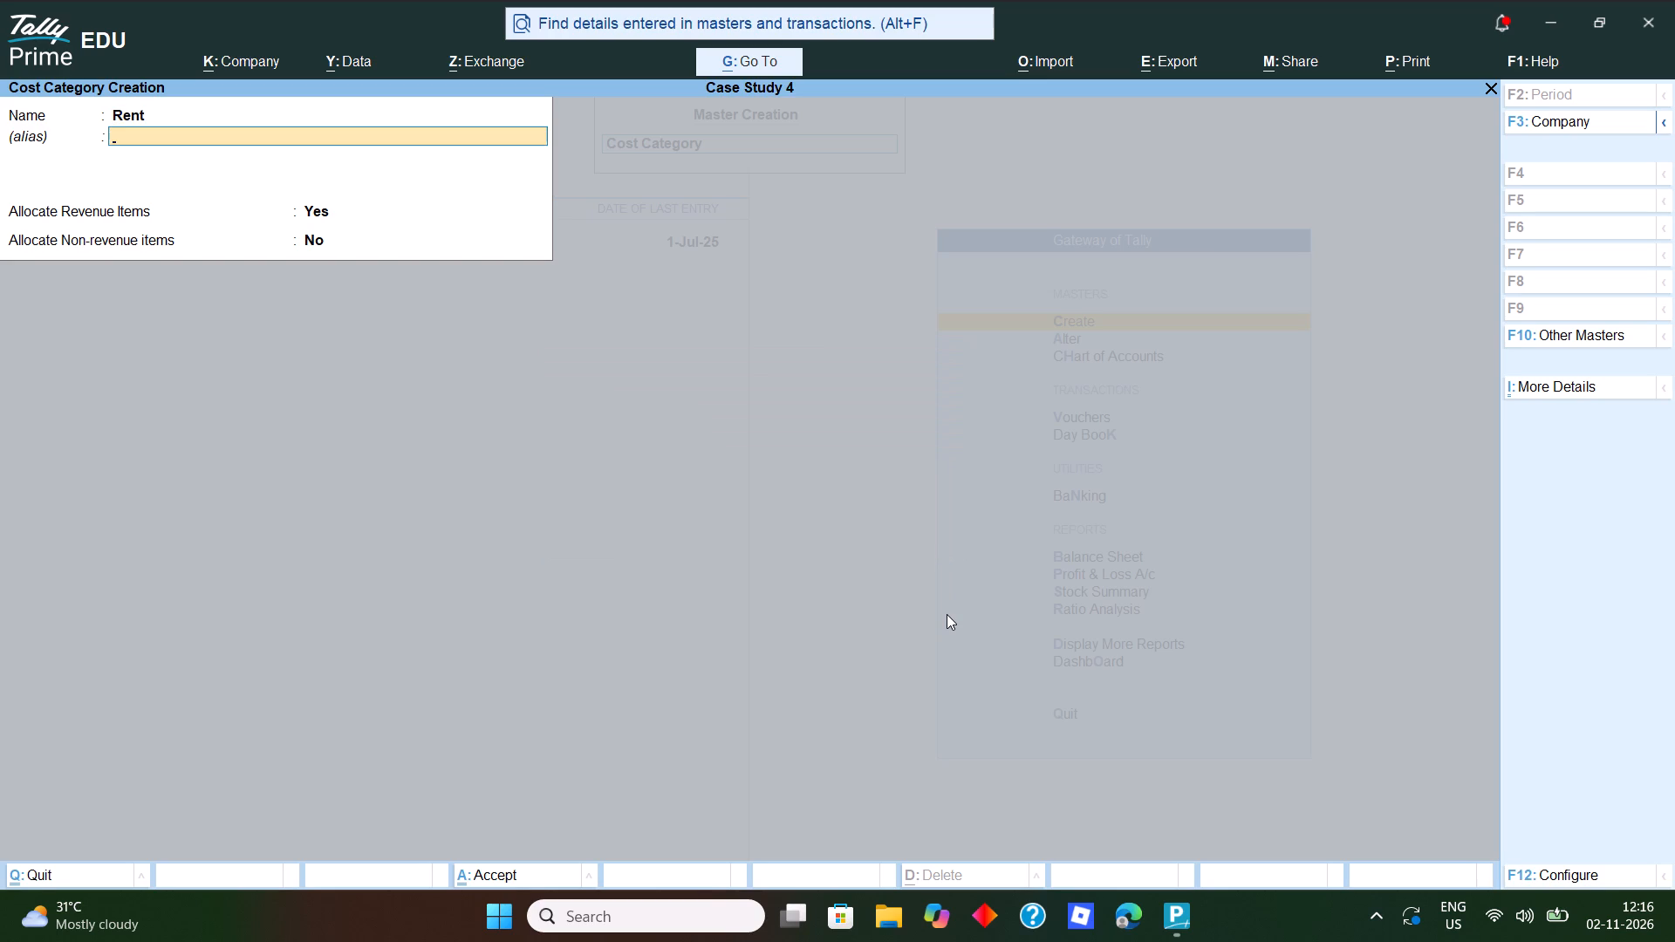
key(Return)
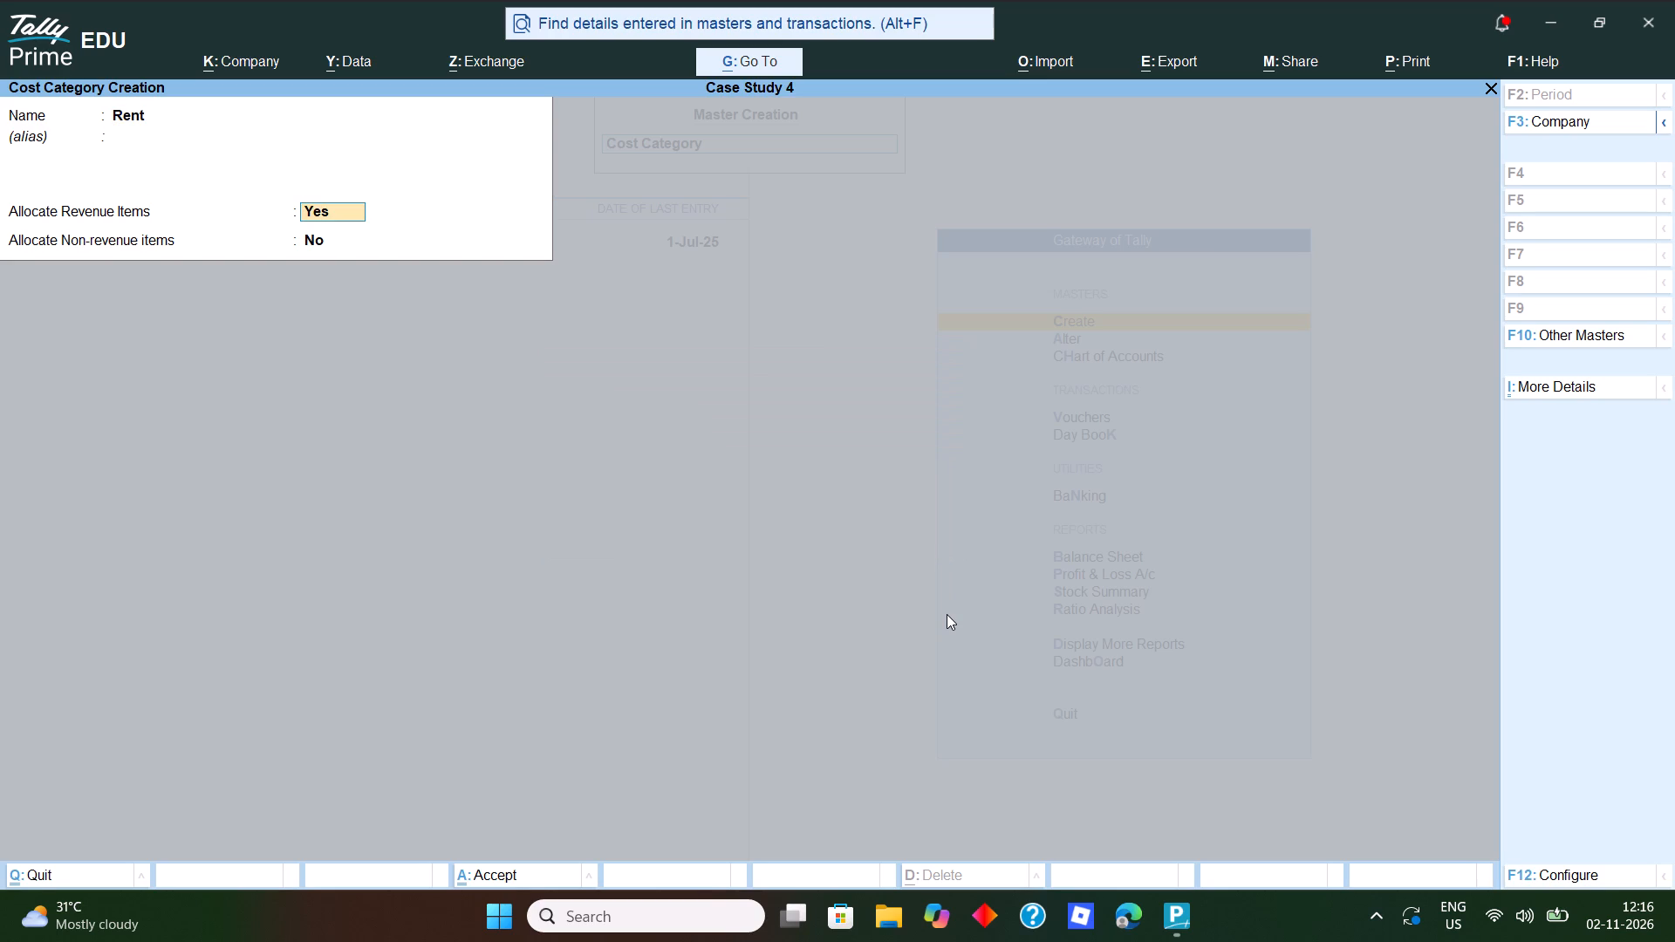
key(Return)
key(Return)
key(y)
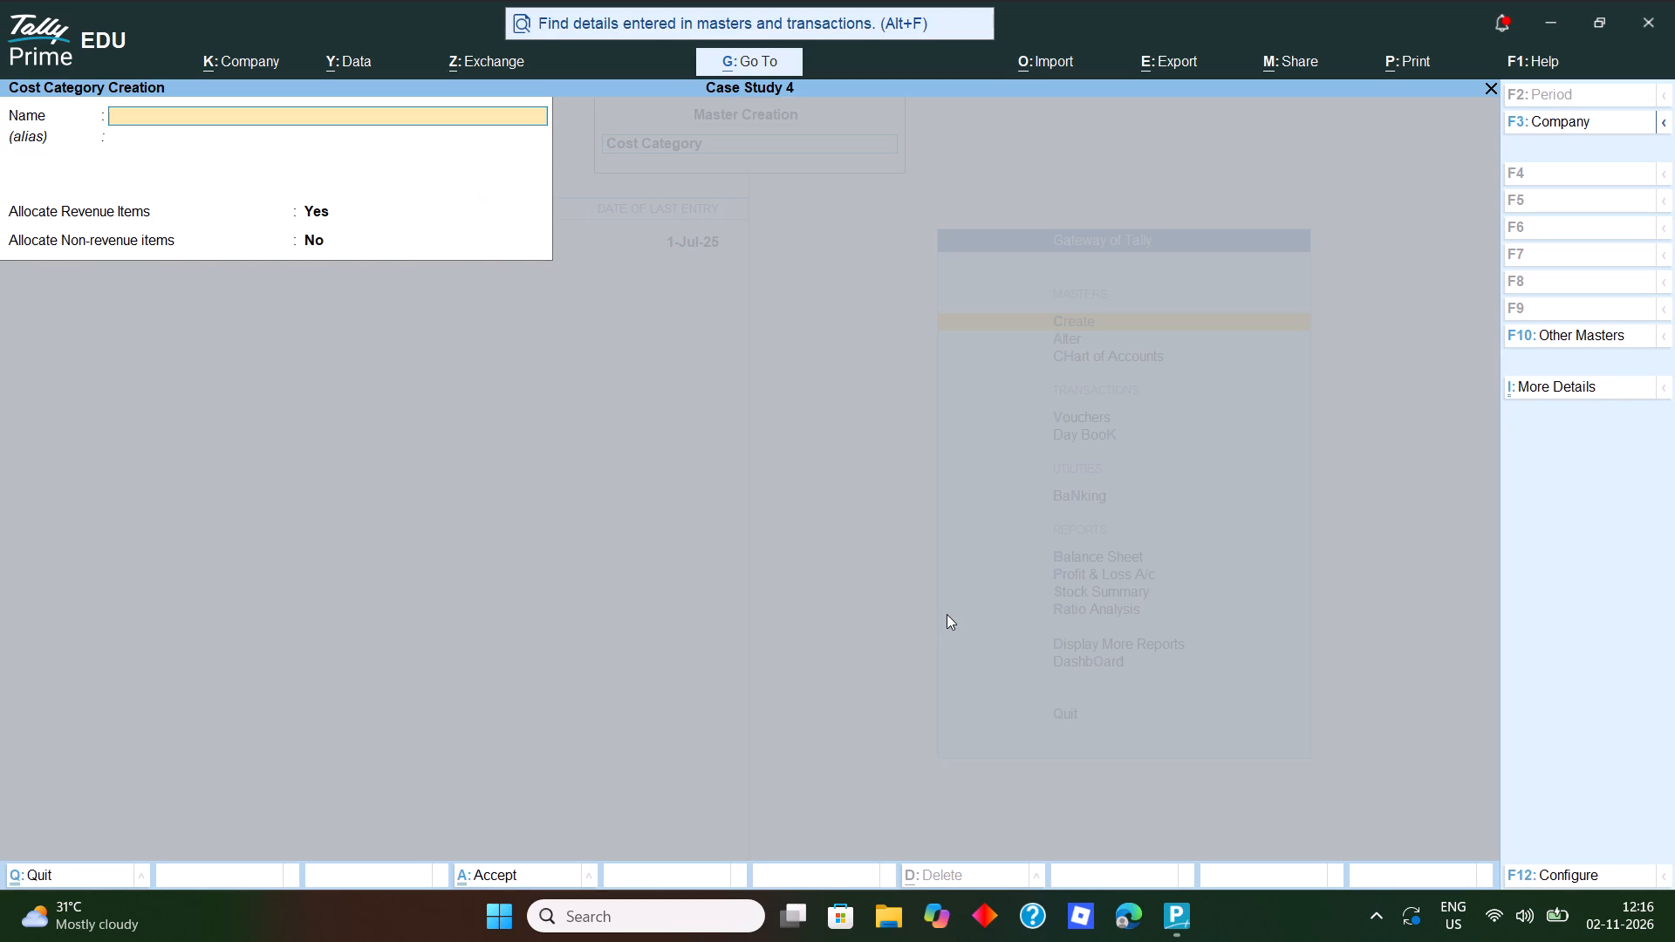
key(Escape)
key(Escape)
Create a cost centre named Office in the Rent category, under Primary.
key(Down)
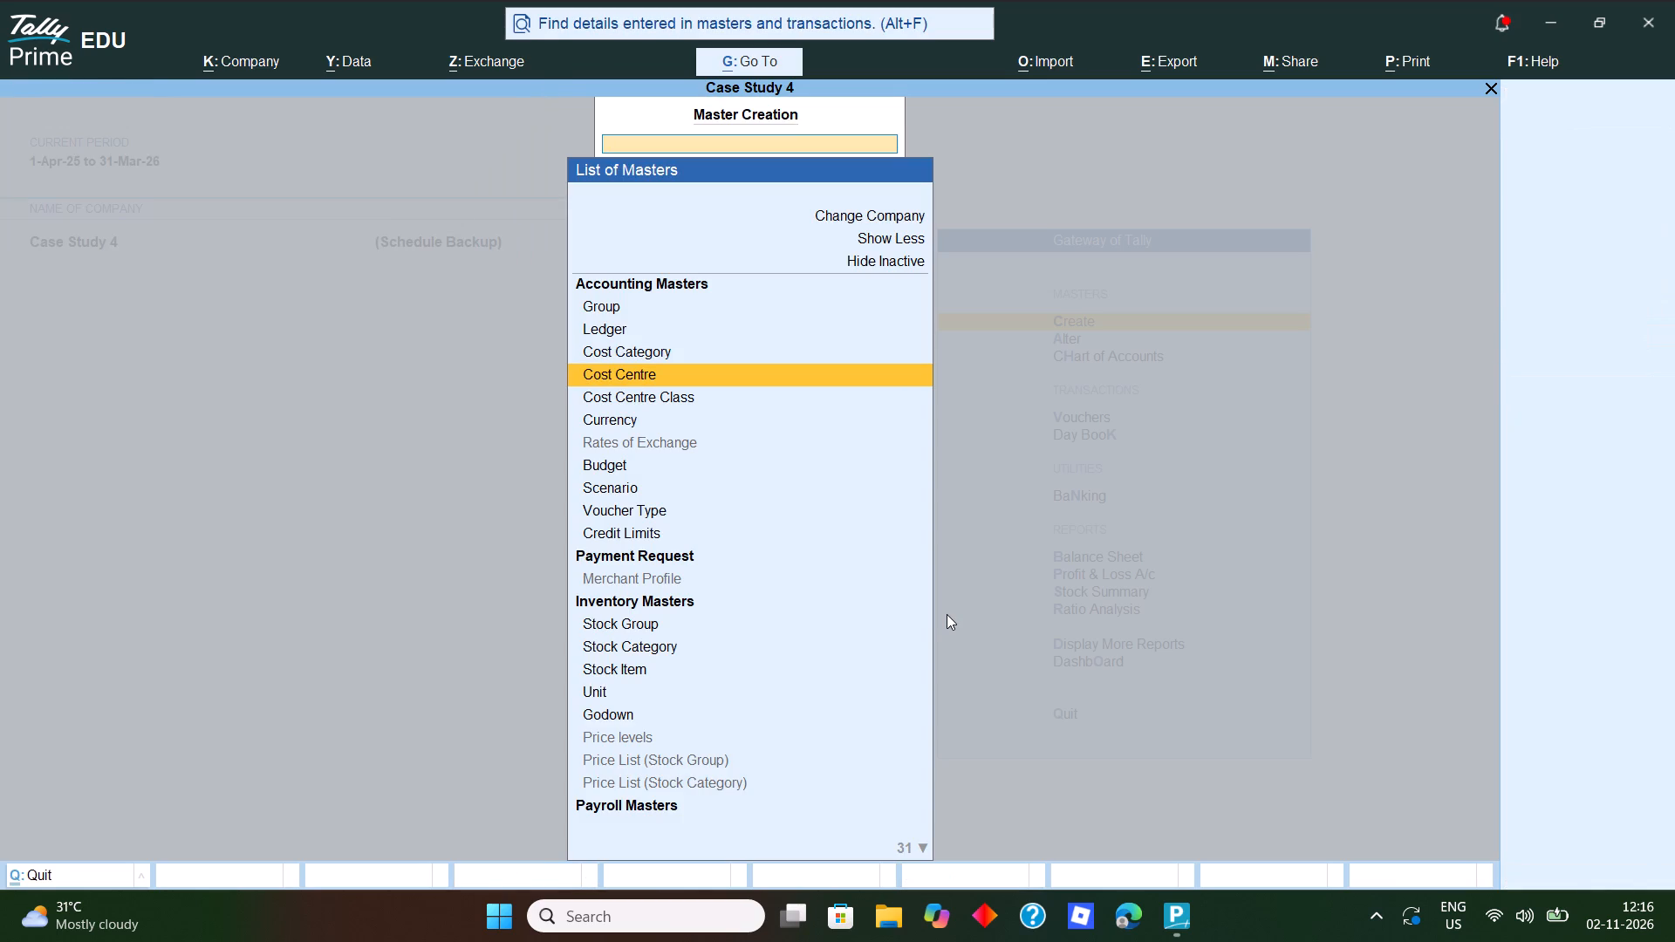
key(Return)
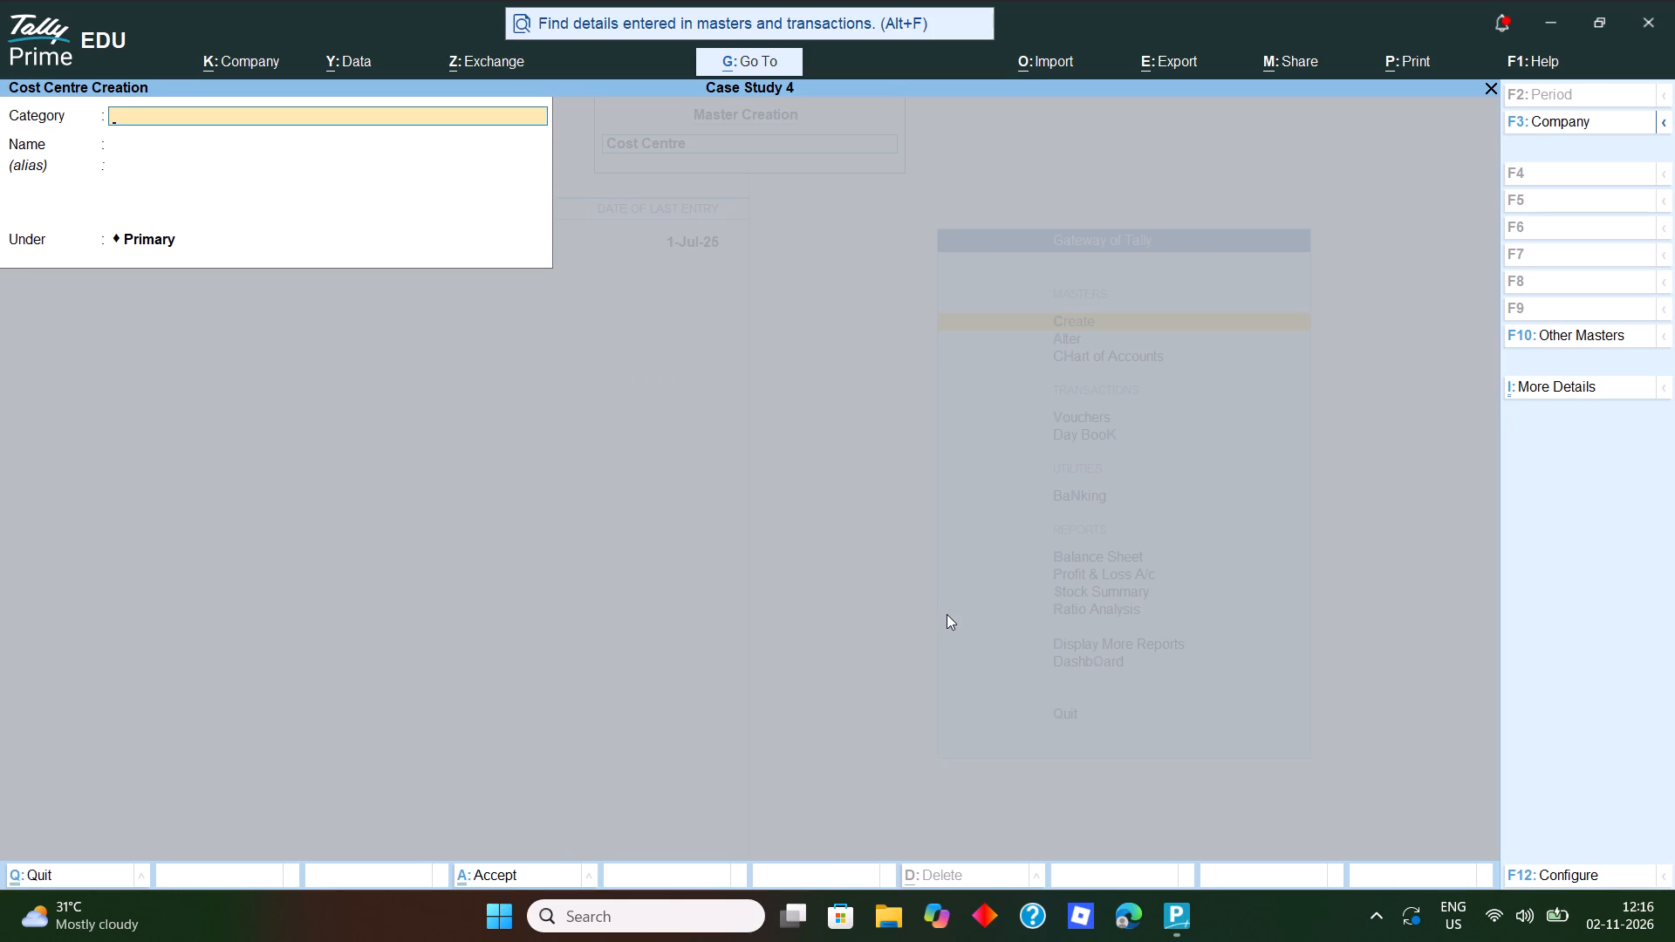
text(re)
key(Return)
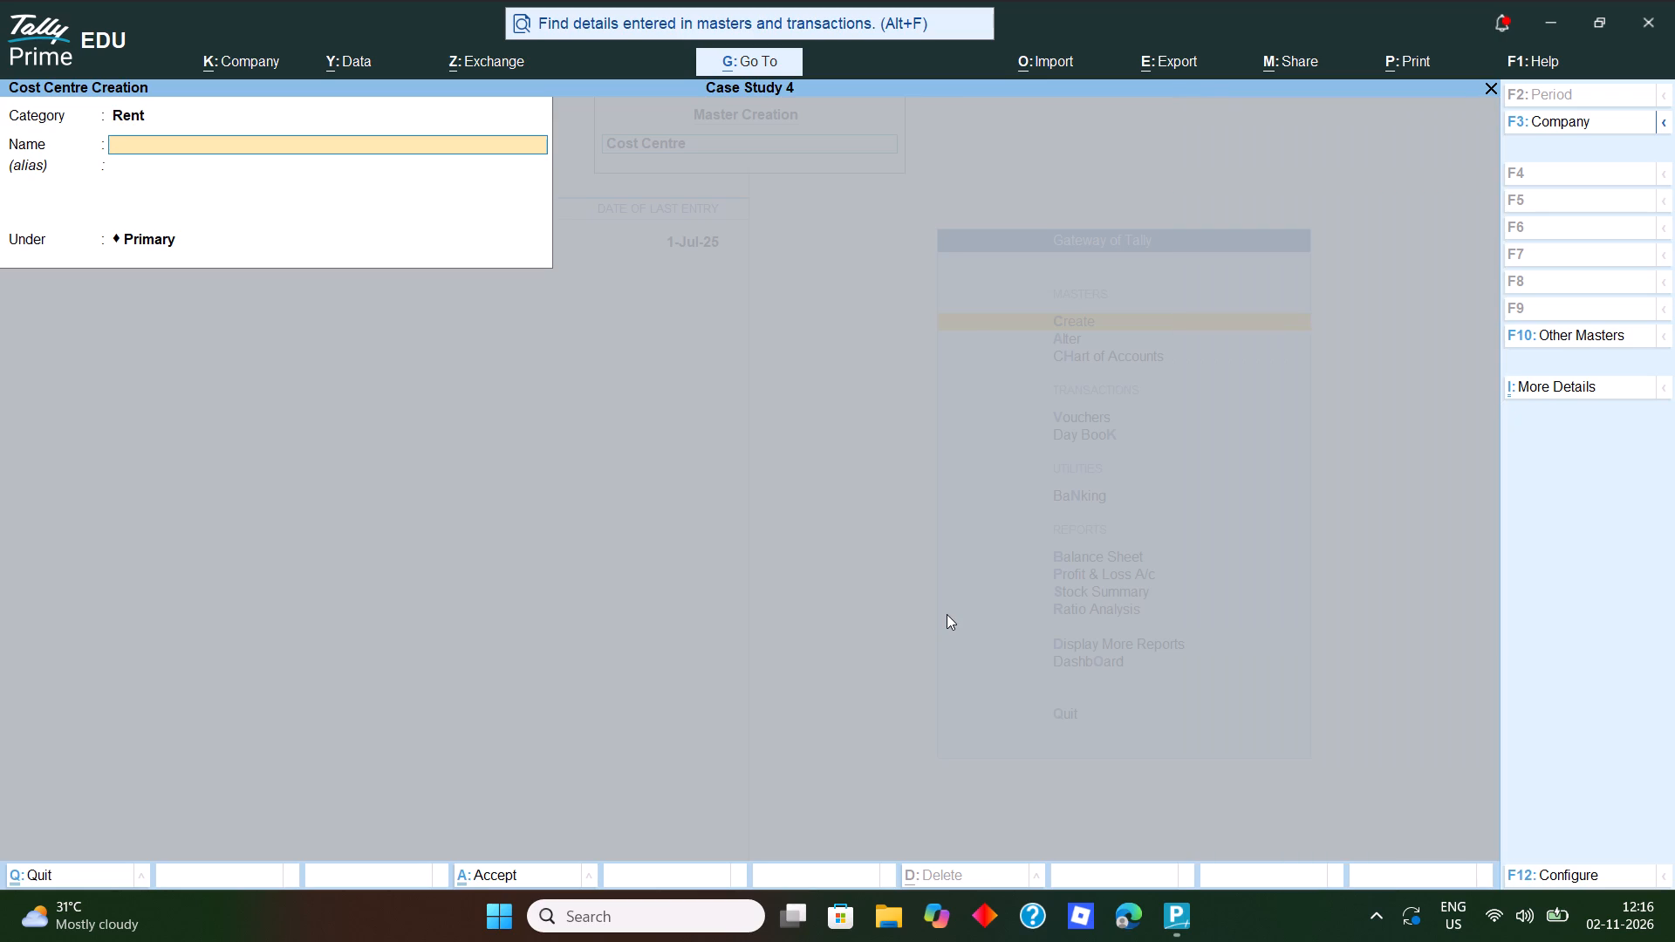
text(offi)
text(ce)
key(Return)
key(Return)
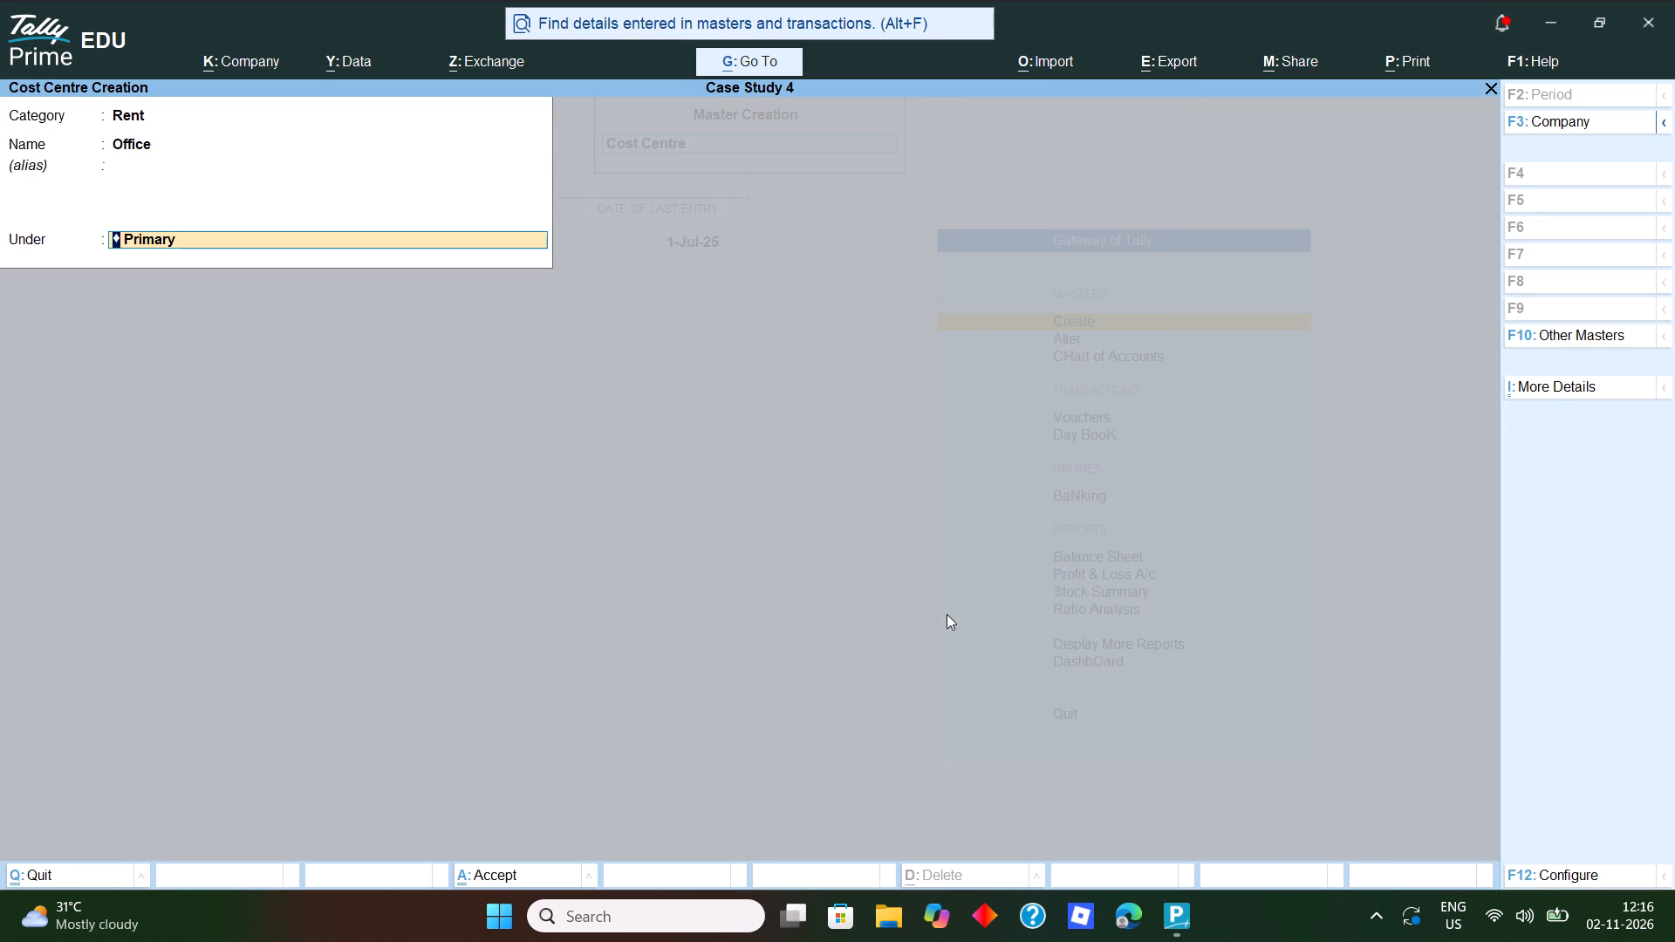
key(Return)
key(y)
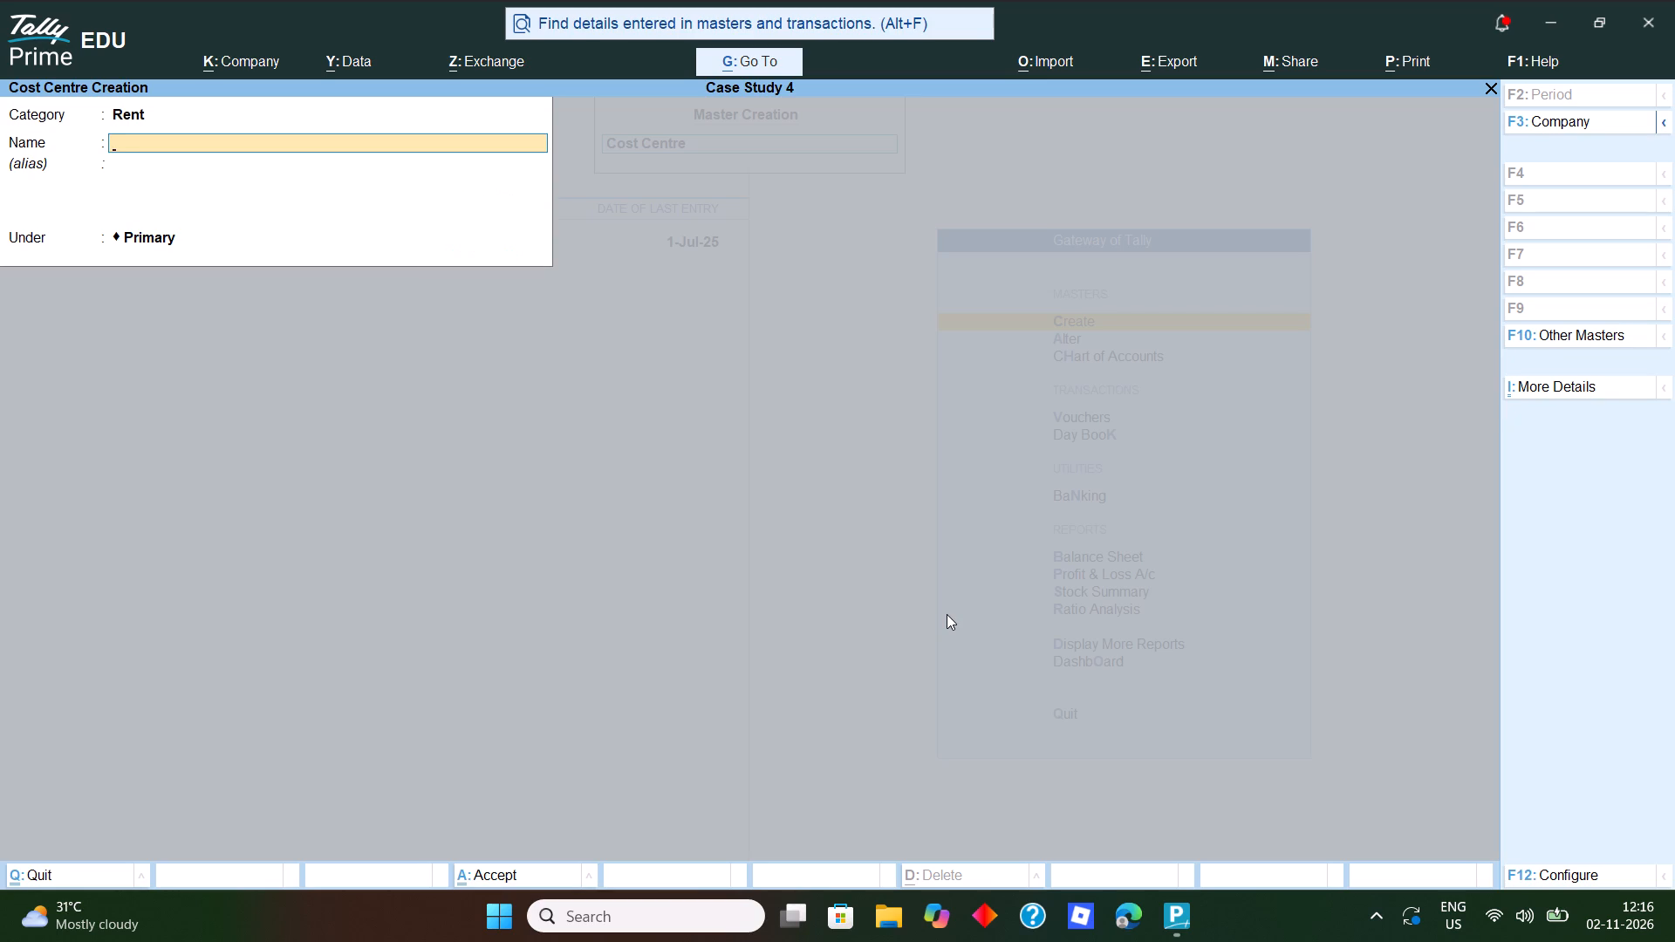
Create another cost centre named Godown in the Rent category, under Primary, and return to the list of masters.
text(godown)
key(Return)
key(Return)
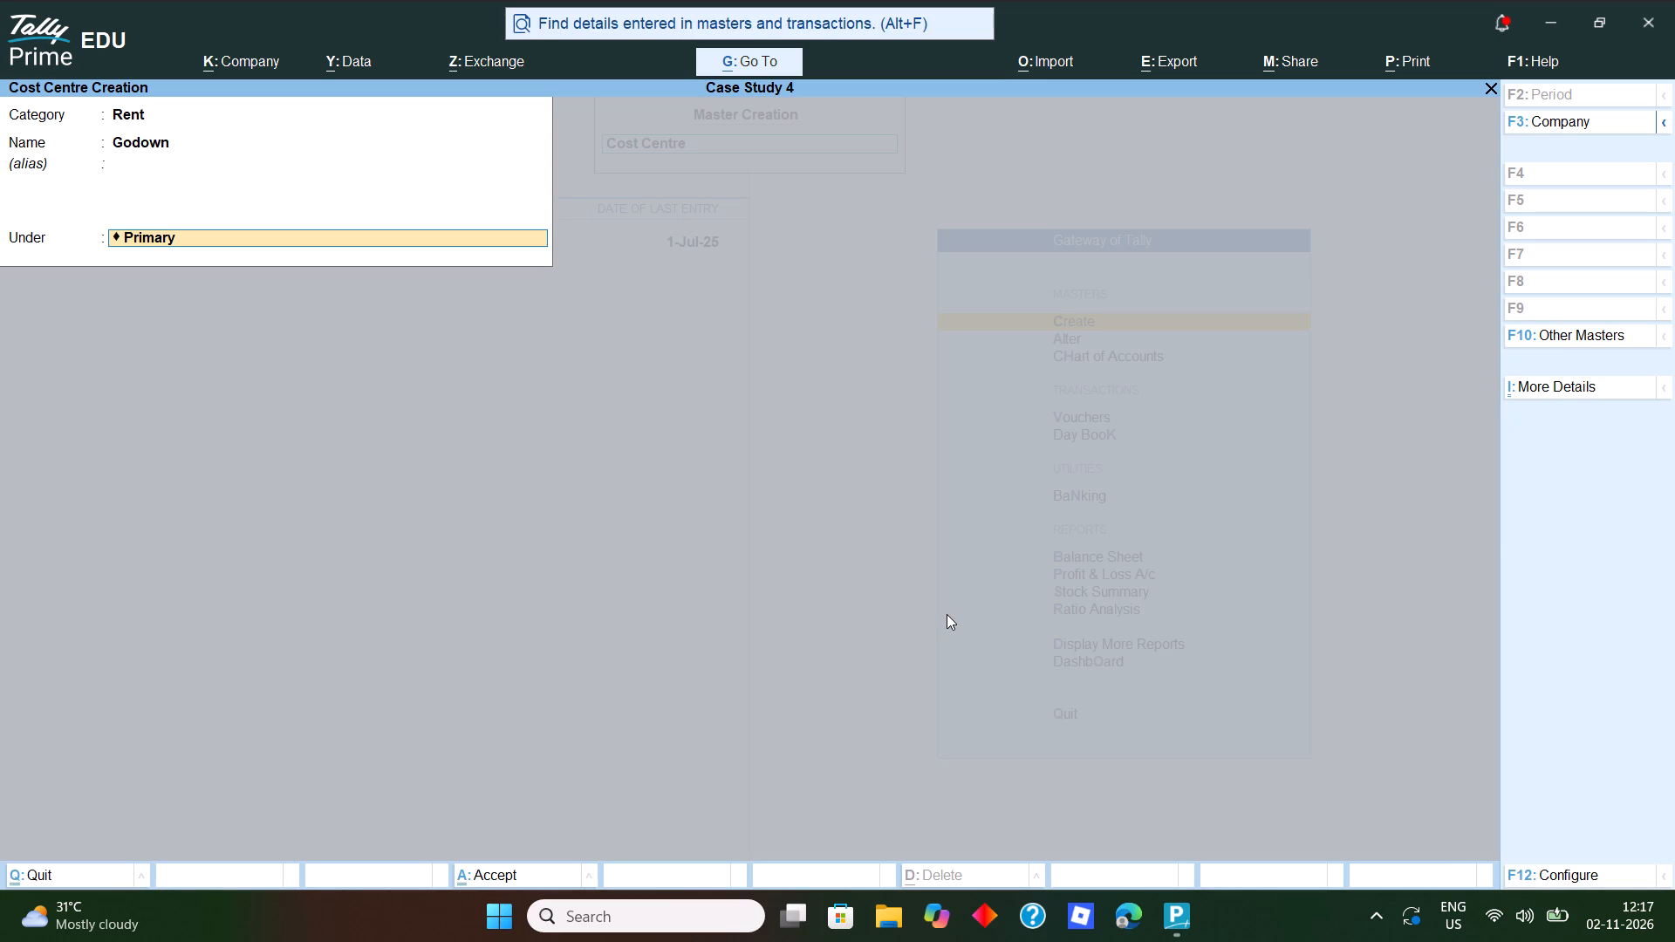
key(Return)
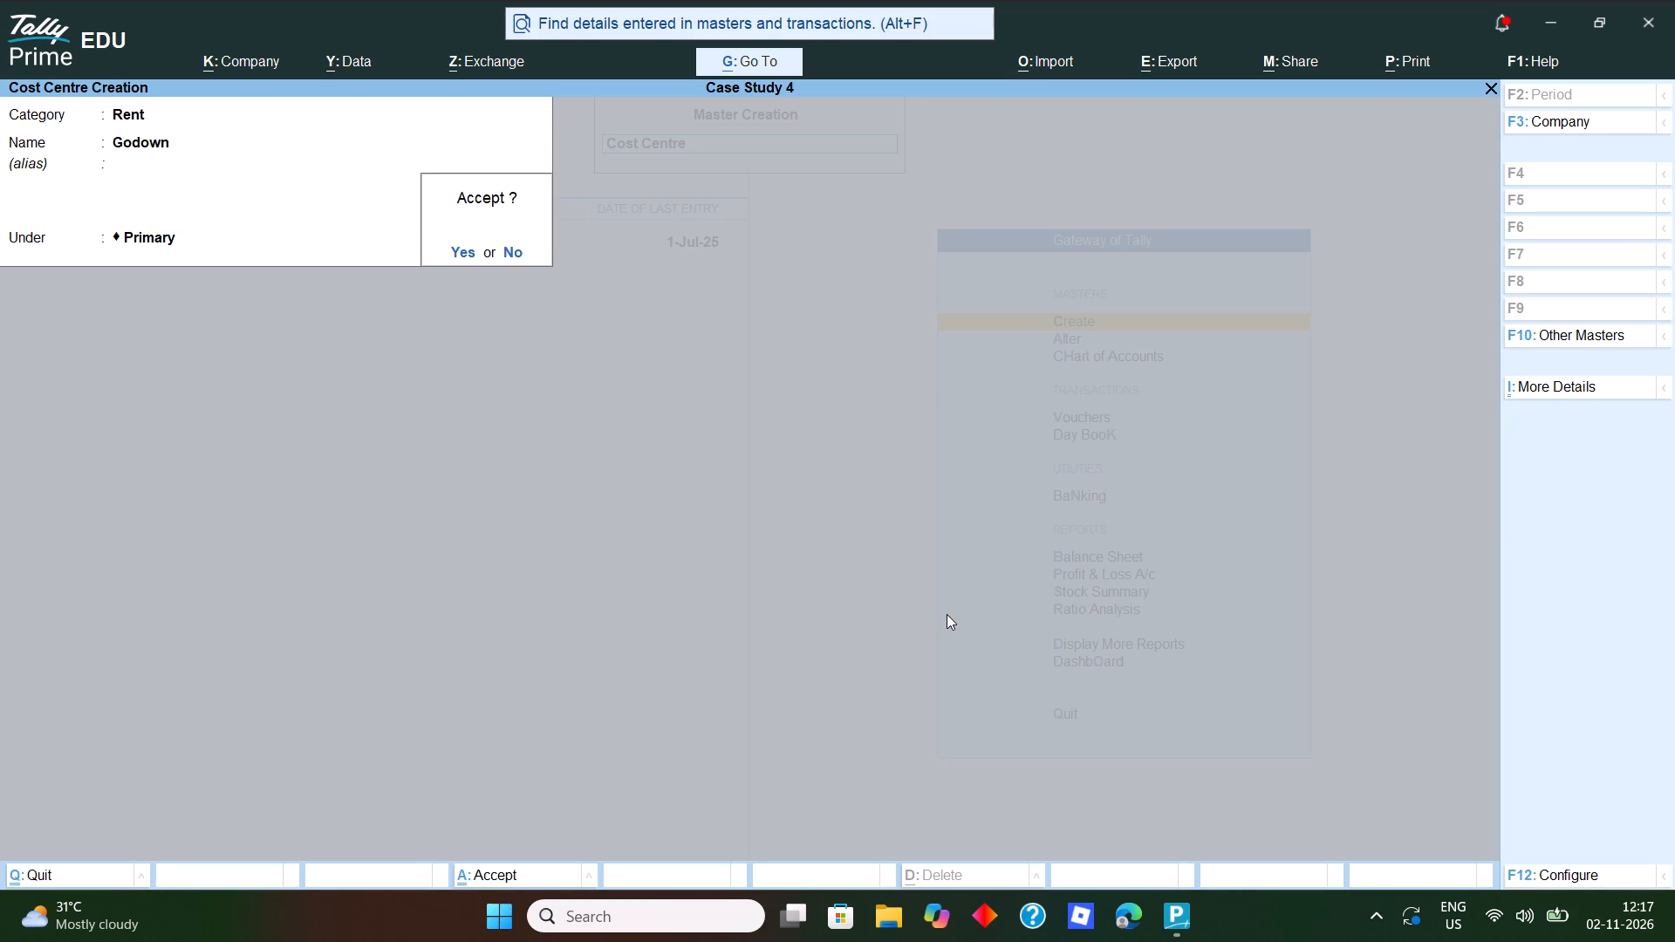
key(y)
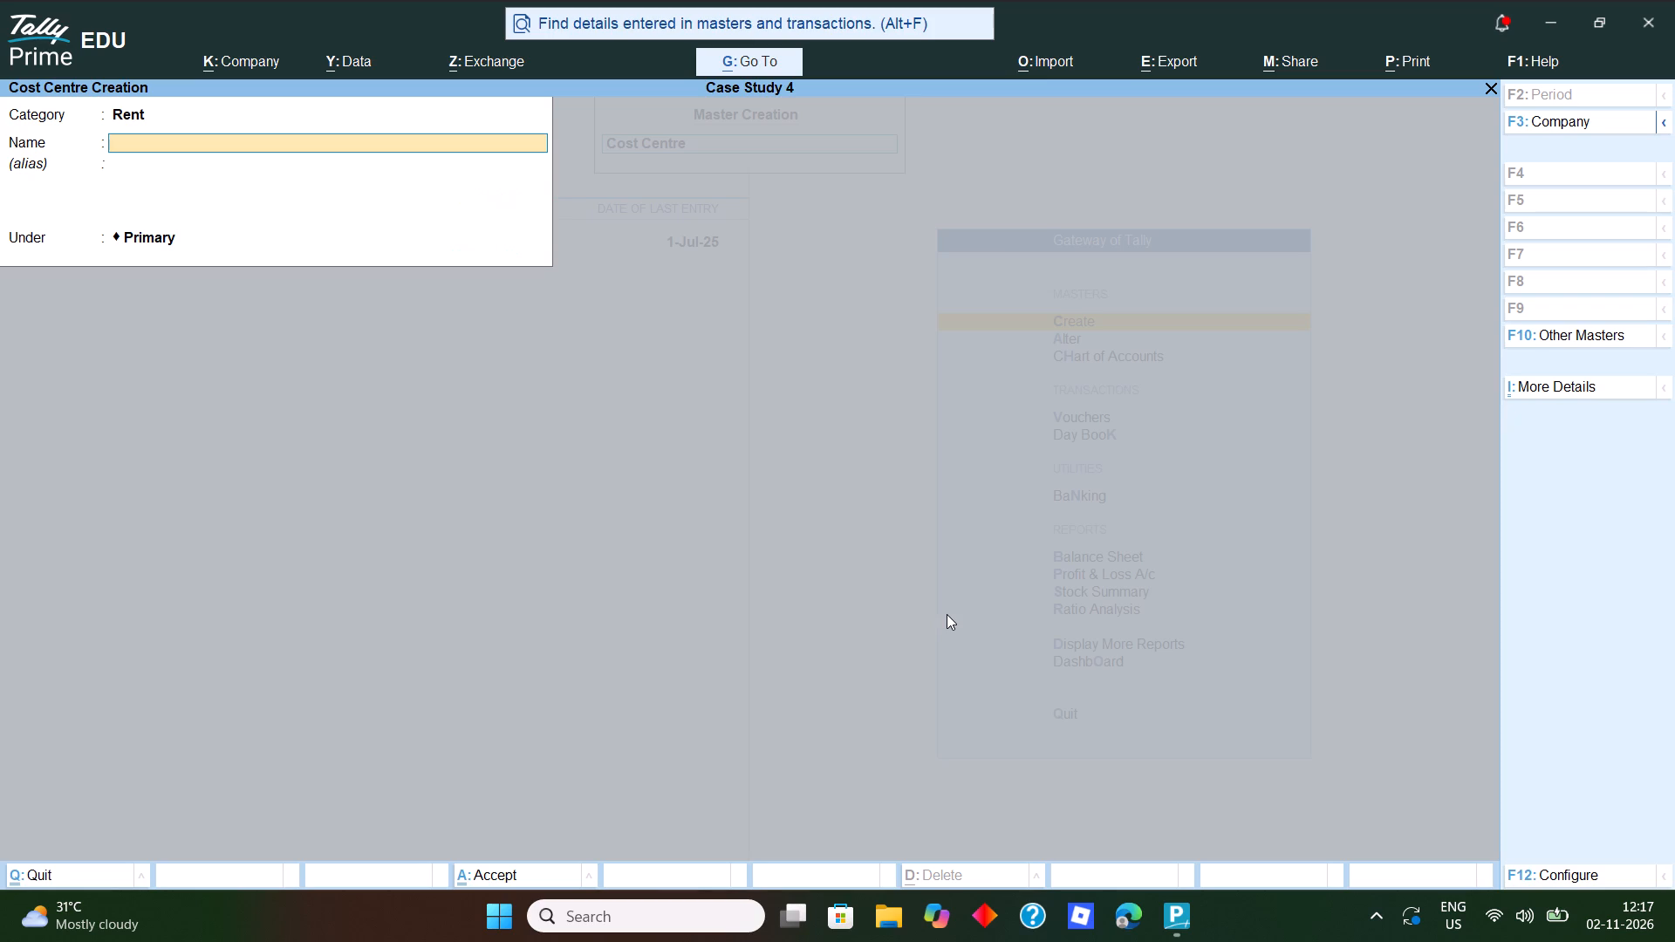
key(Escape)
key(Escape)
Create a cost centre class named Rent that allocates the Rent category 60% to Office and 40% to Godown, and leave master creation.
key(Down)
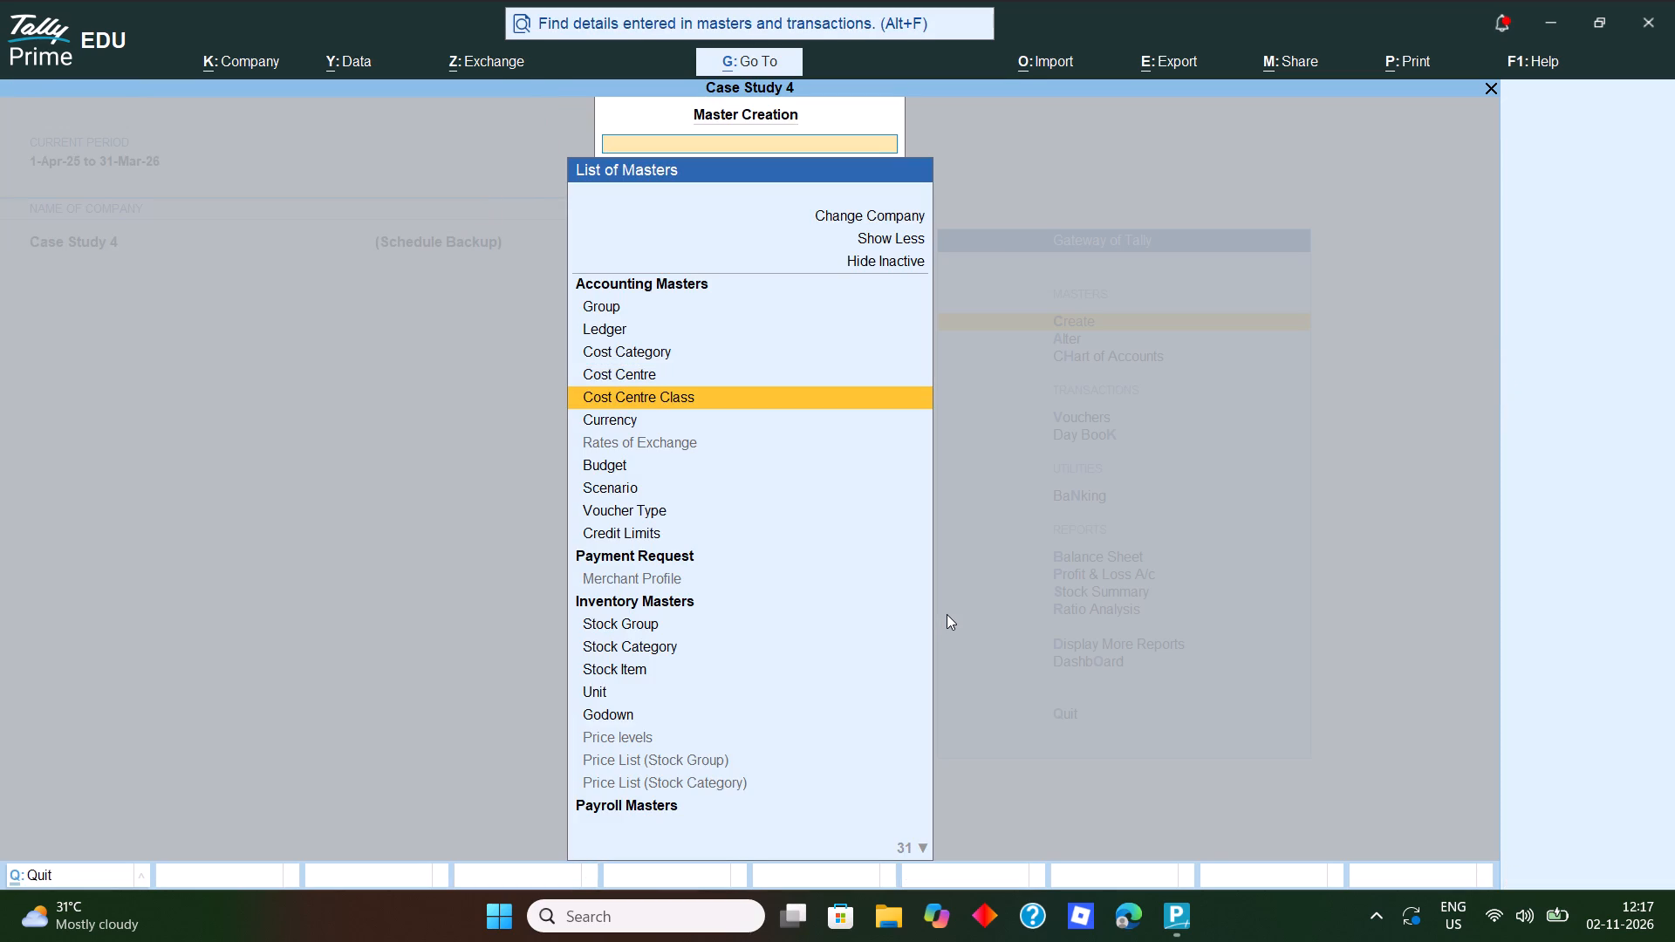
key(Return)
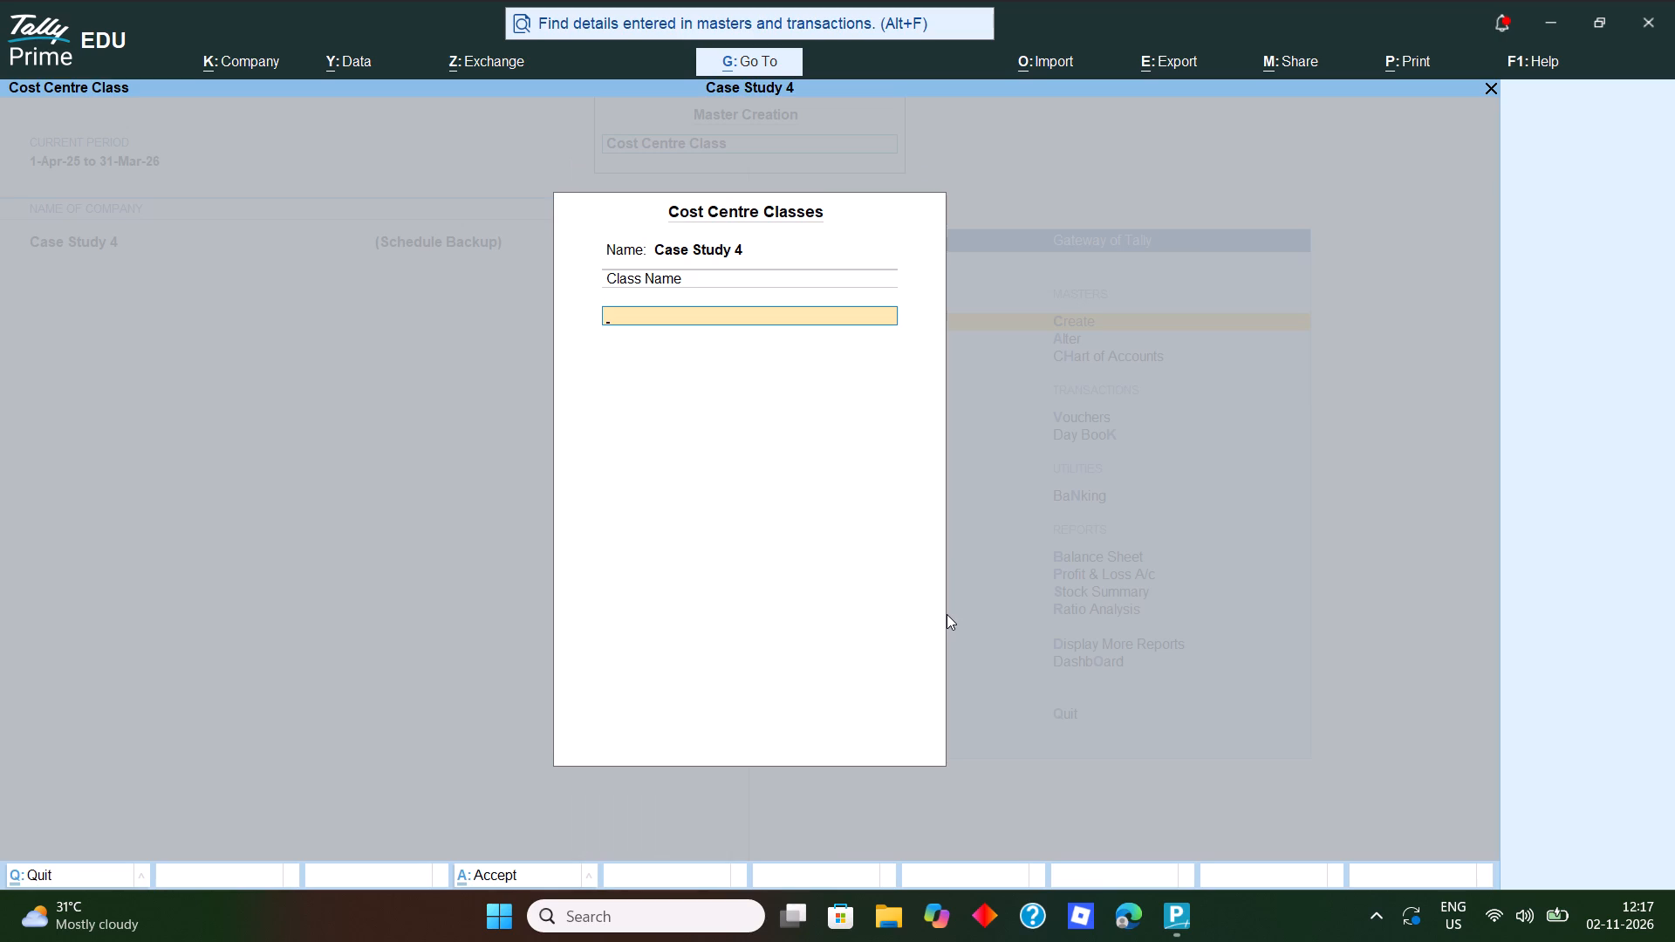
text(rent)
key(Return)
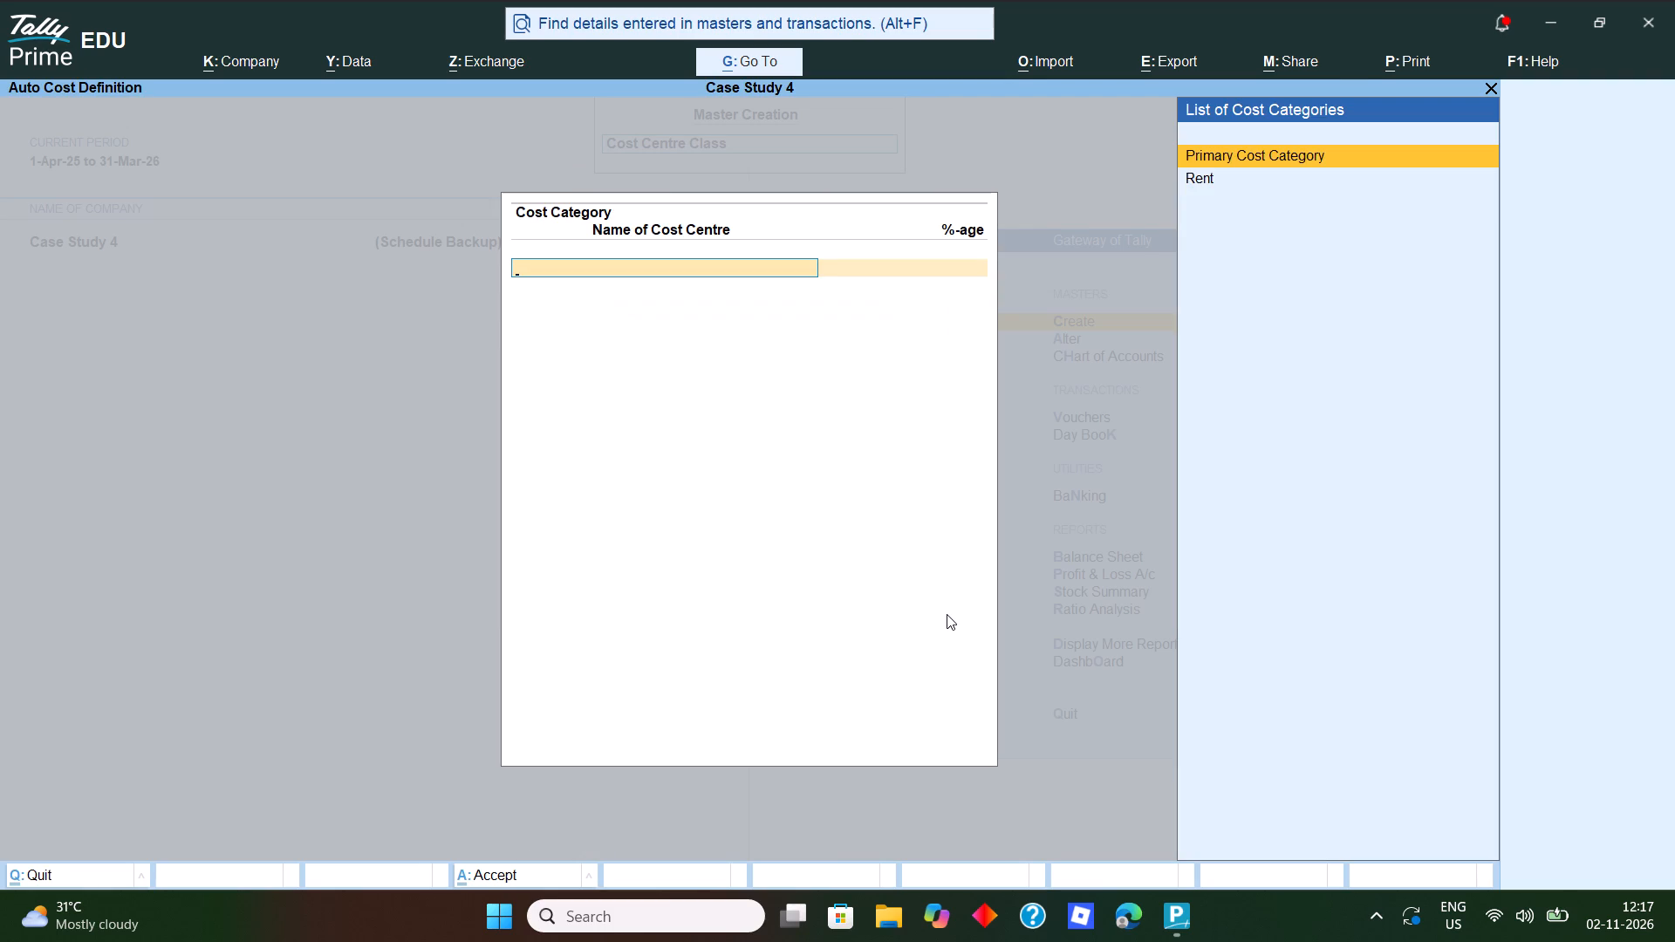
key(Down)
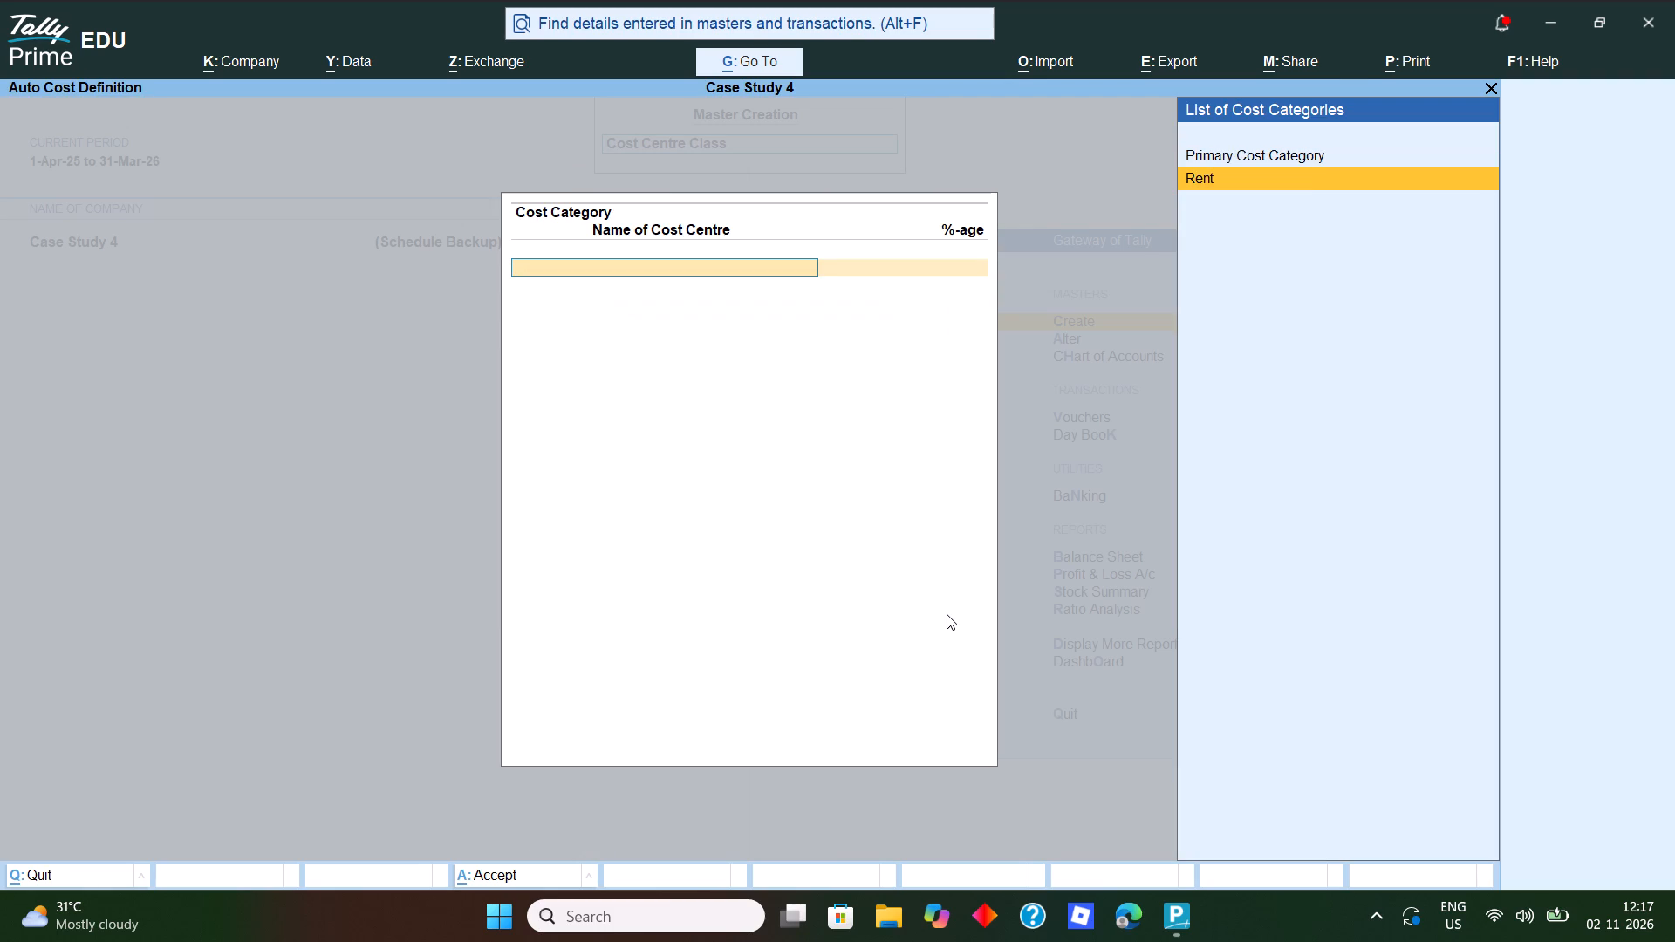
key(Return)
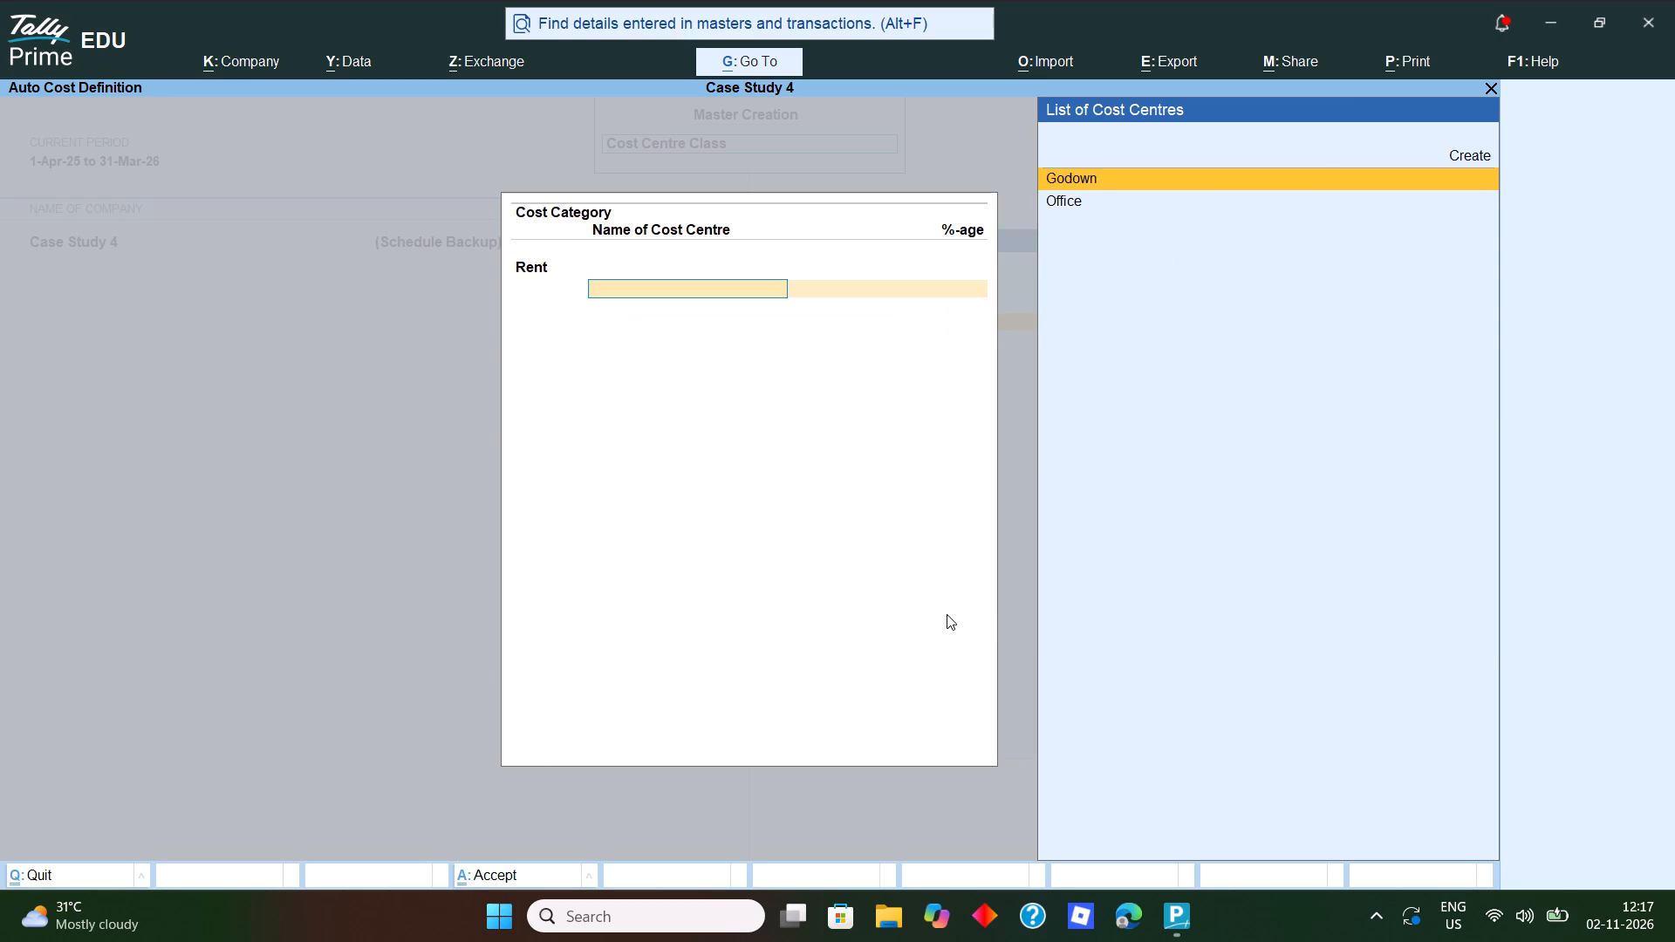
key(Down)
key(Return)
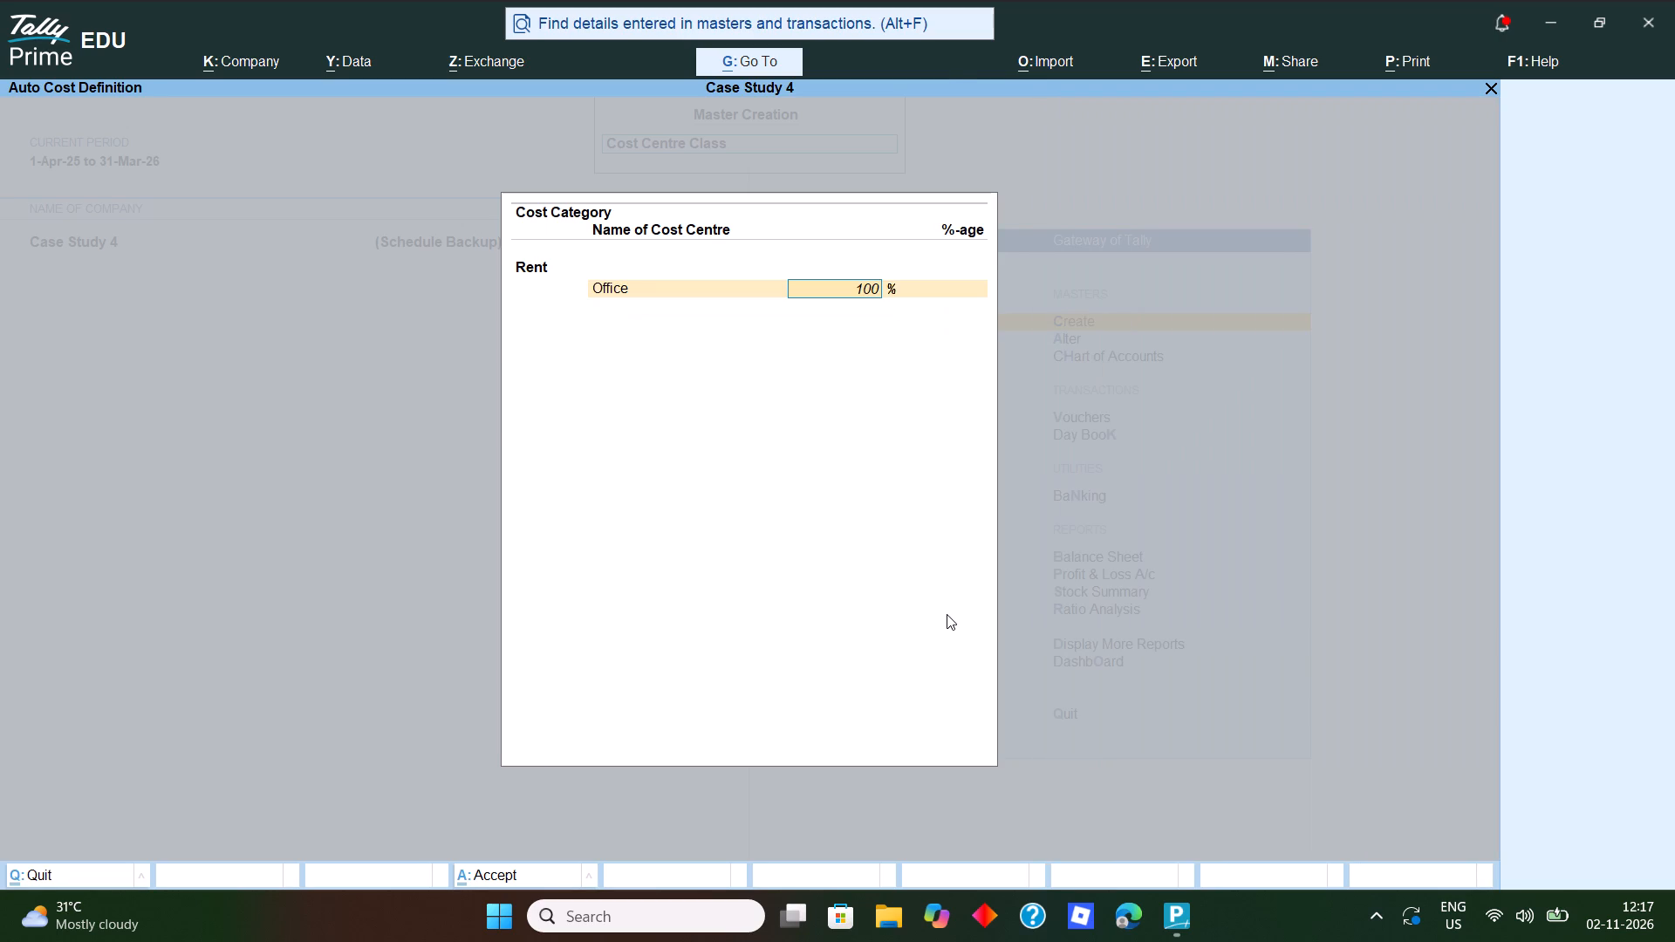
text(60)
key(Return)
key(Return)
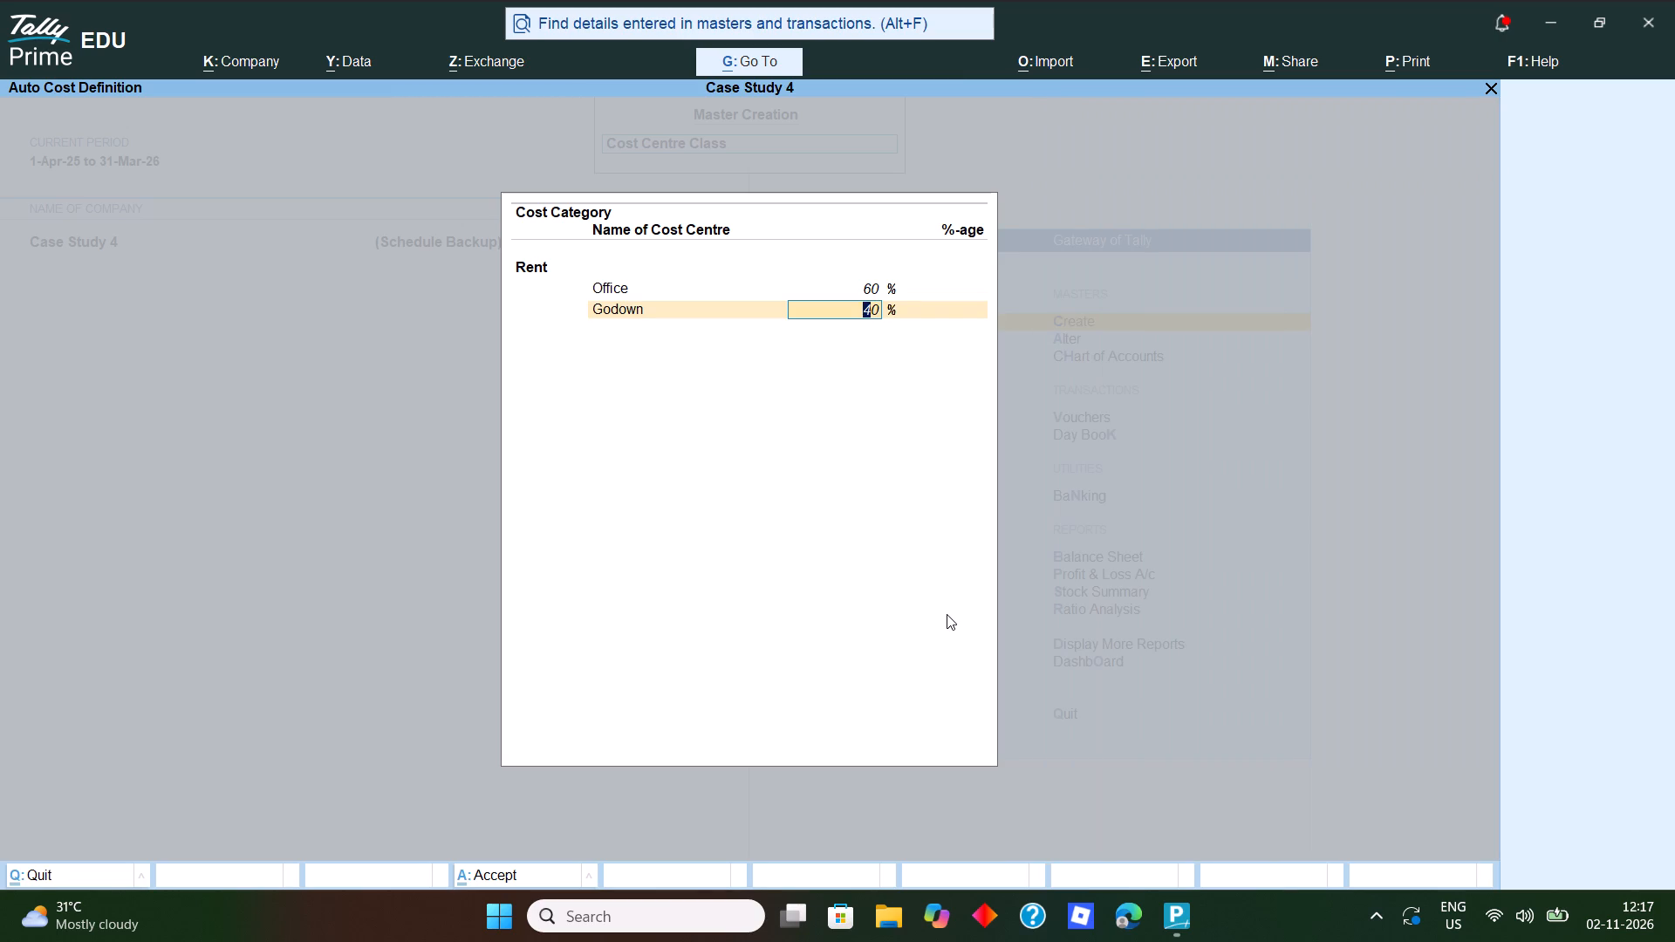
key(Return)
key(Return)
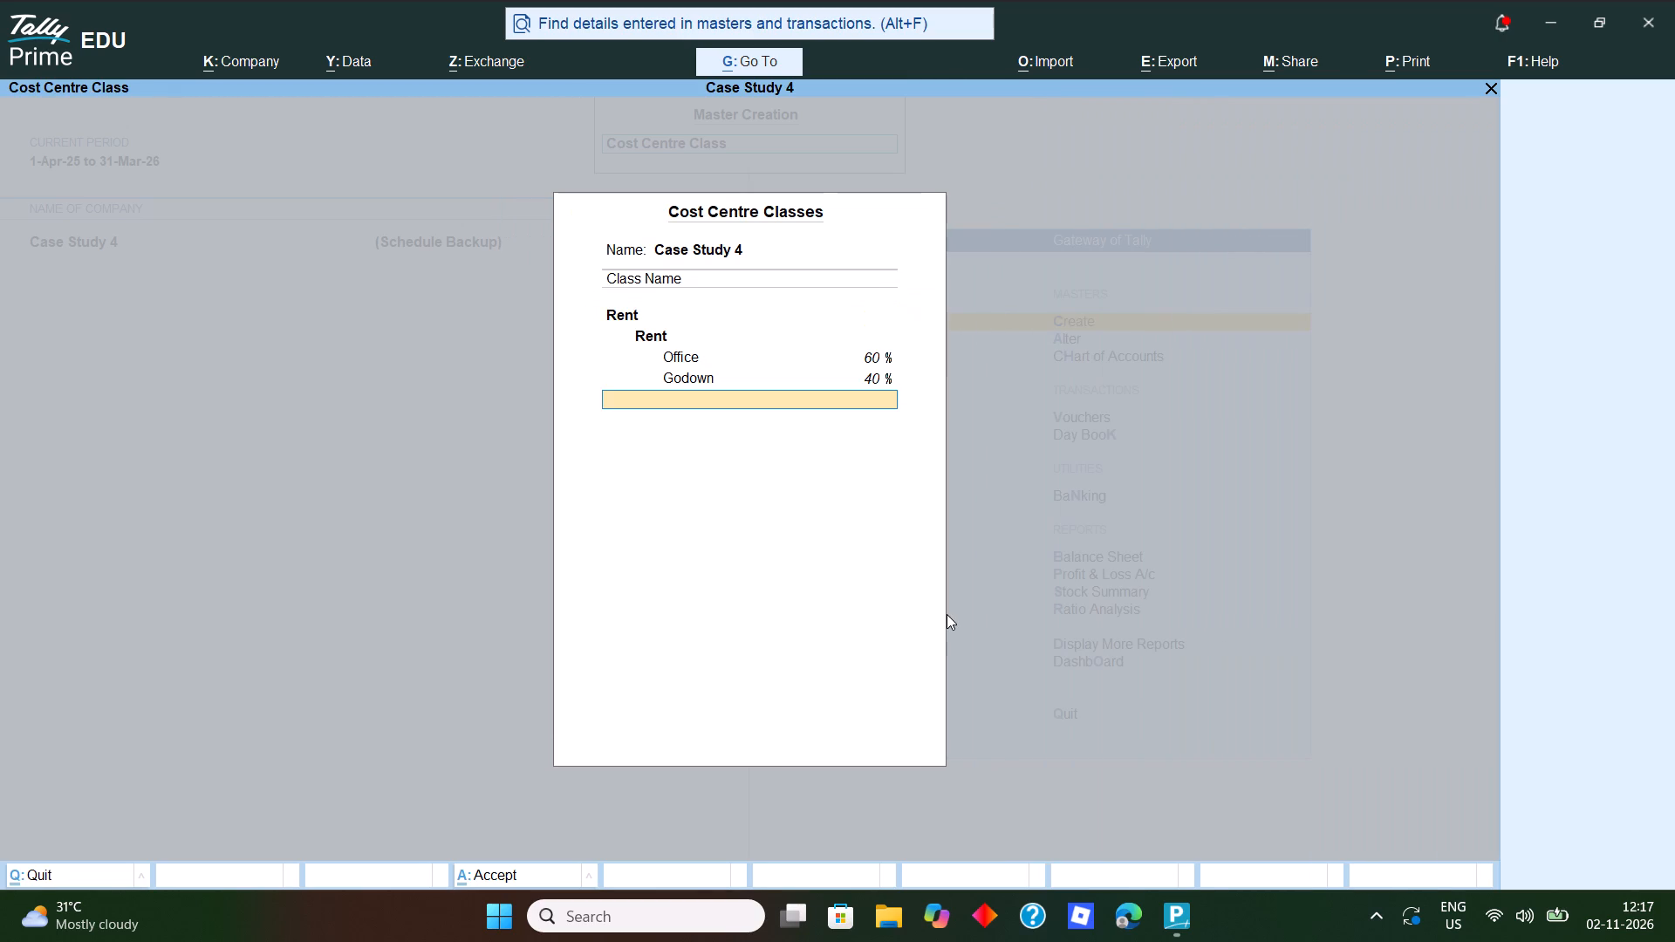
key(Return)
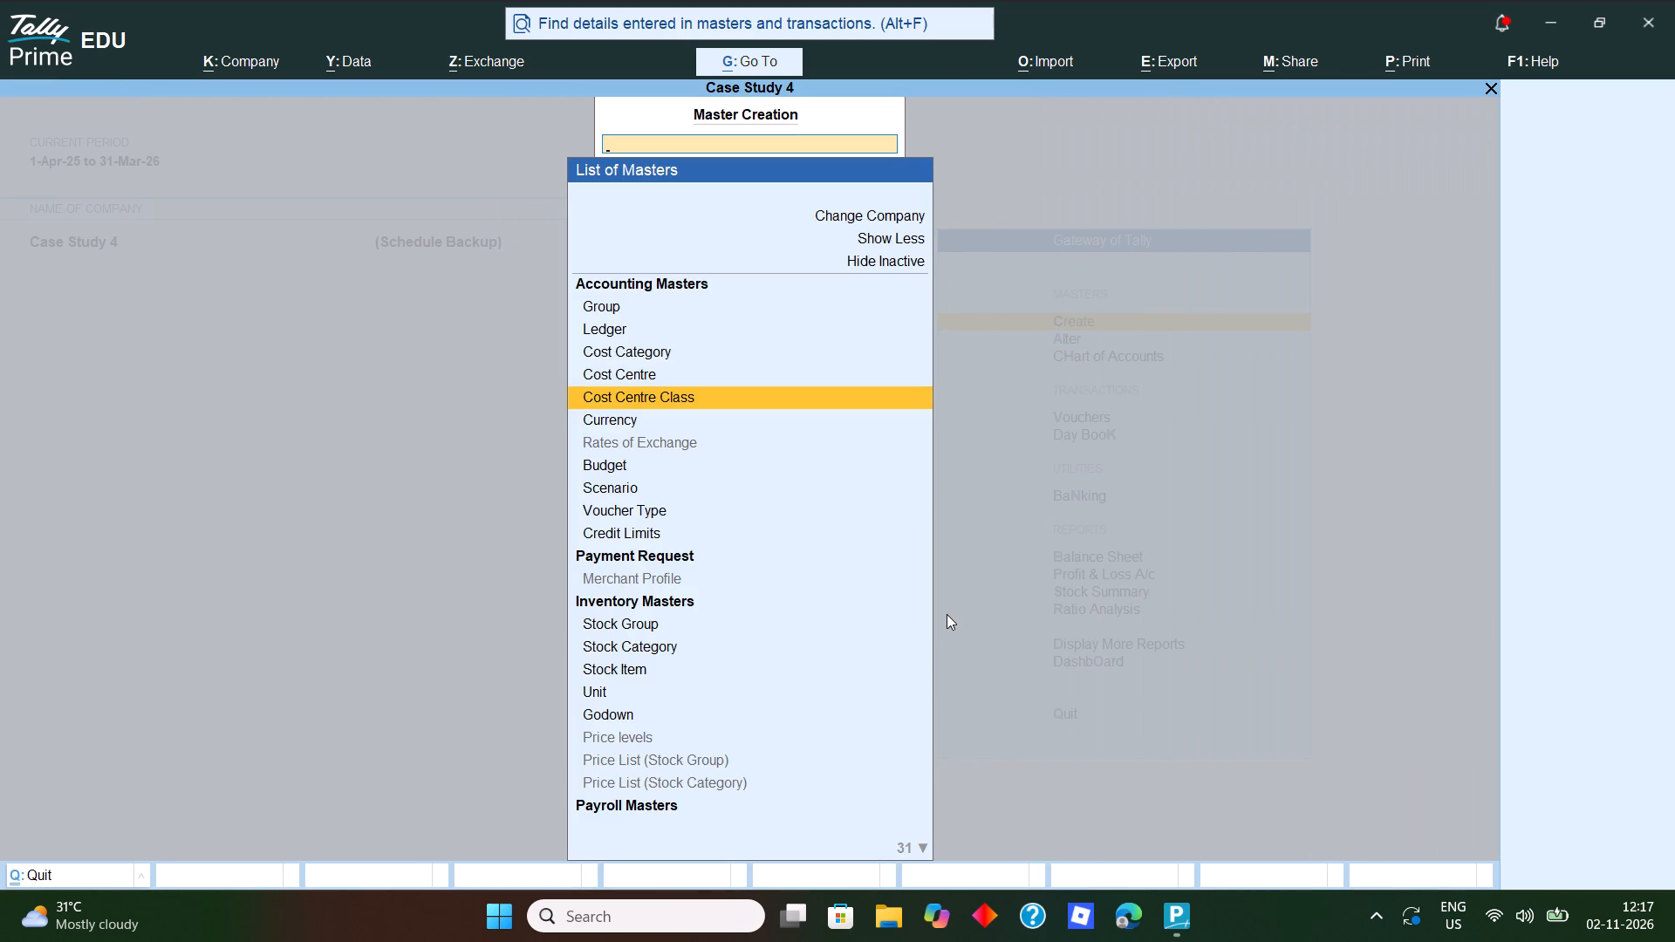
key(Escape)
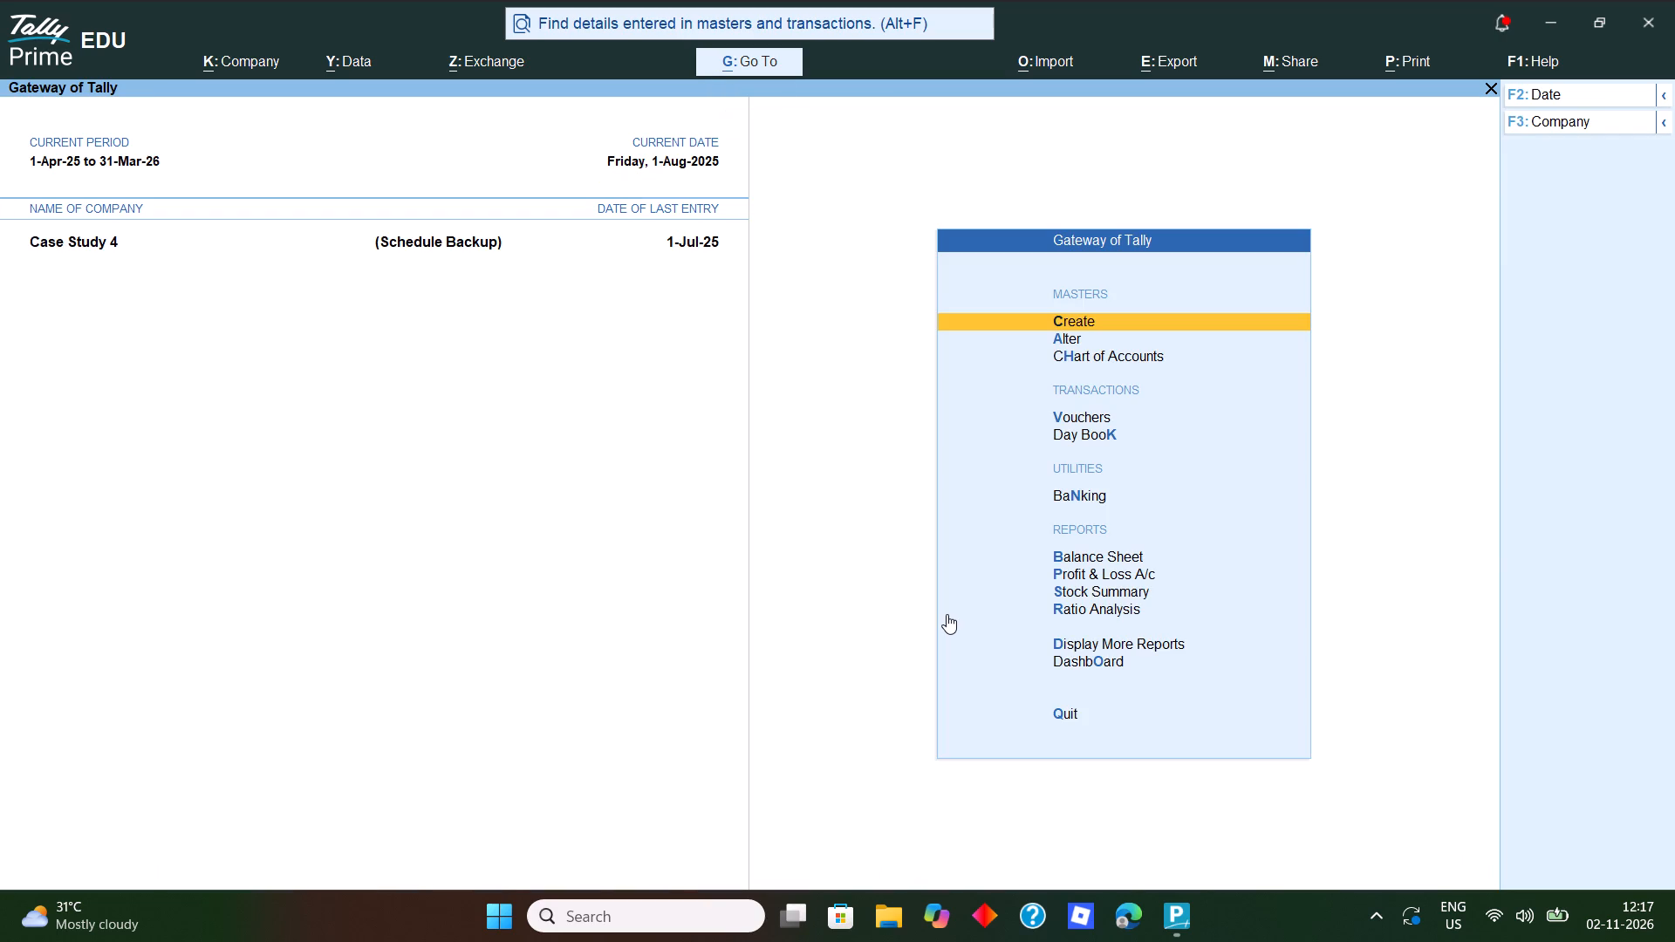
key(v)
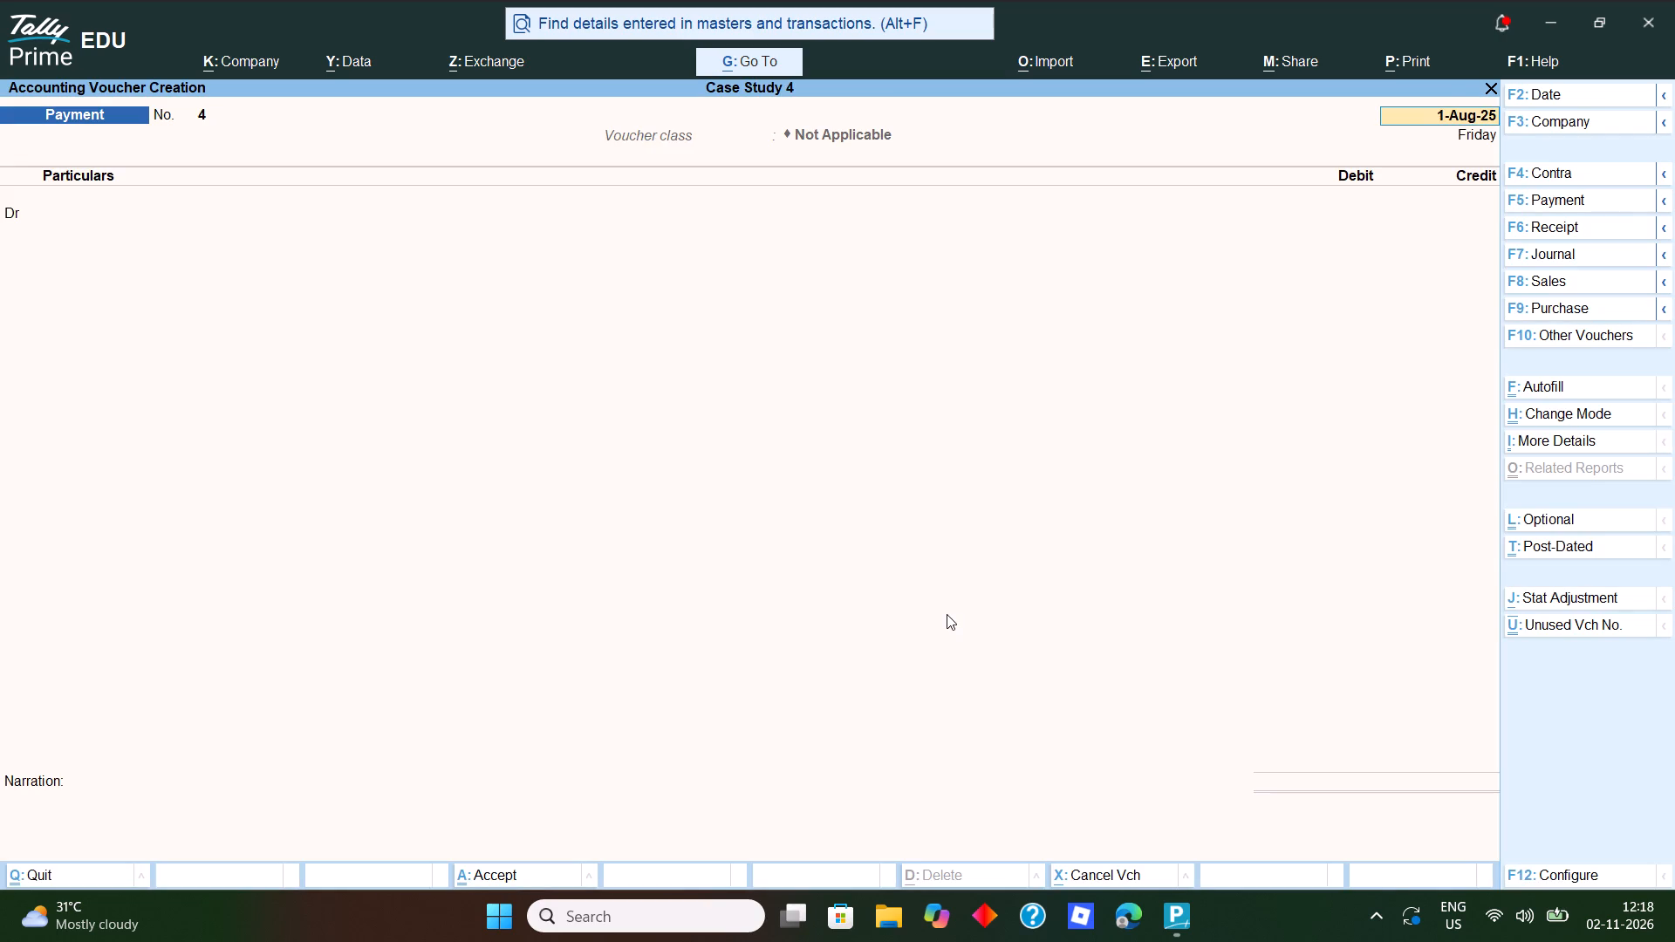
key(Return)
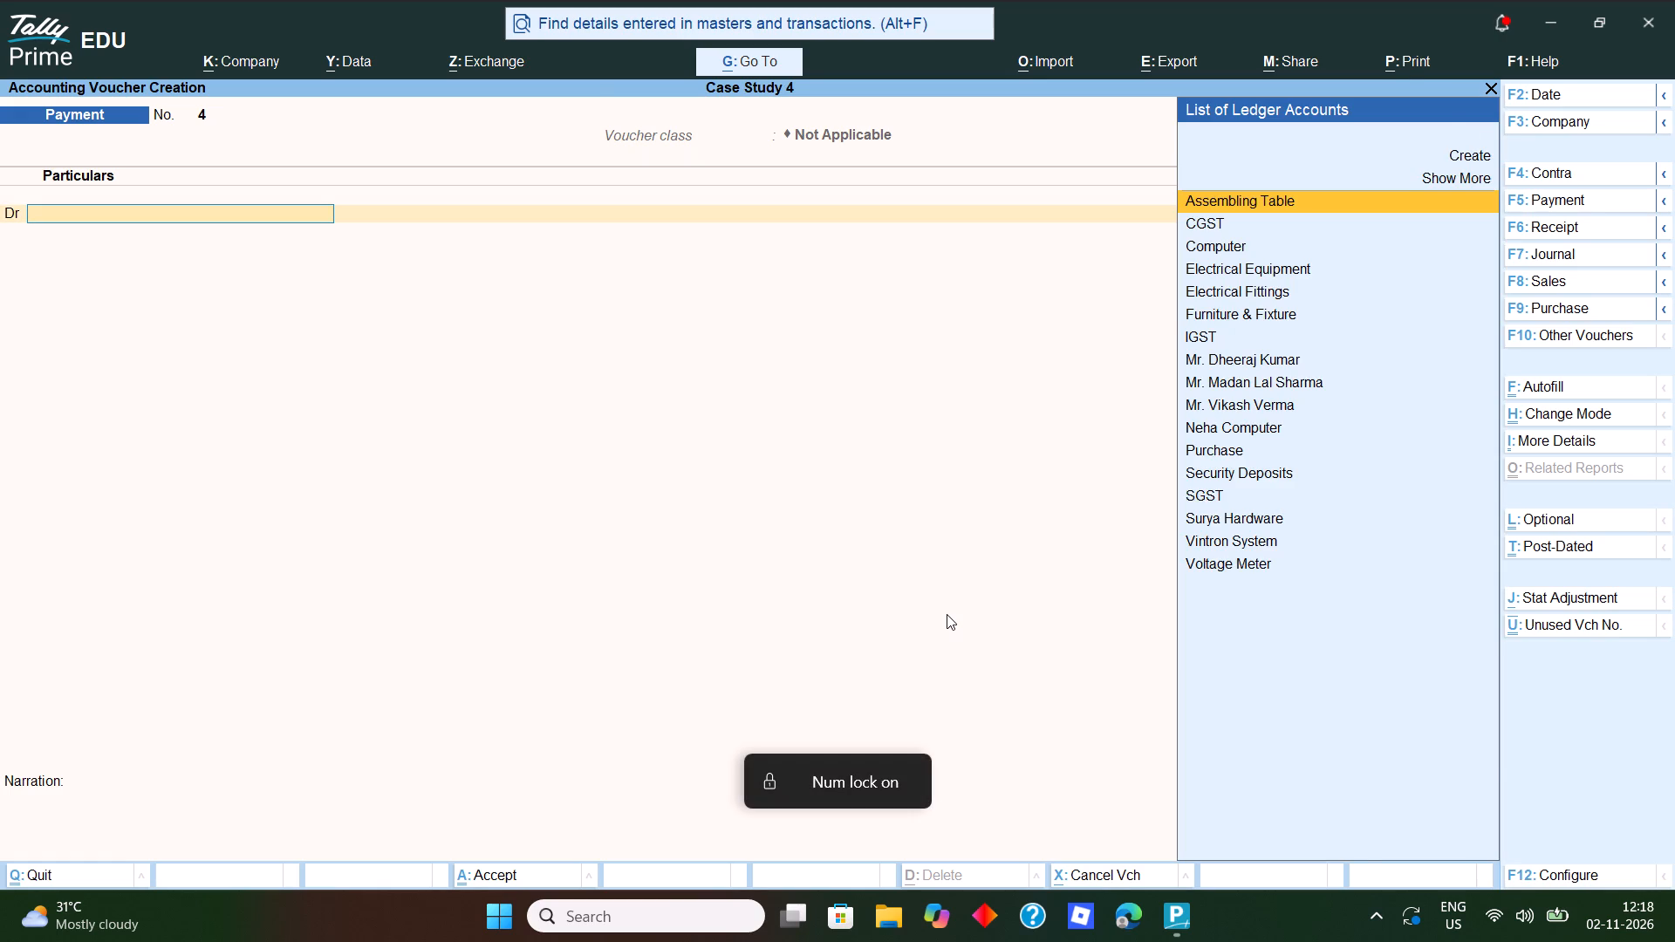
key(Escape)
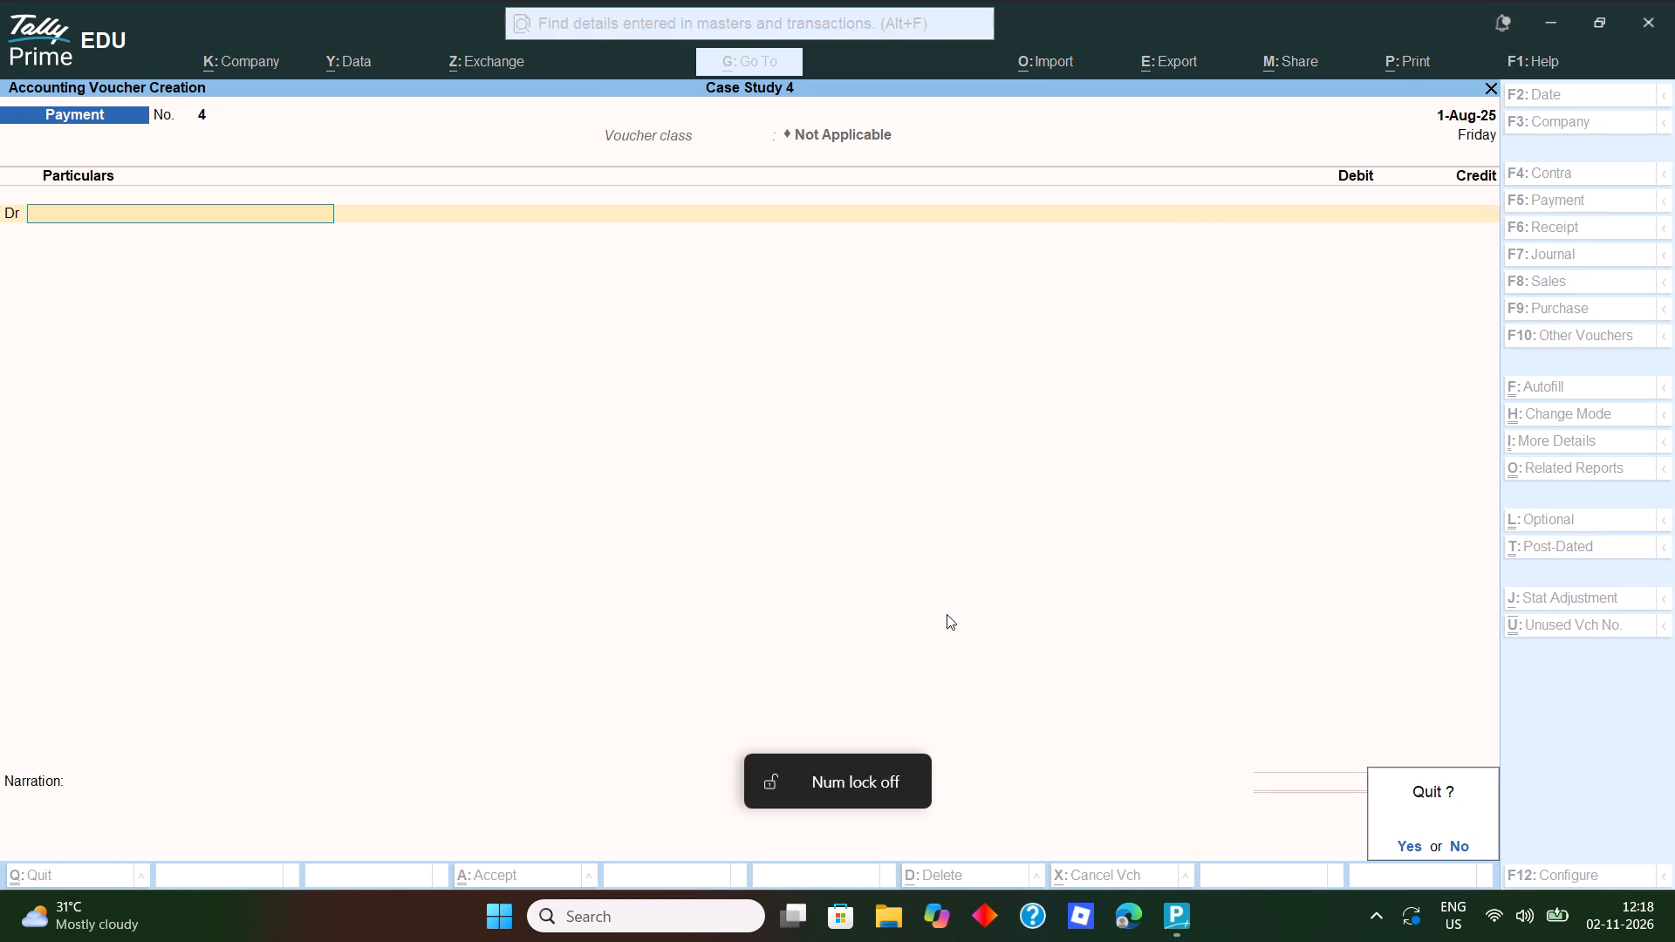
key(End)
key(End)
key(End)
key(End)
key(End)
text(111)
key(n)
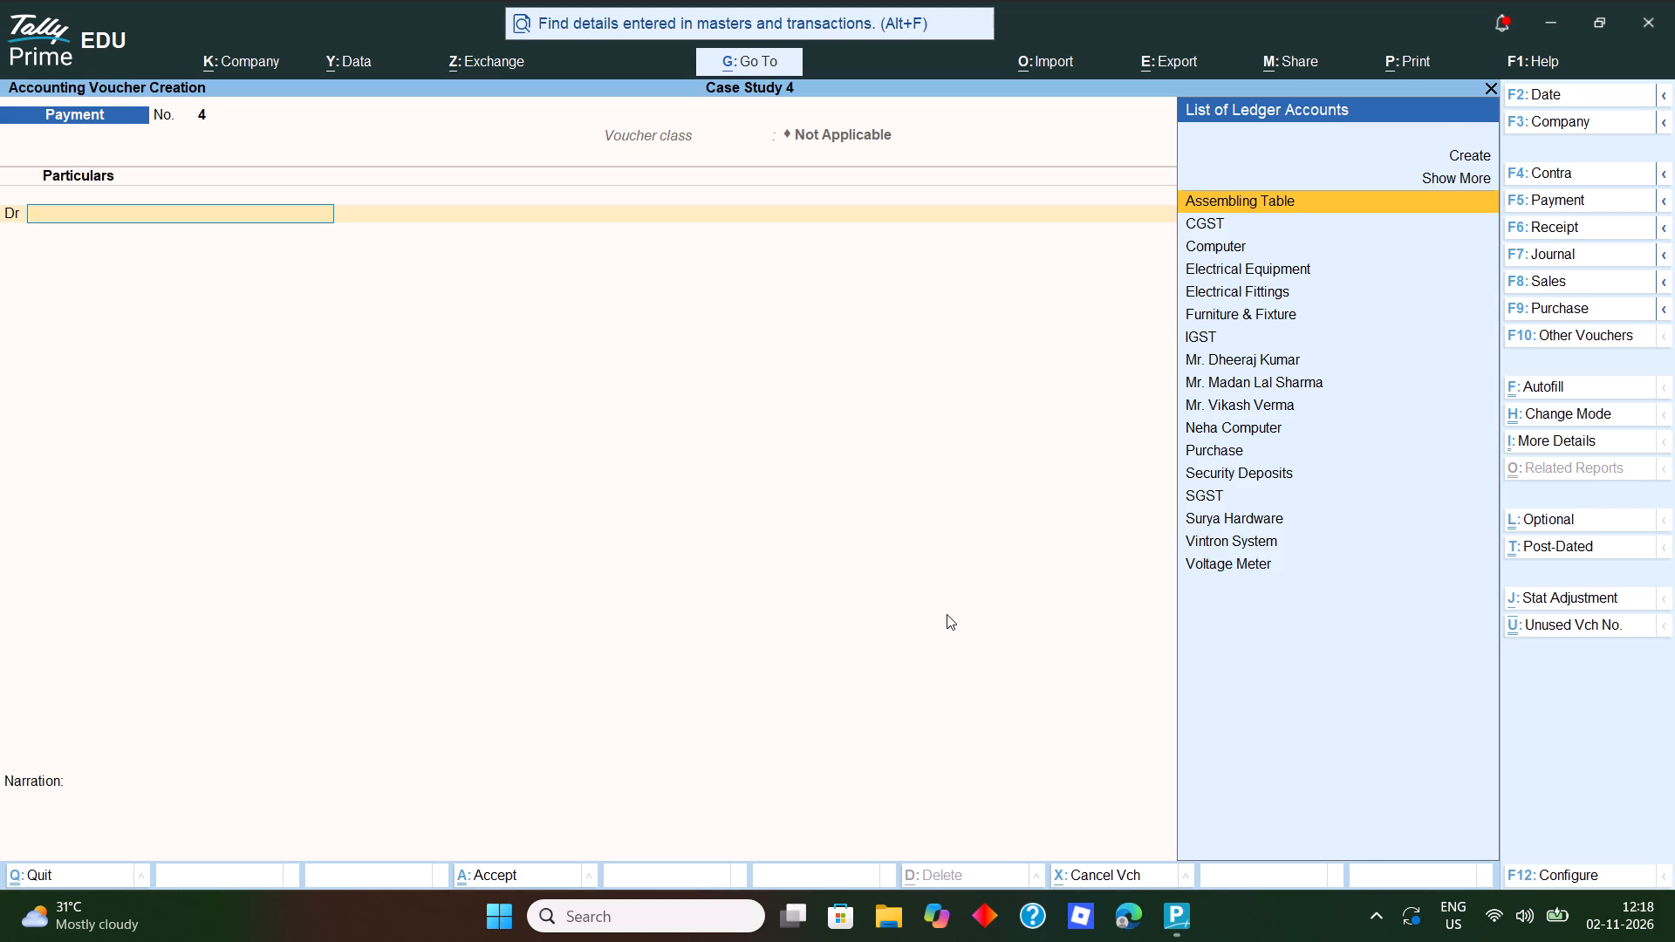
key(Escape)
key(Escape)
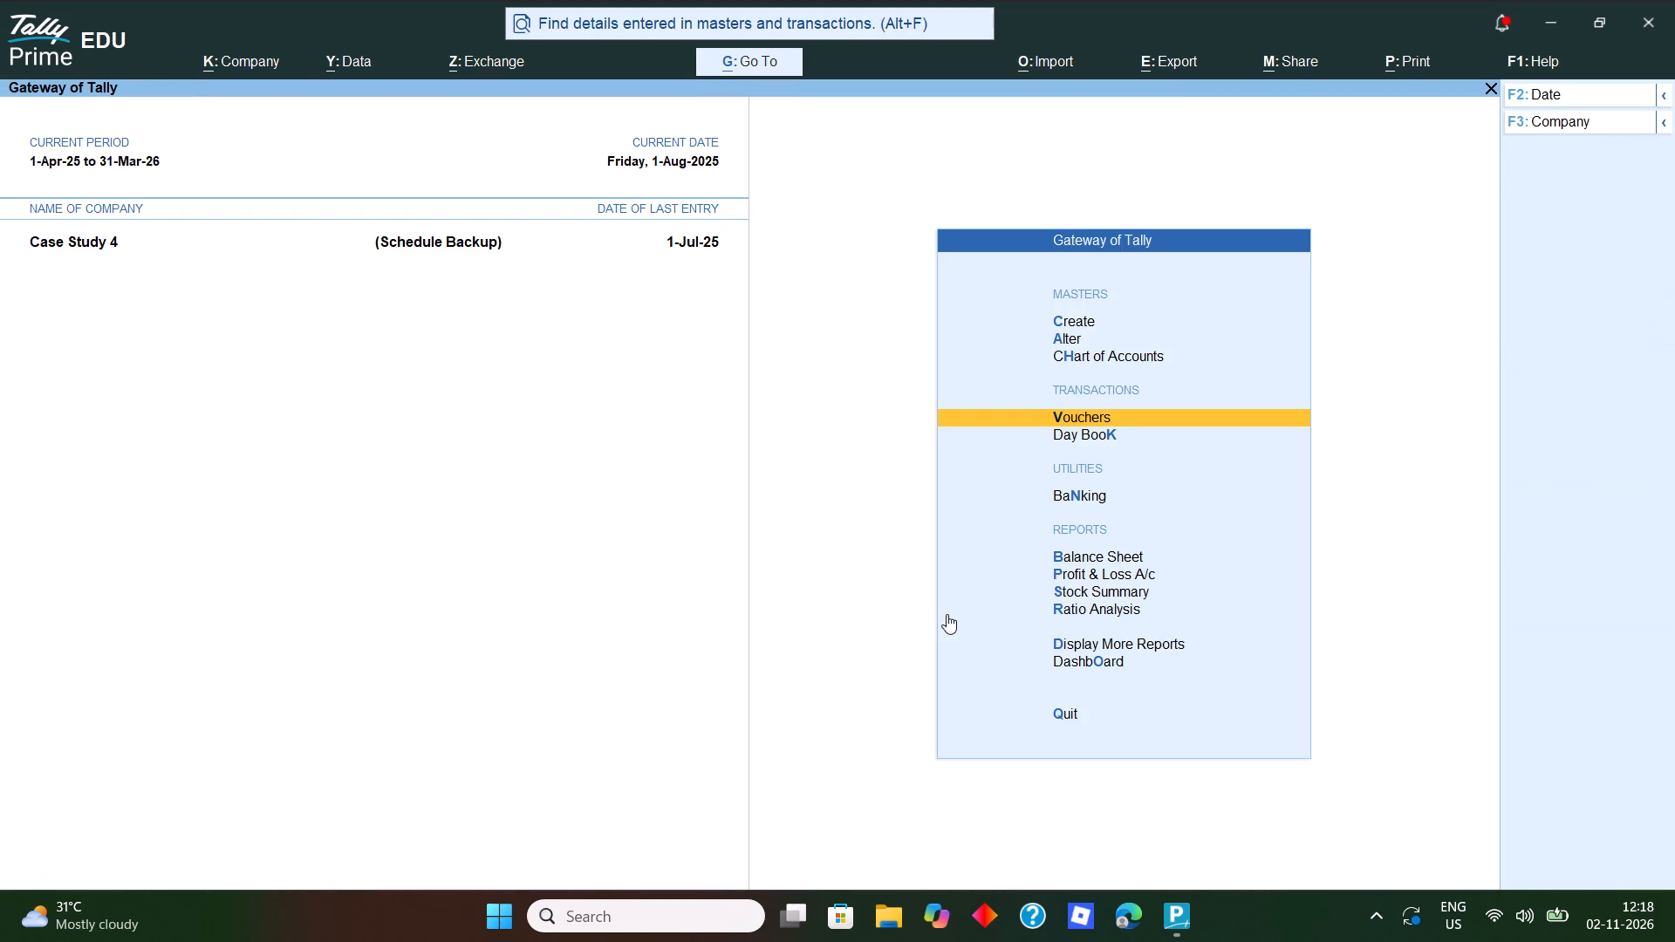
Start a Payment voucher using the Bank Payment voucher class, dated 1-Aug-25.
key(Return)
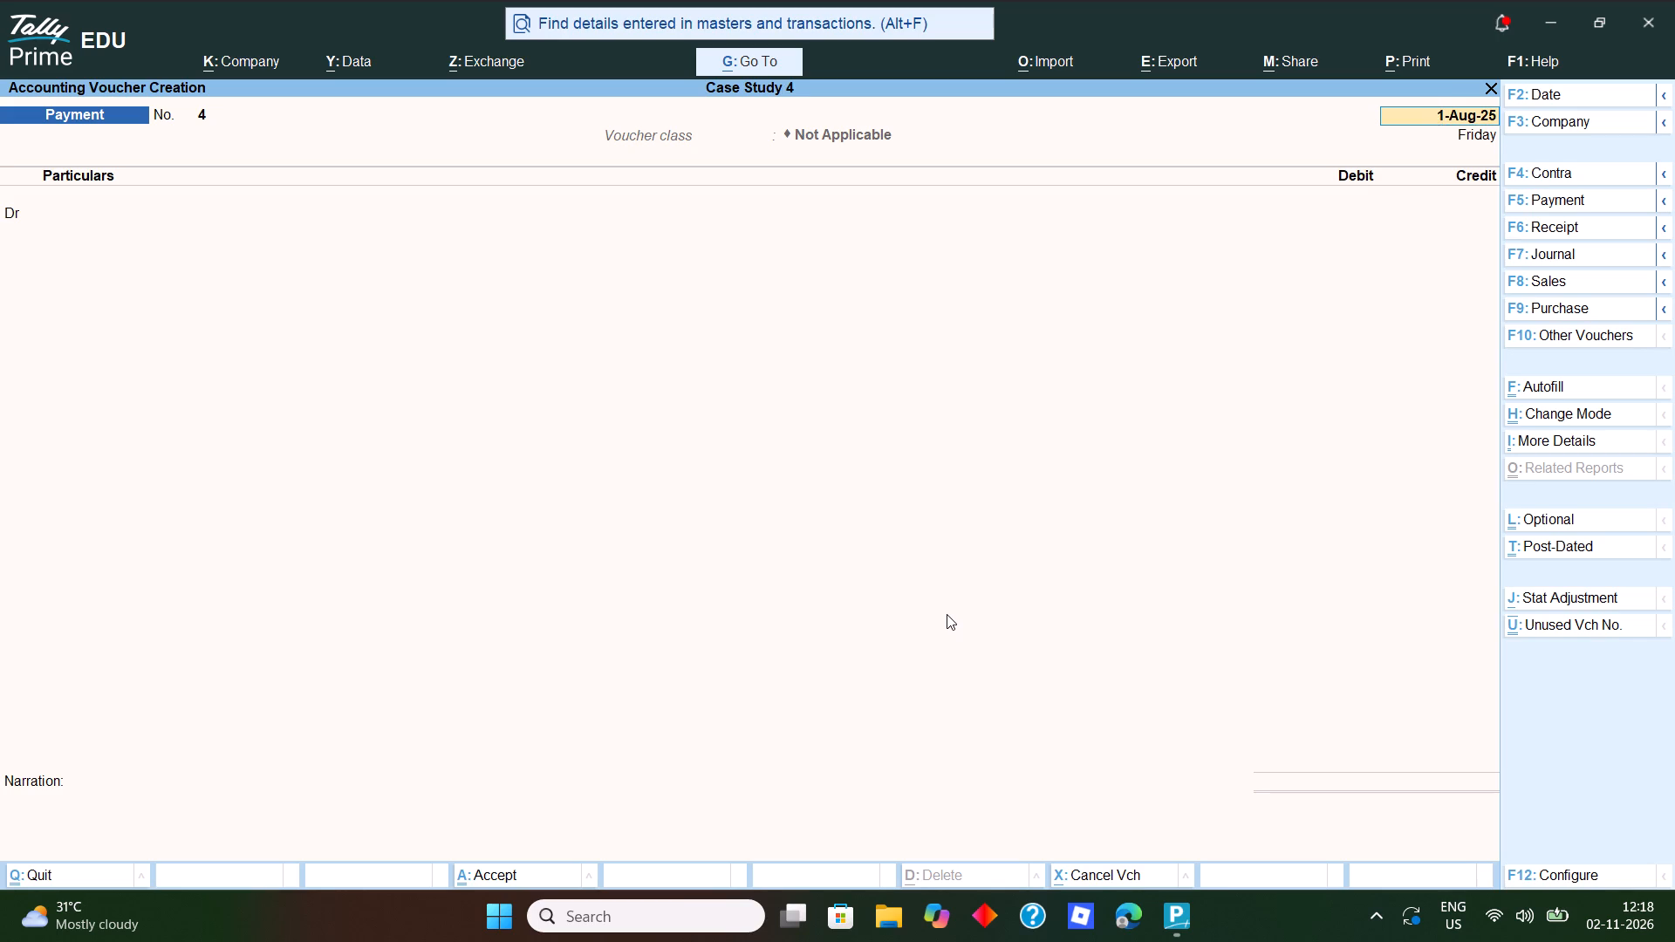
key(Return)
key(F4)
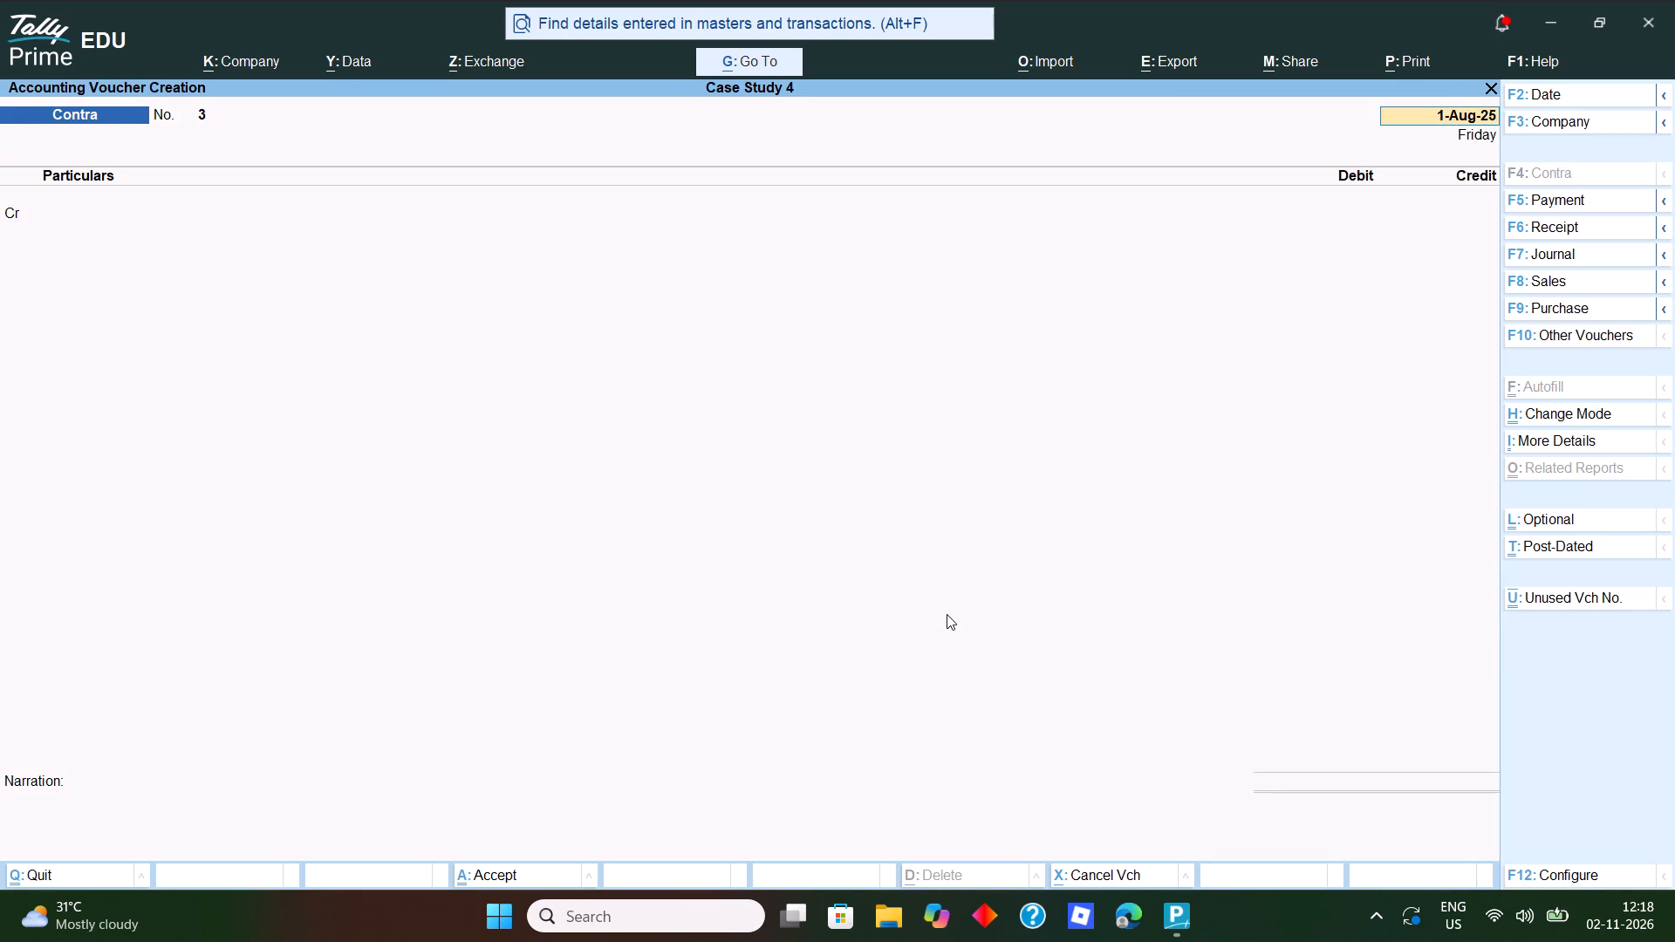
key(F5)
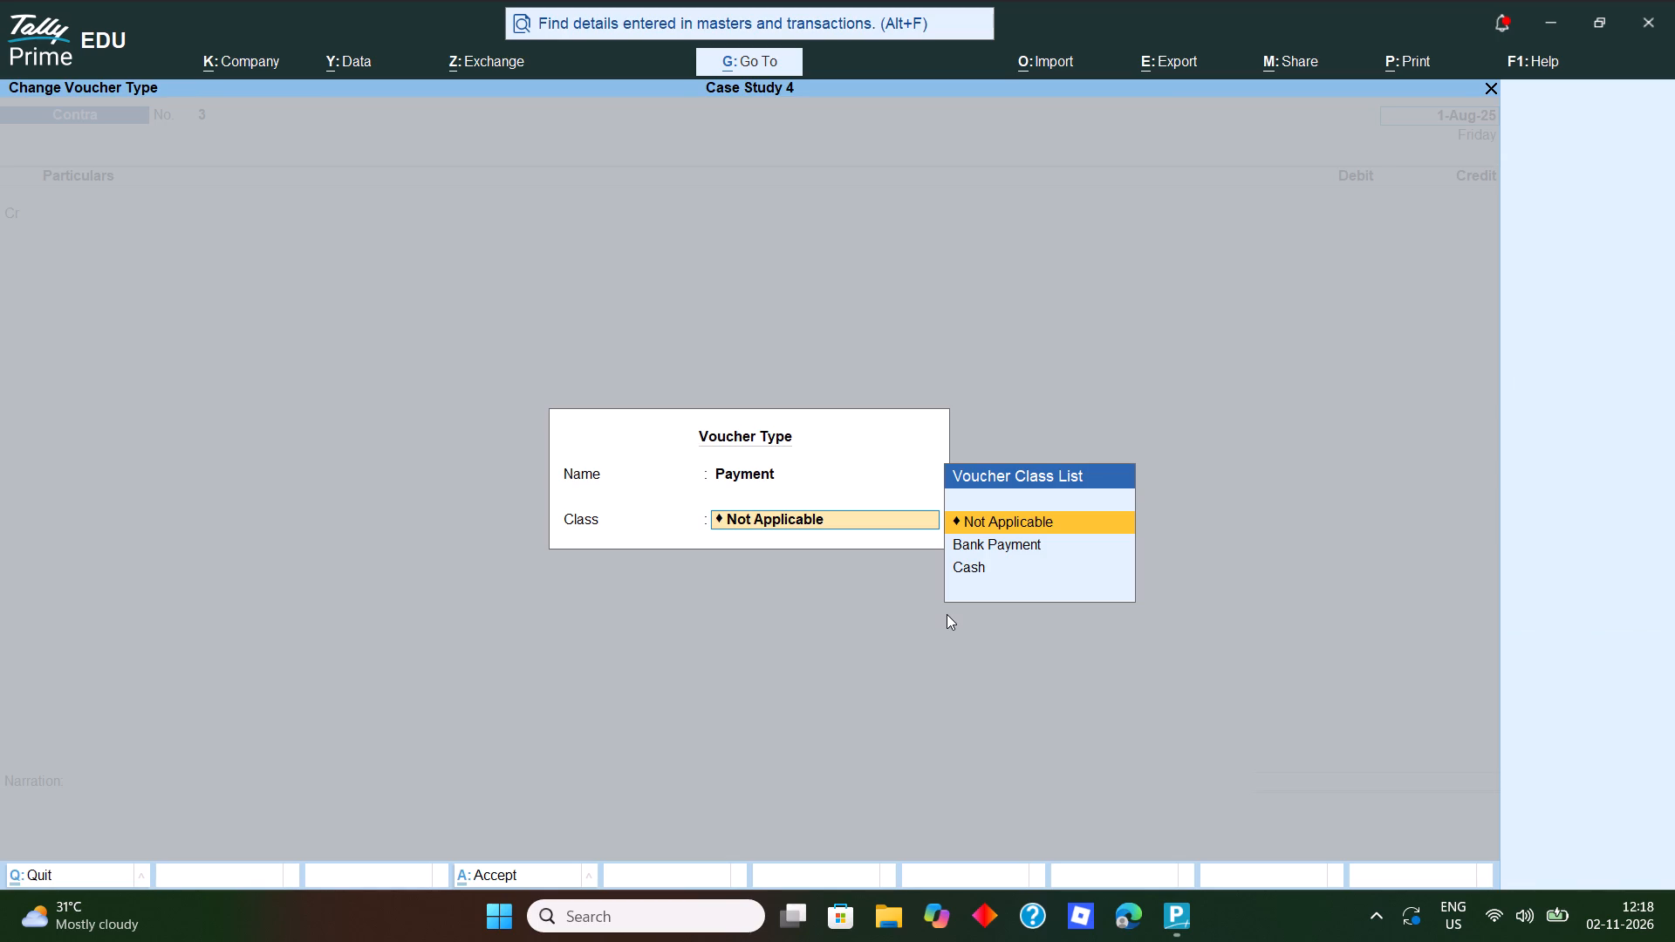
key(Down)
key(Return)
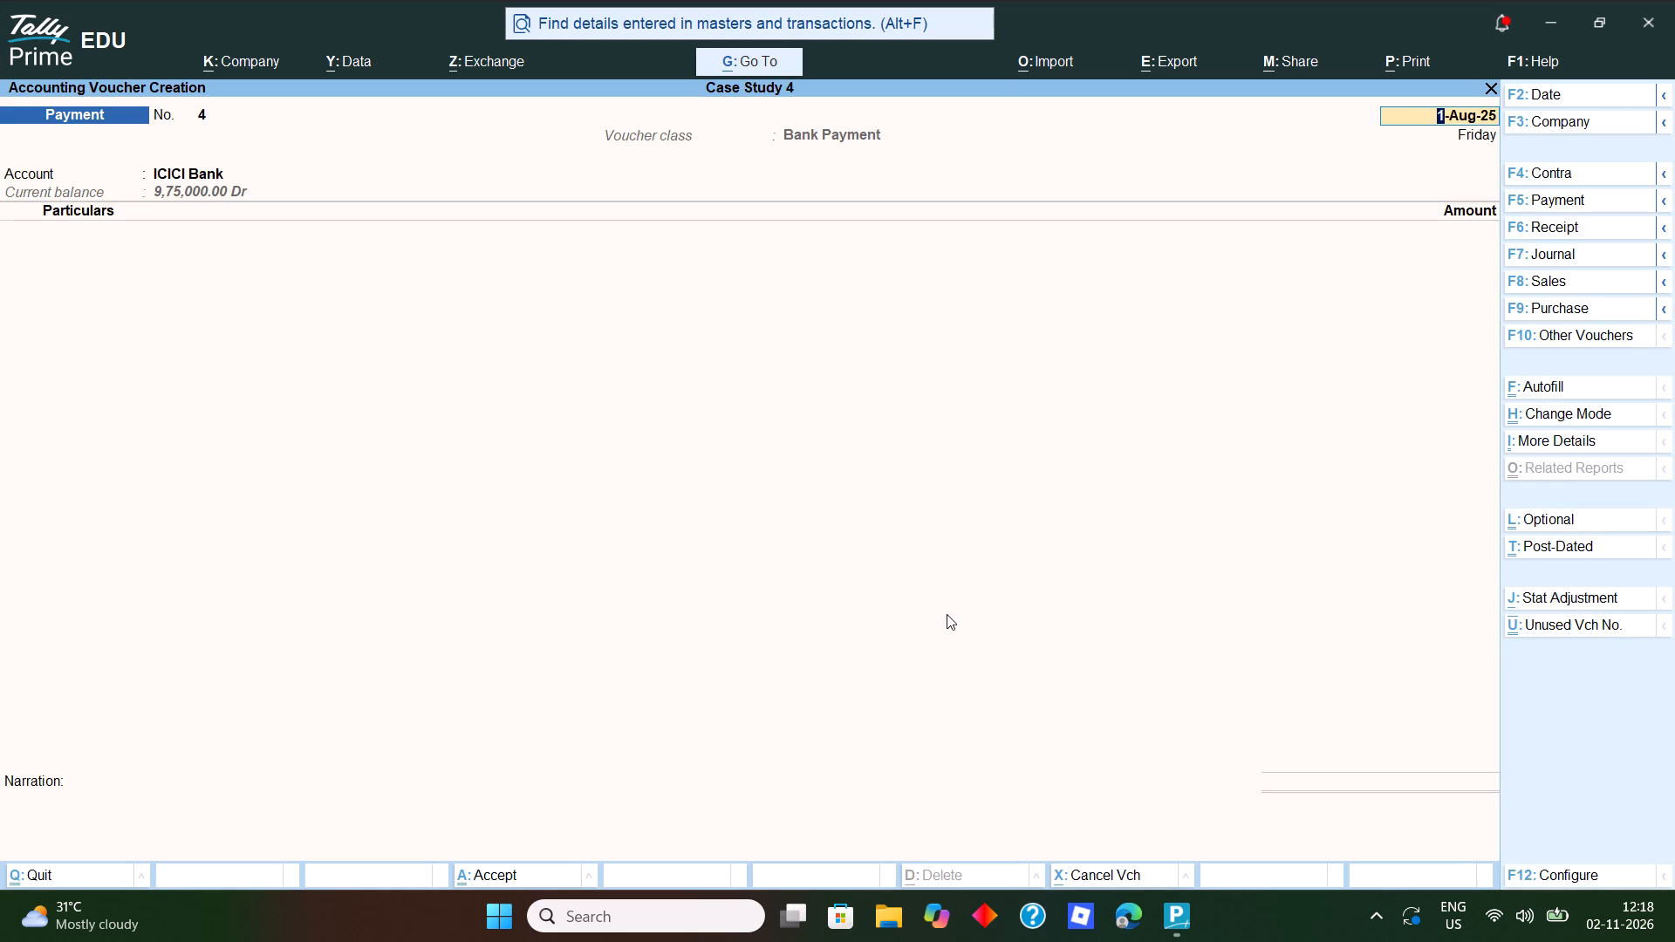
key(Return)
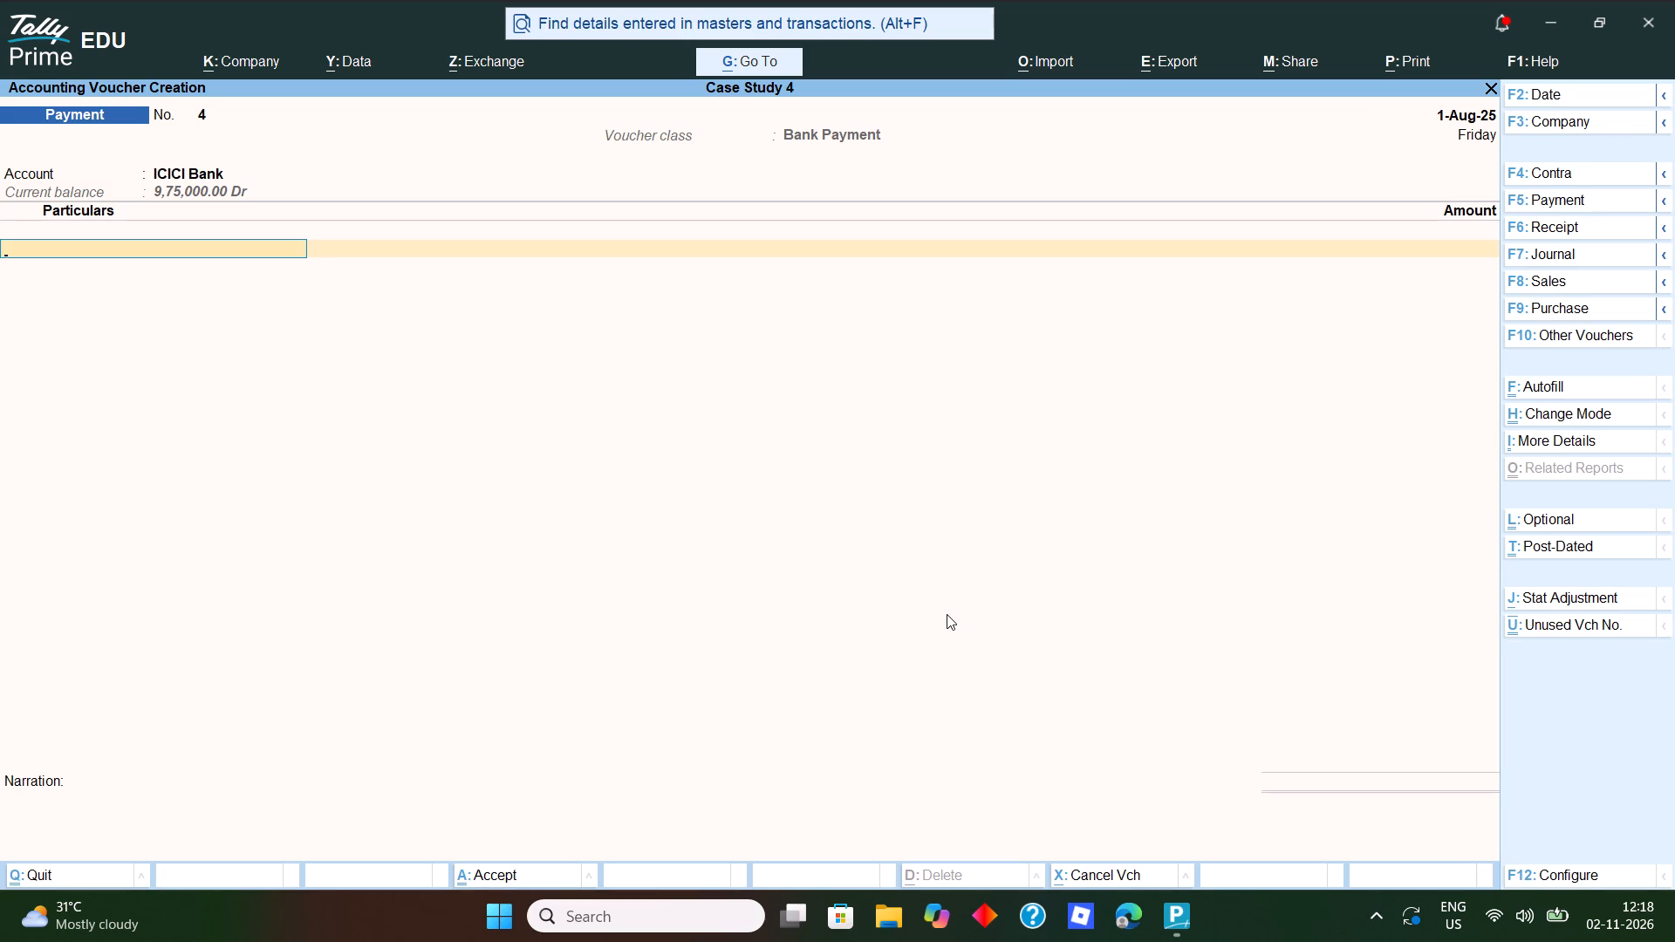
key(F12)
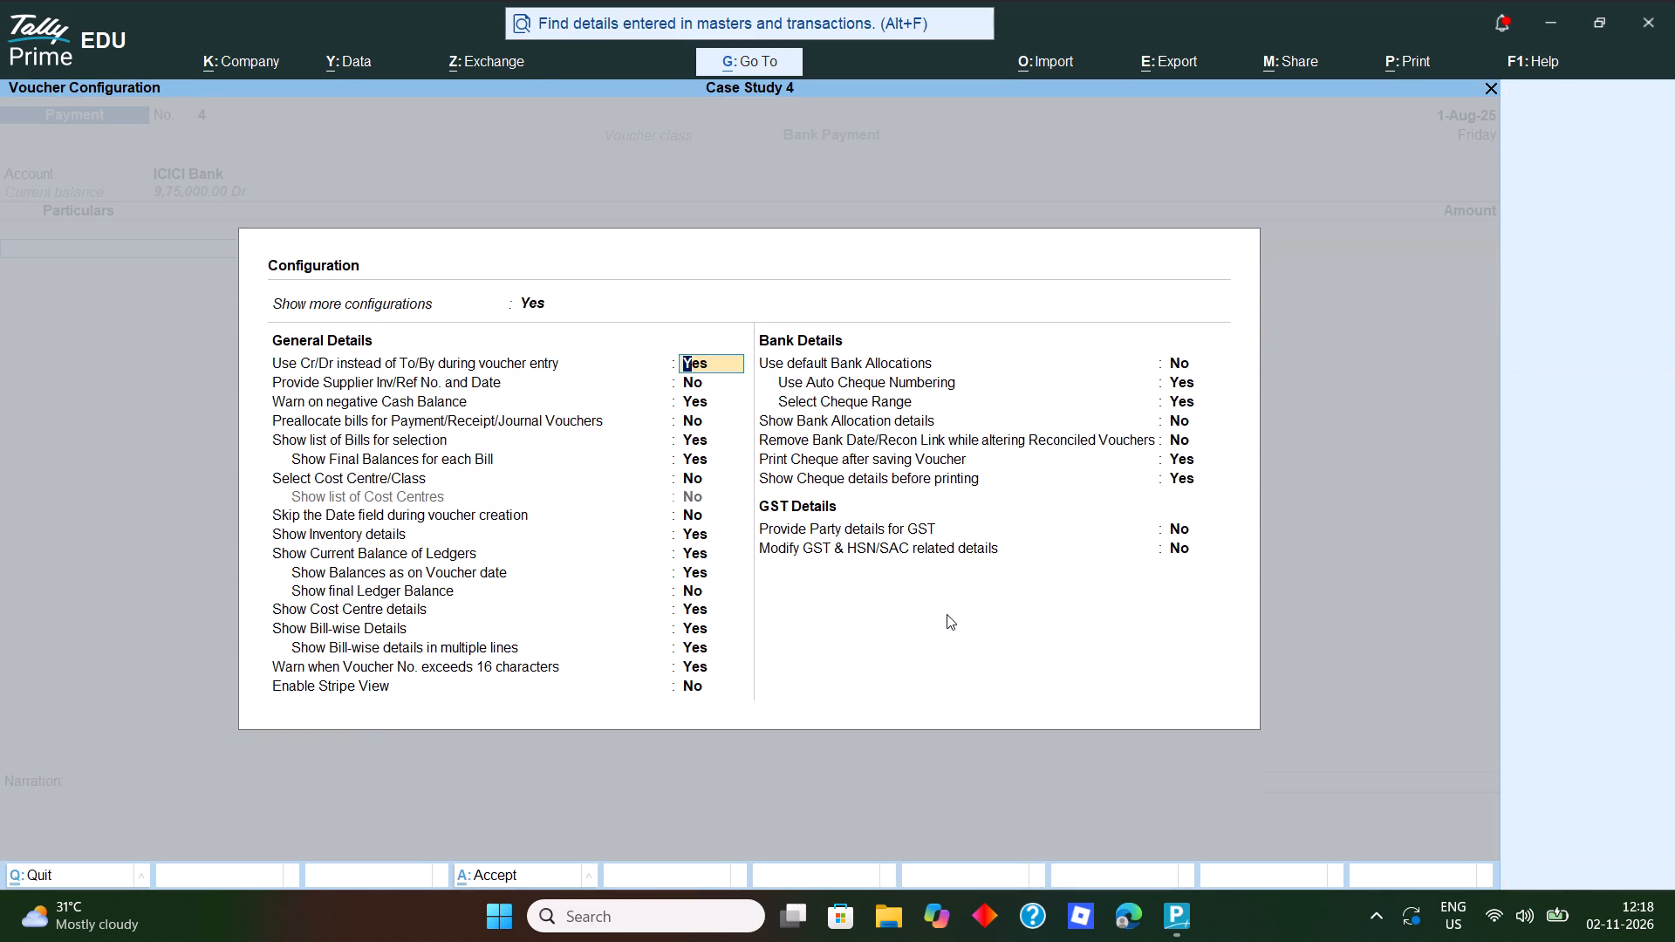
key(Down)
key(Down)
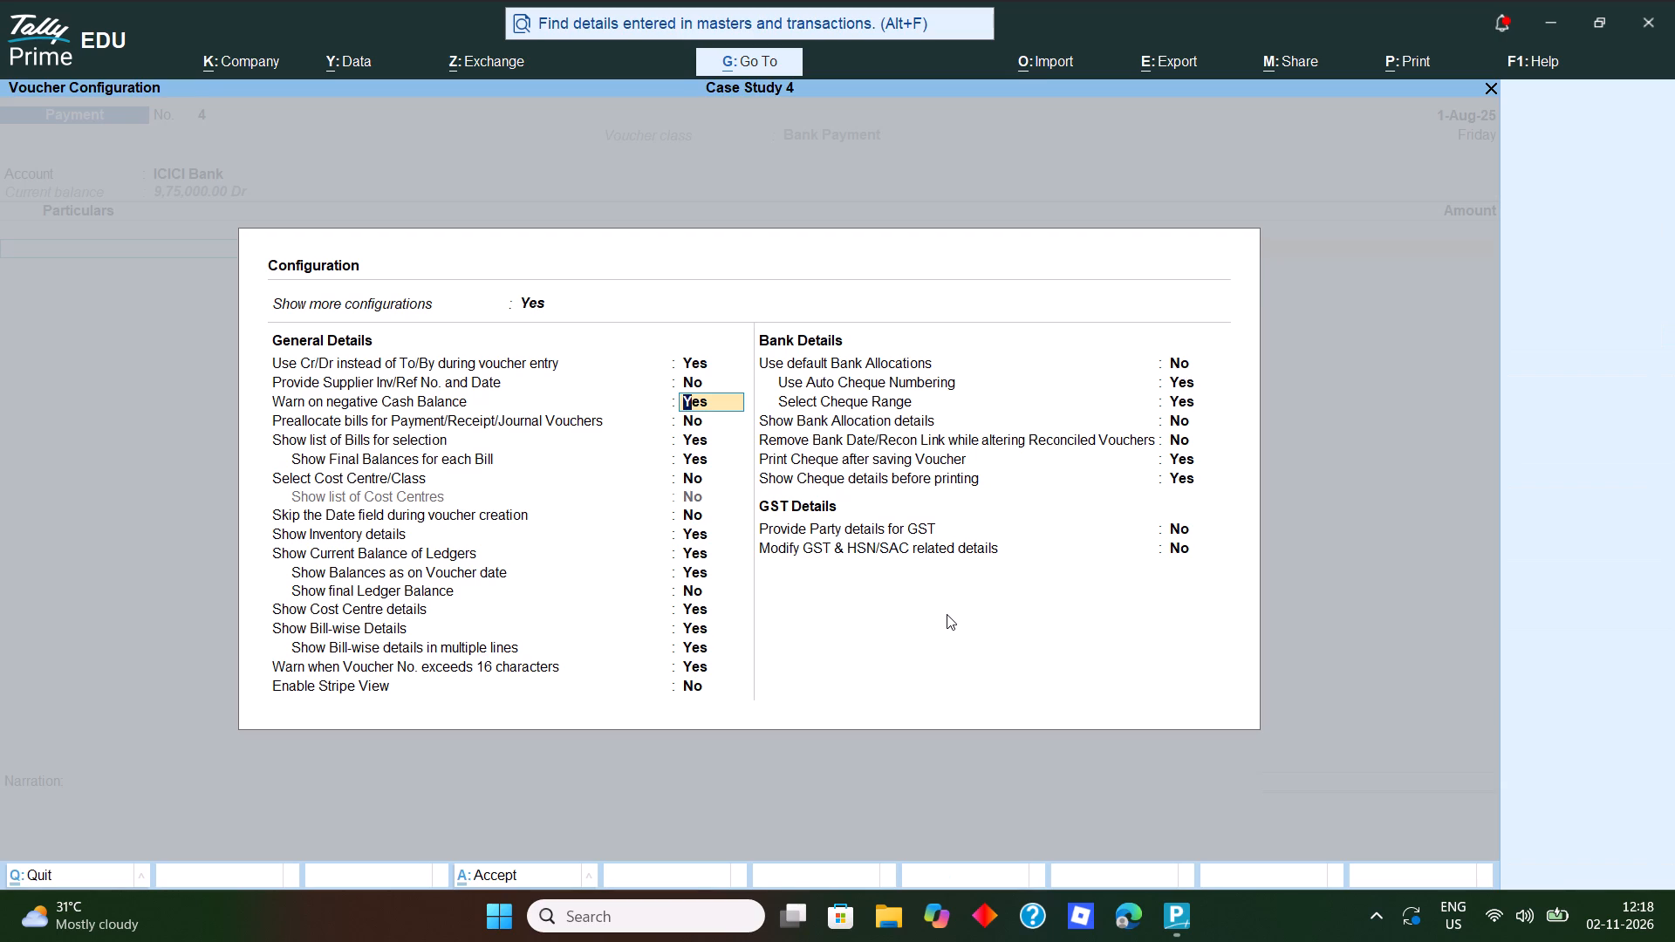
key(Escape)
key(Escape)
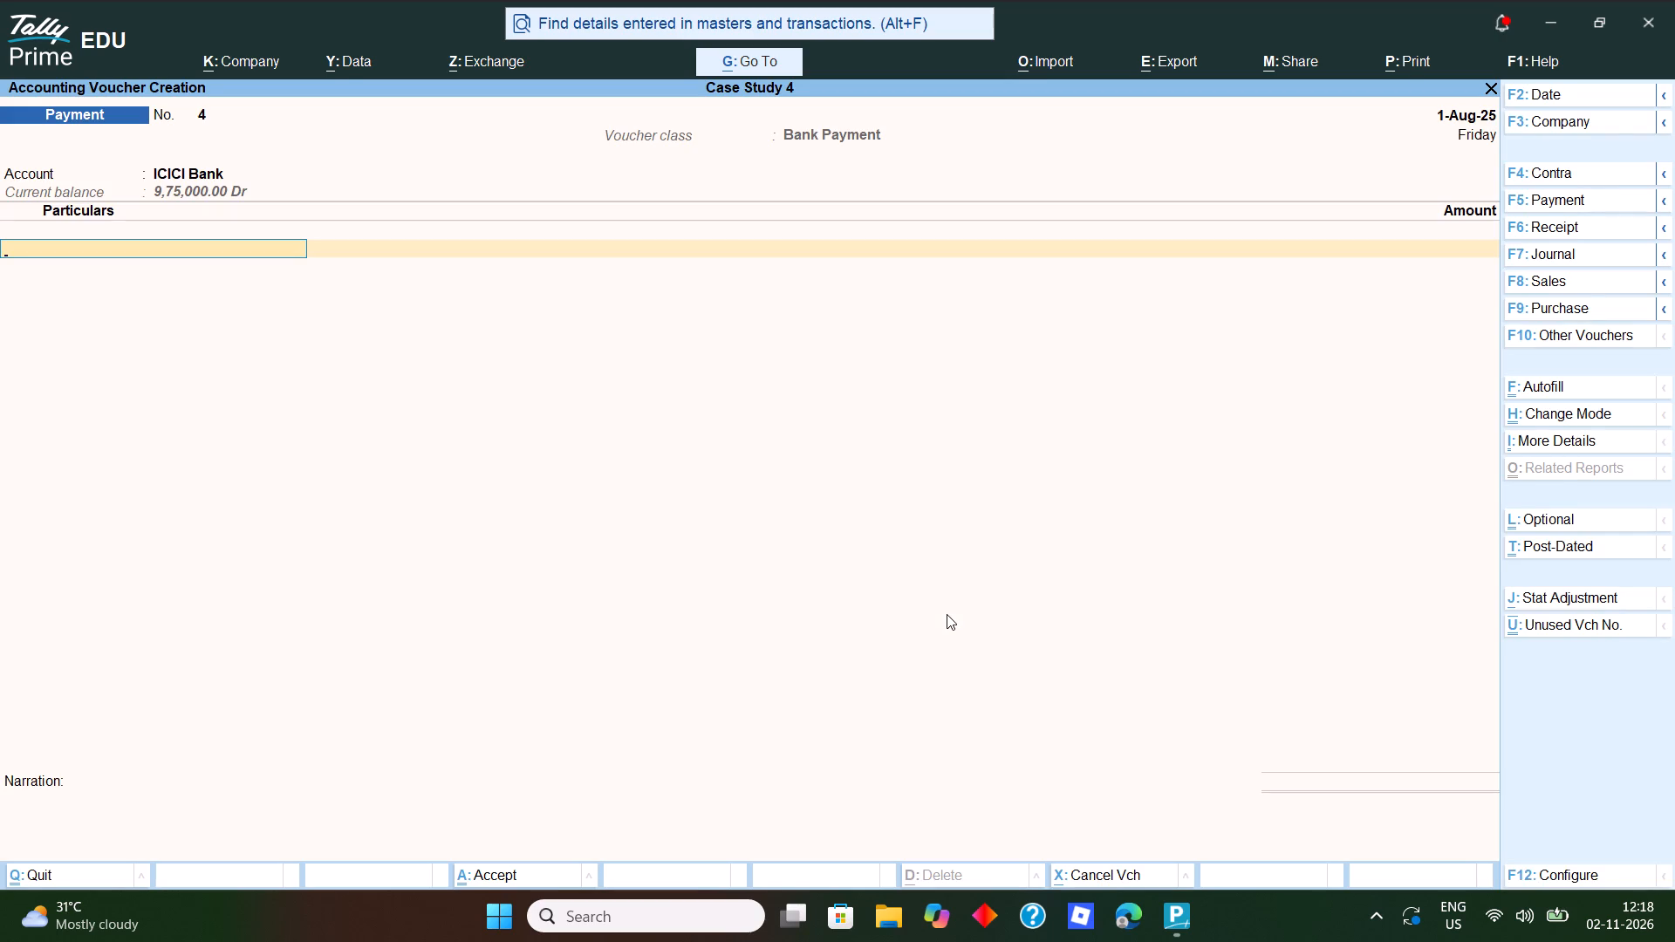
Examine Case Study 4's company features, especially the accounting settings for bill-wise entry and cost centres, and return to the voucher.
key(F11)
key(Down)
key(Down)
key(Down)
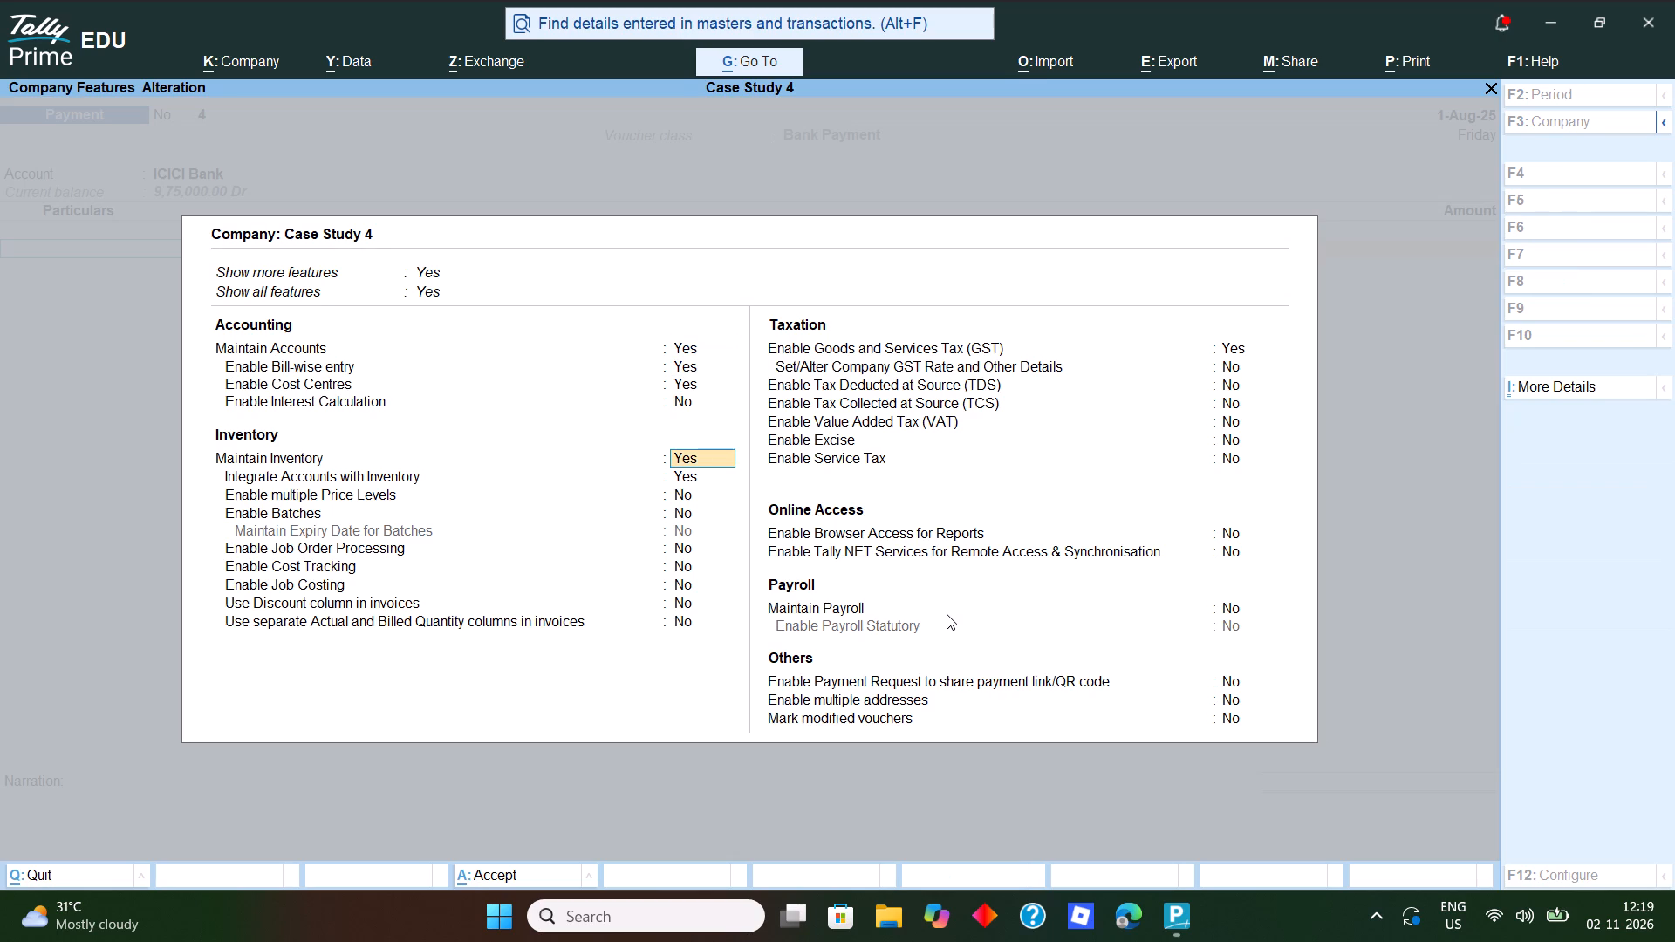
key(Down)
key(Down)
key(Up)
key(Up)
key(Up)
key(Up)
key(Down)
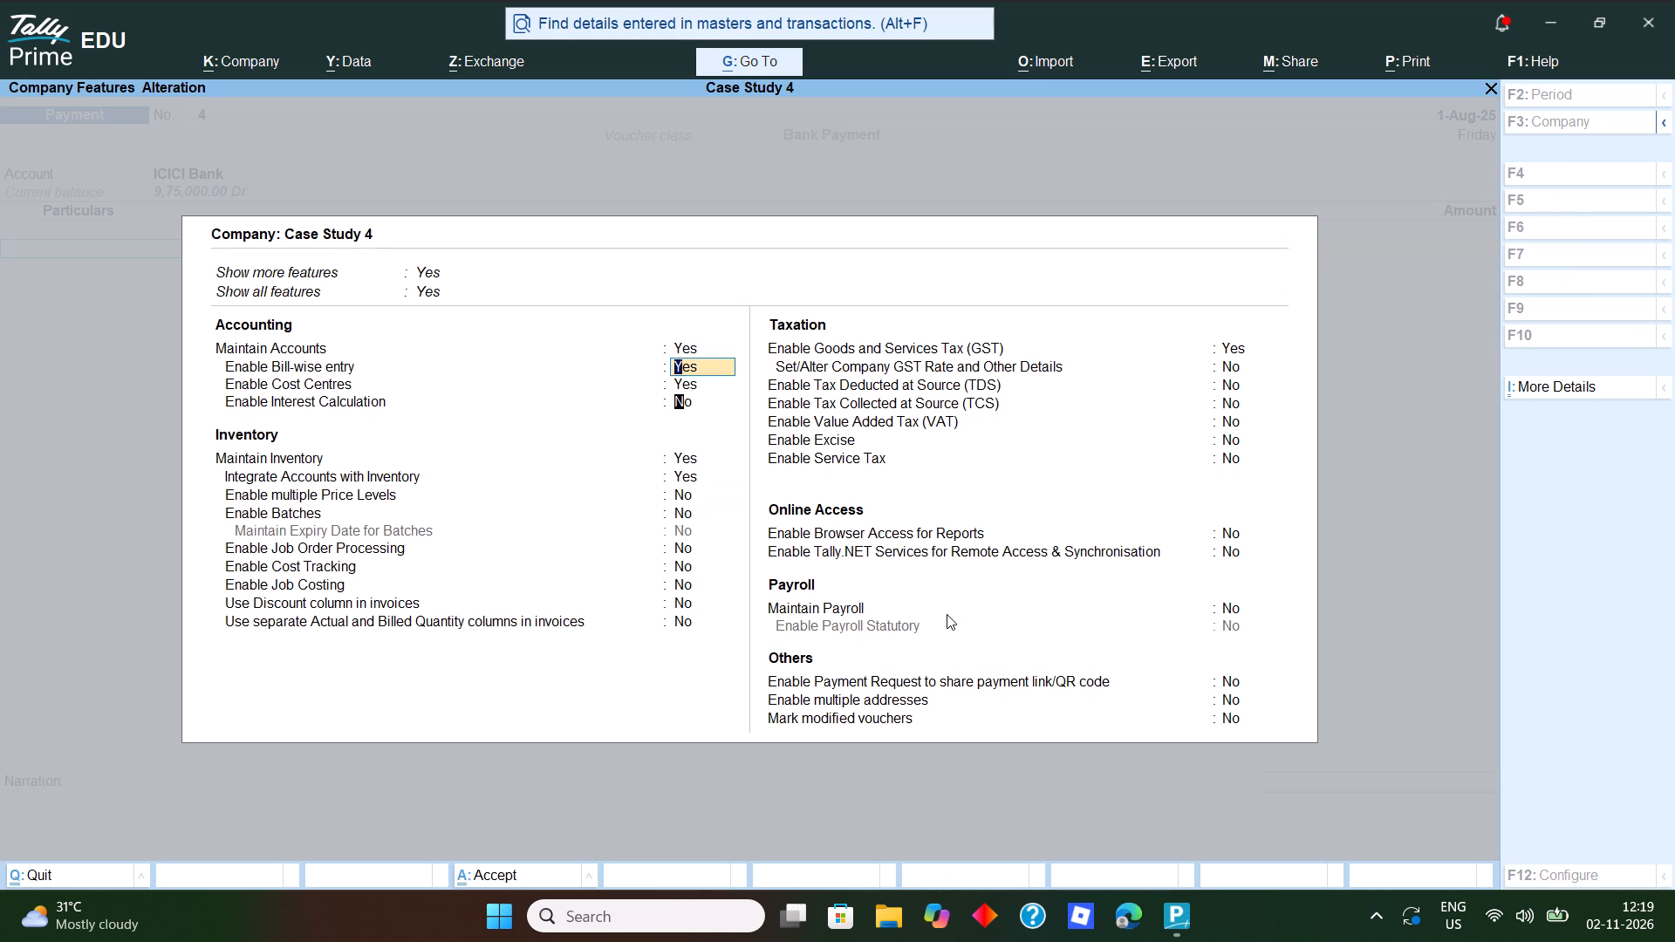
key(Down)
key(Up)
key(Up)
key(Down)
key(Escape)
key(Escape)
key(Escape)
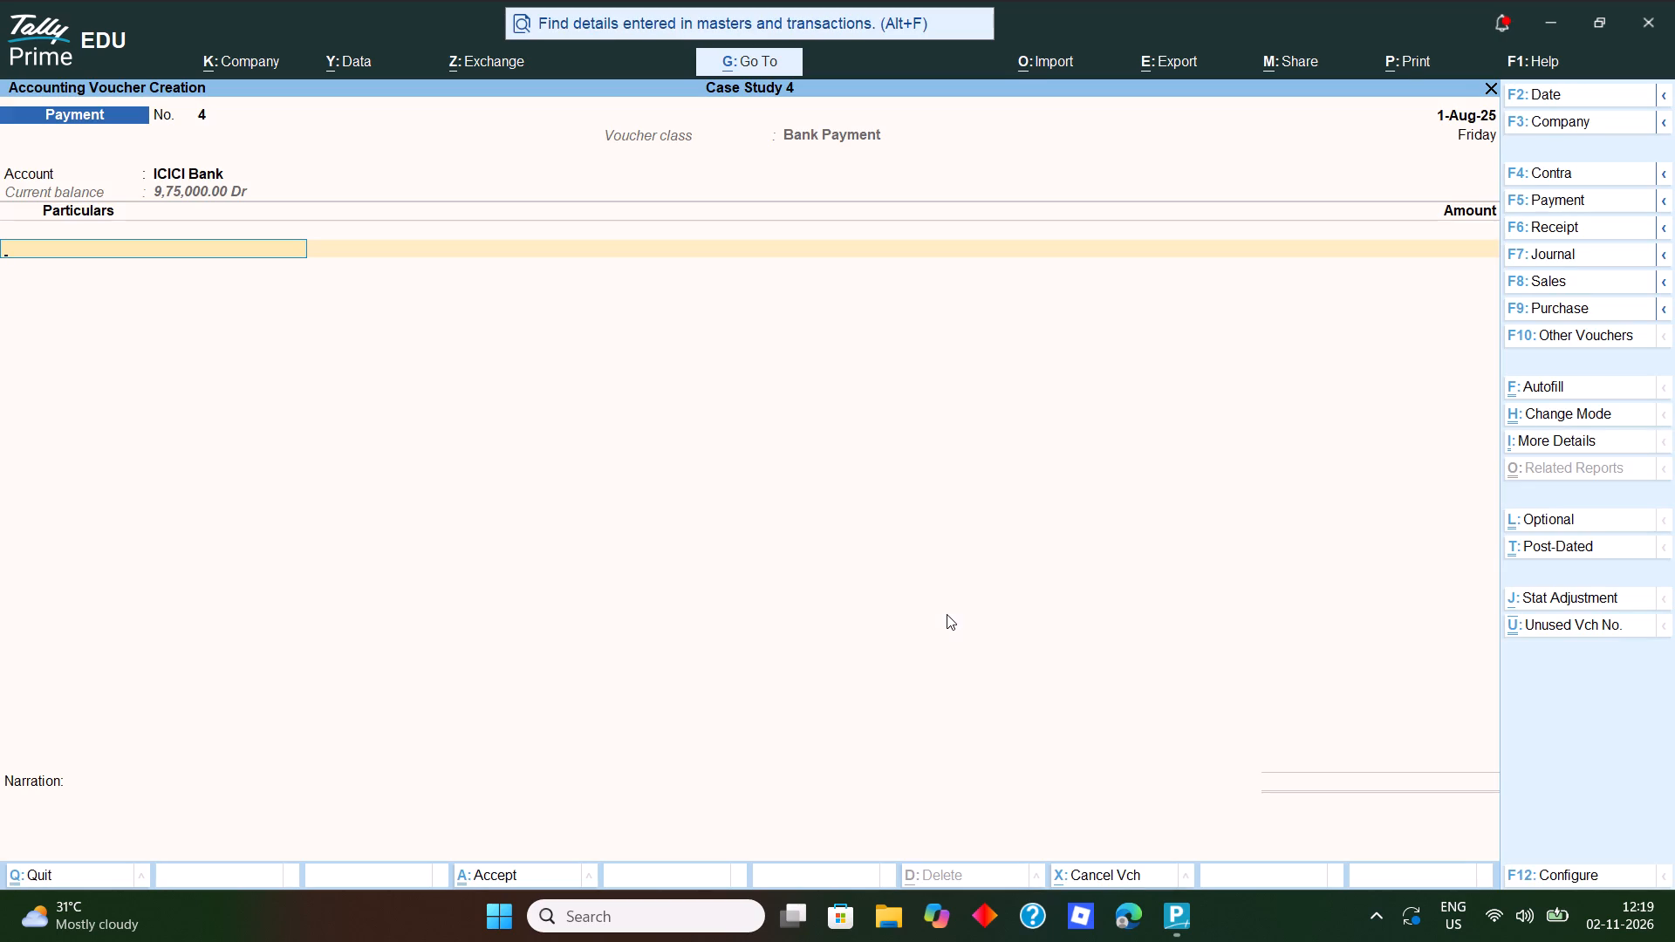
Set Select Cost Centre/Class to Yes in the payment voucher's configuration and save the configuration.
key(F12)
key(Down)
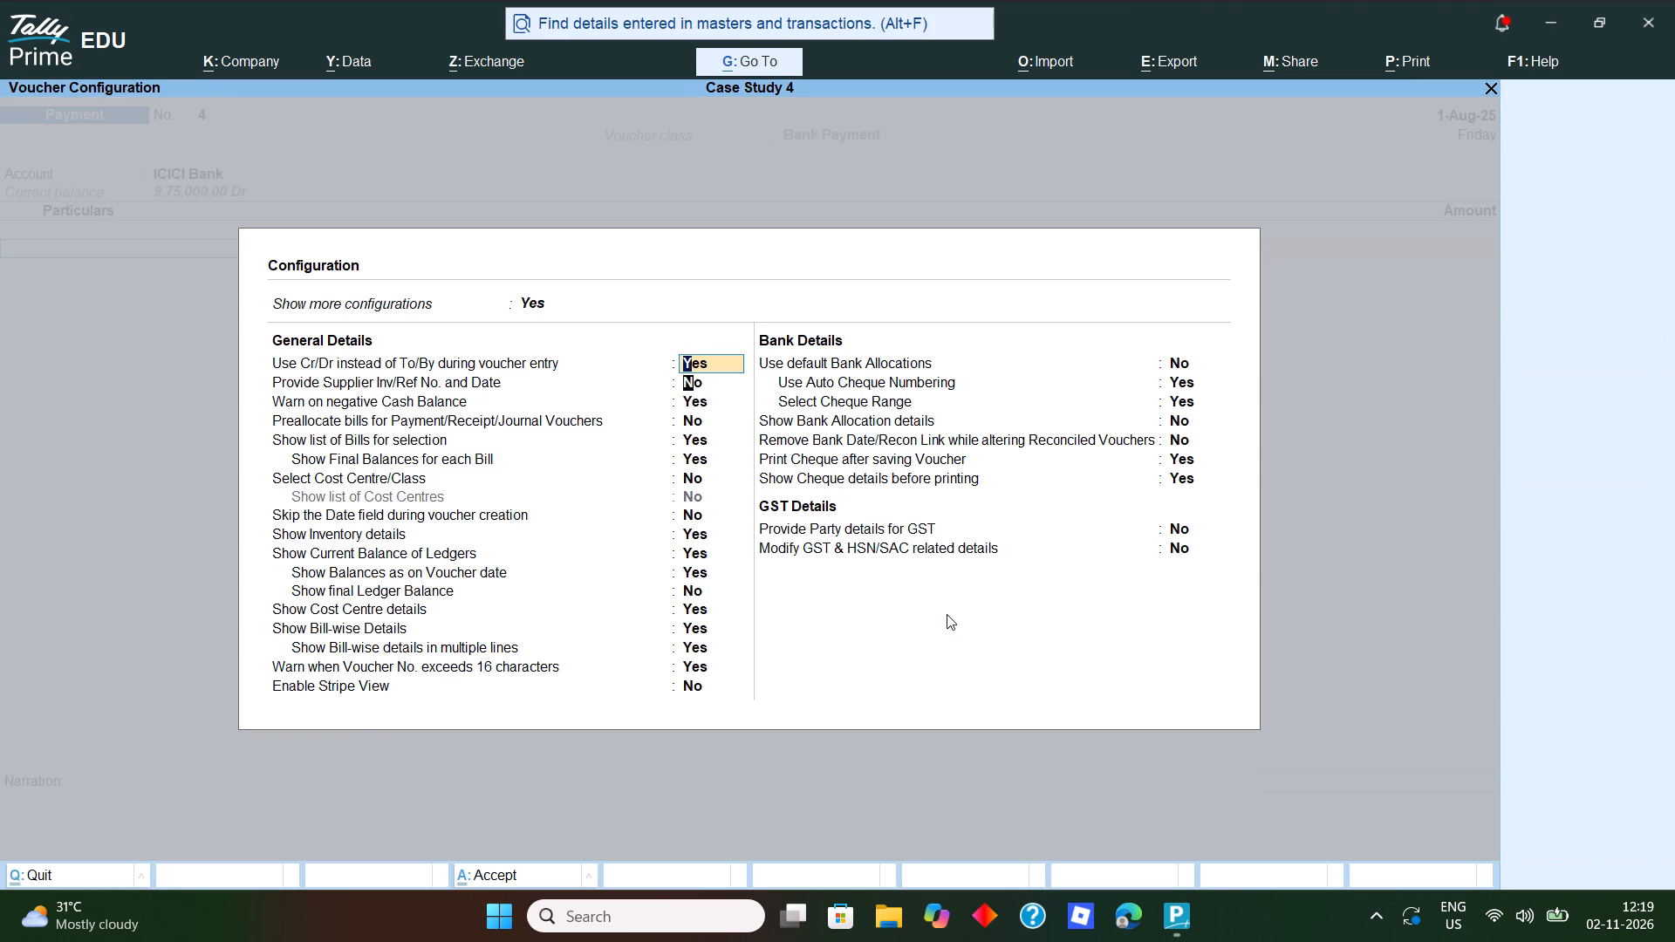
key(Down)
key(Down)
key(Down)
key(Down)
key(Down)
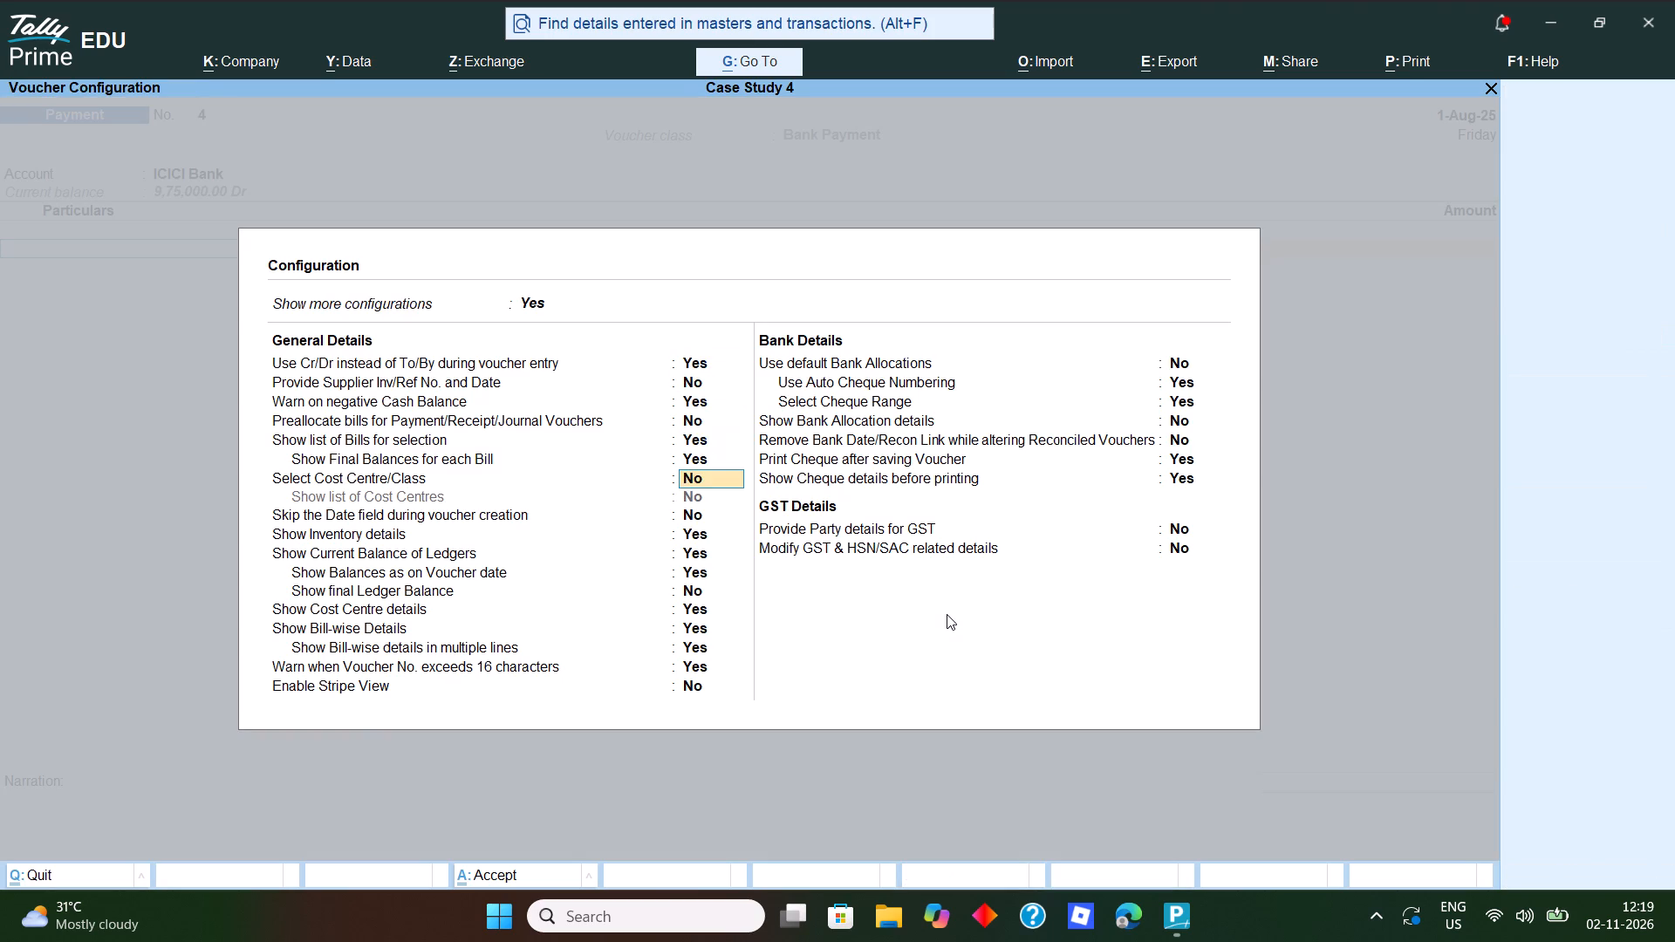
key(y)
key(Return)
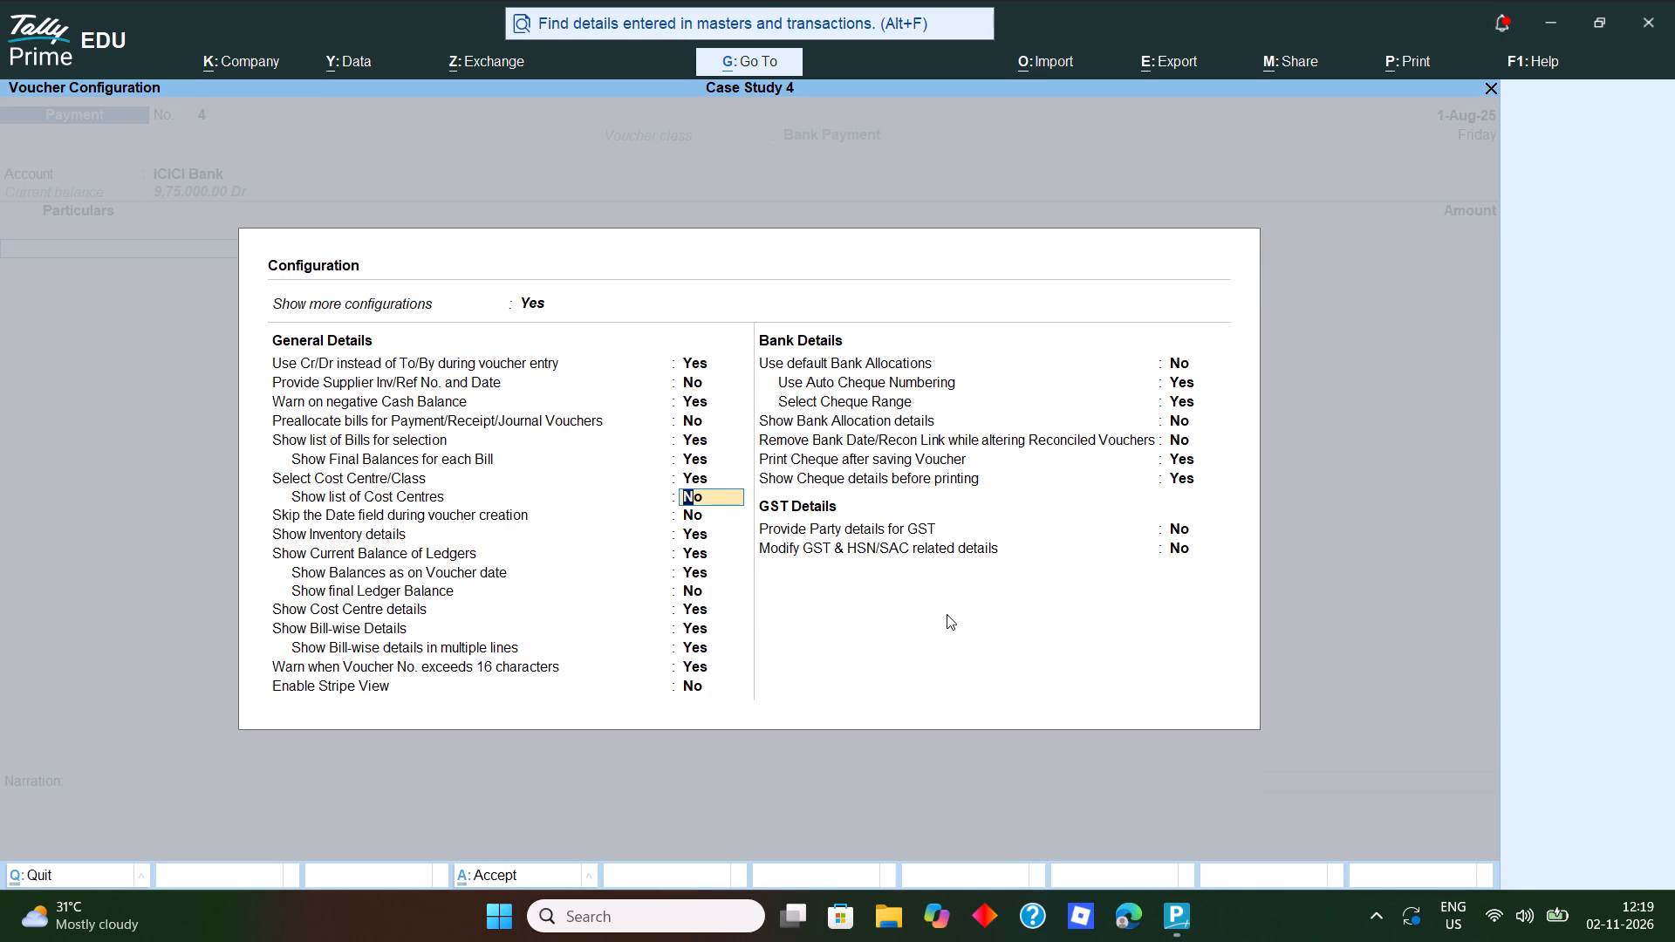
key(ctrl+a)
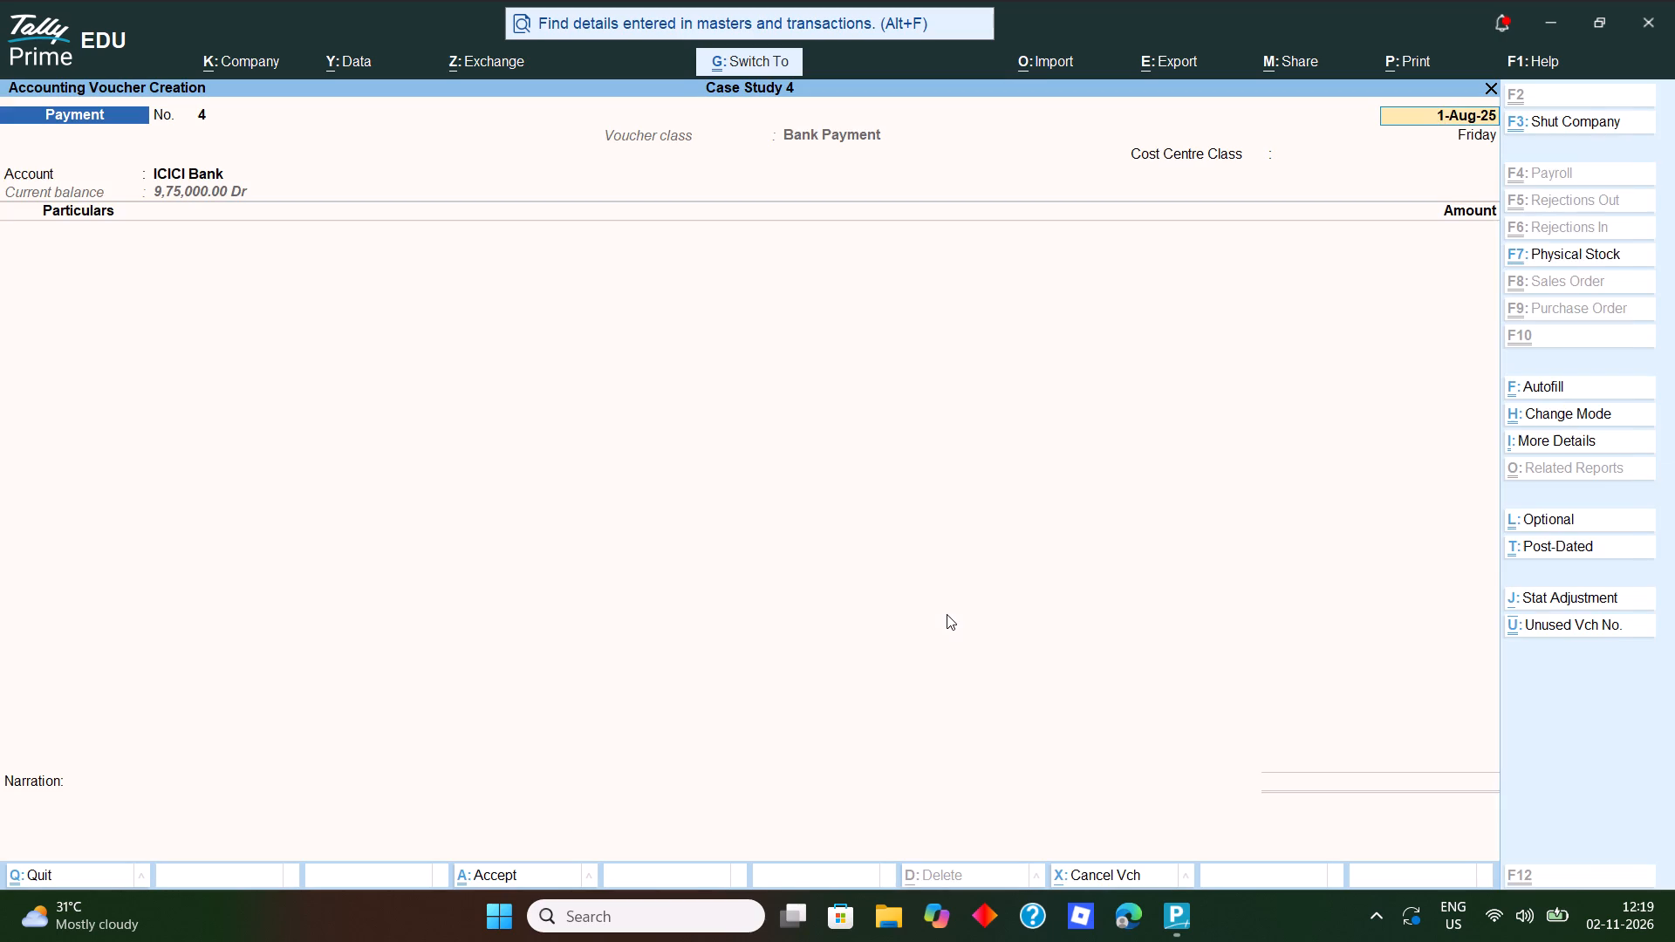
Keep the 1-Aug-25 date and set the payment voucher's Cost Centre Class to Rent.
key(Return)
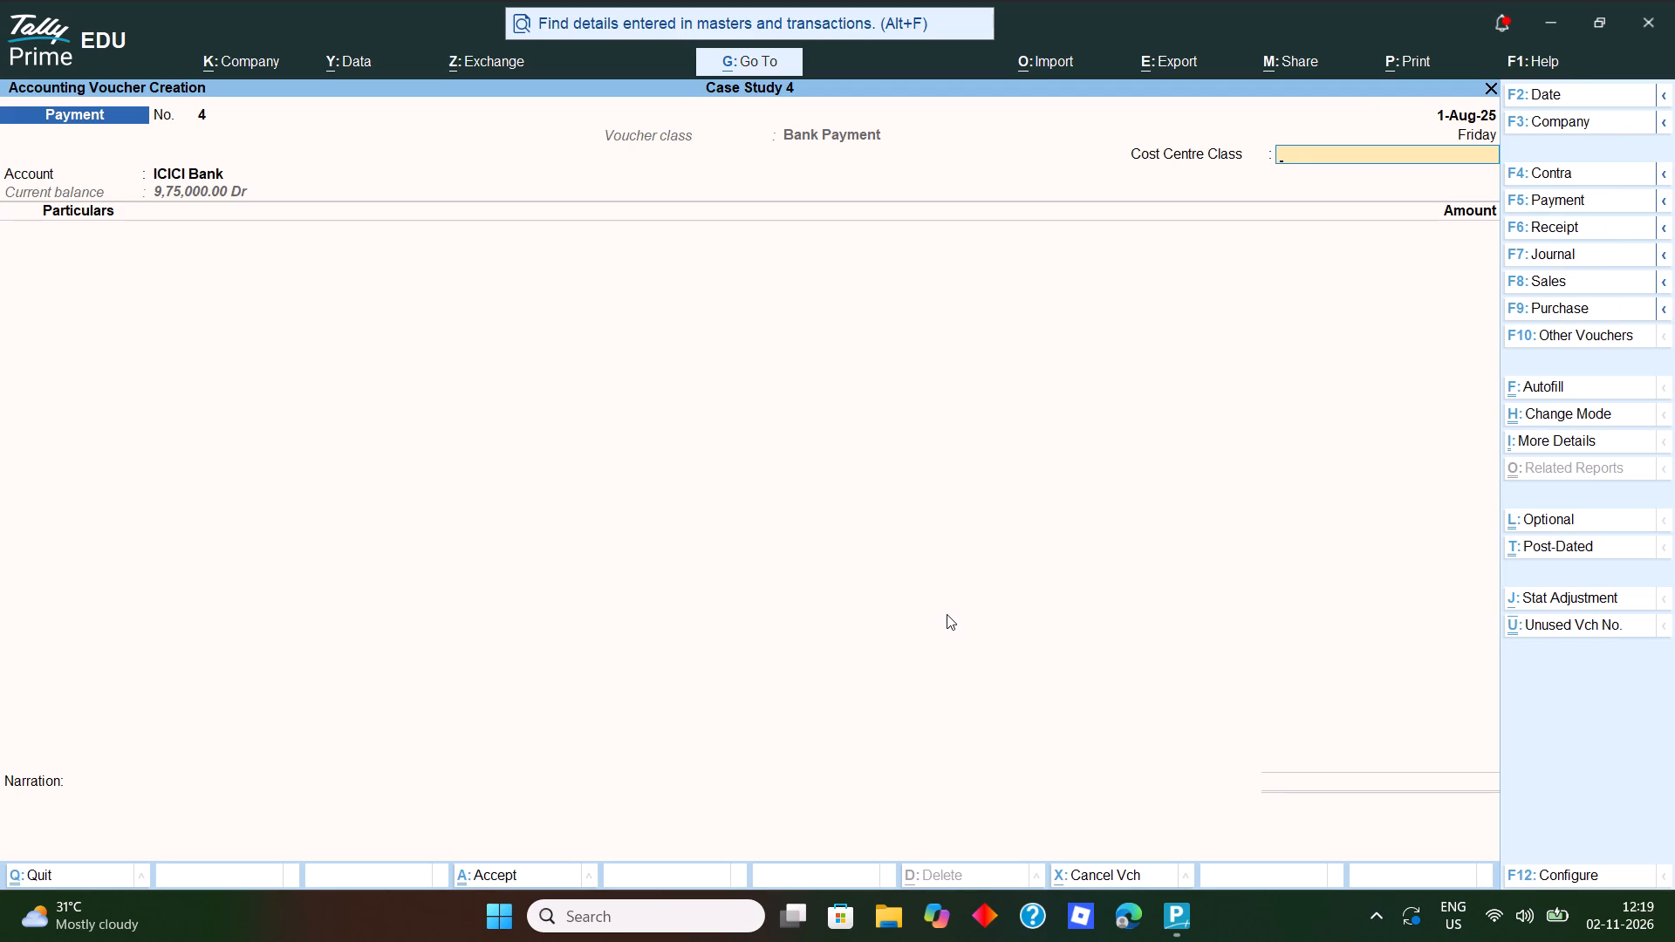
key(Return)
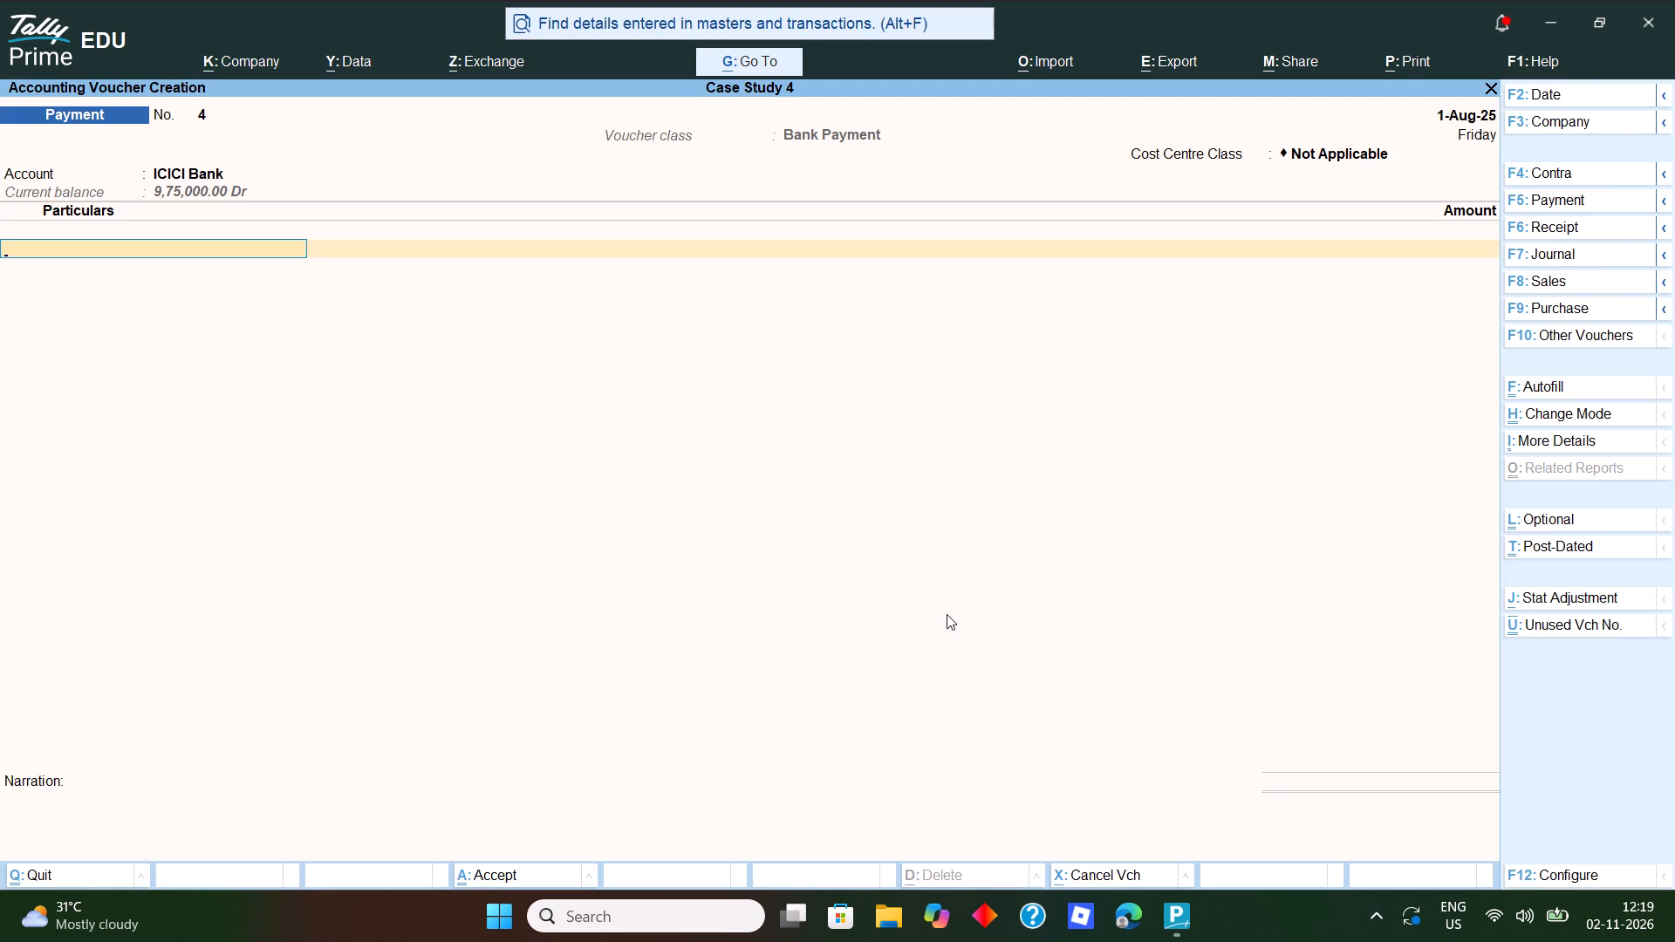
key(BackSpace)
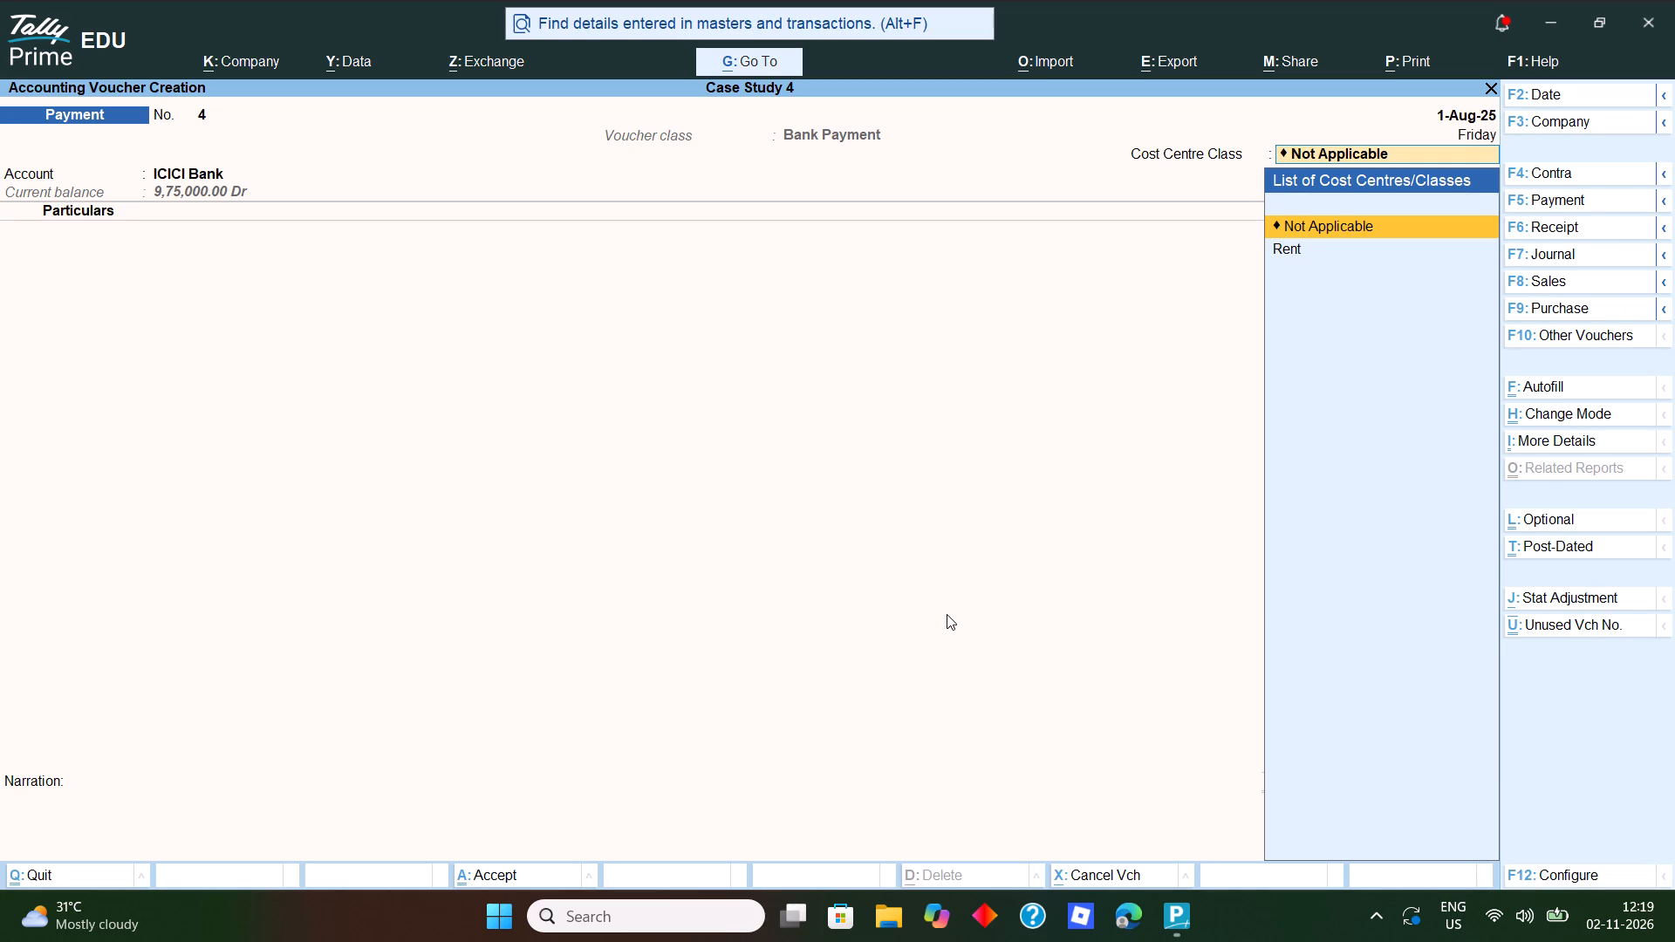
key(Down)
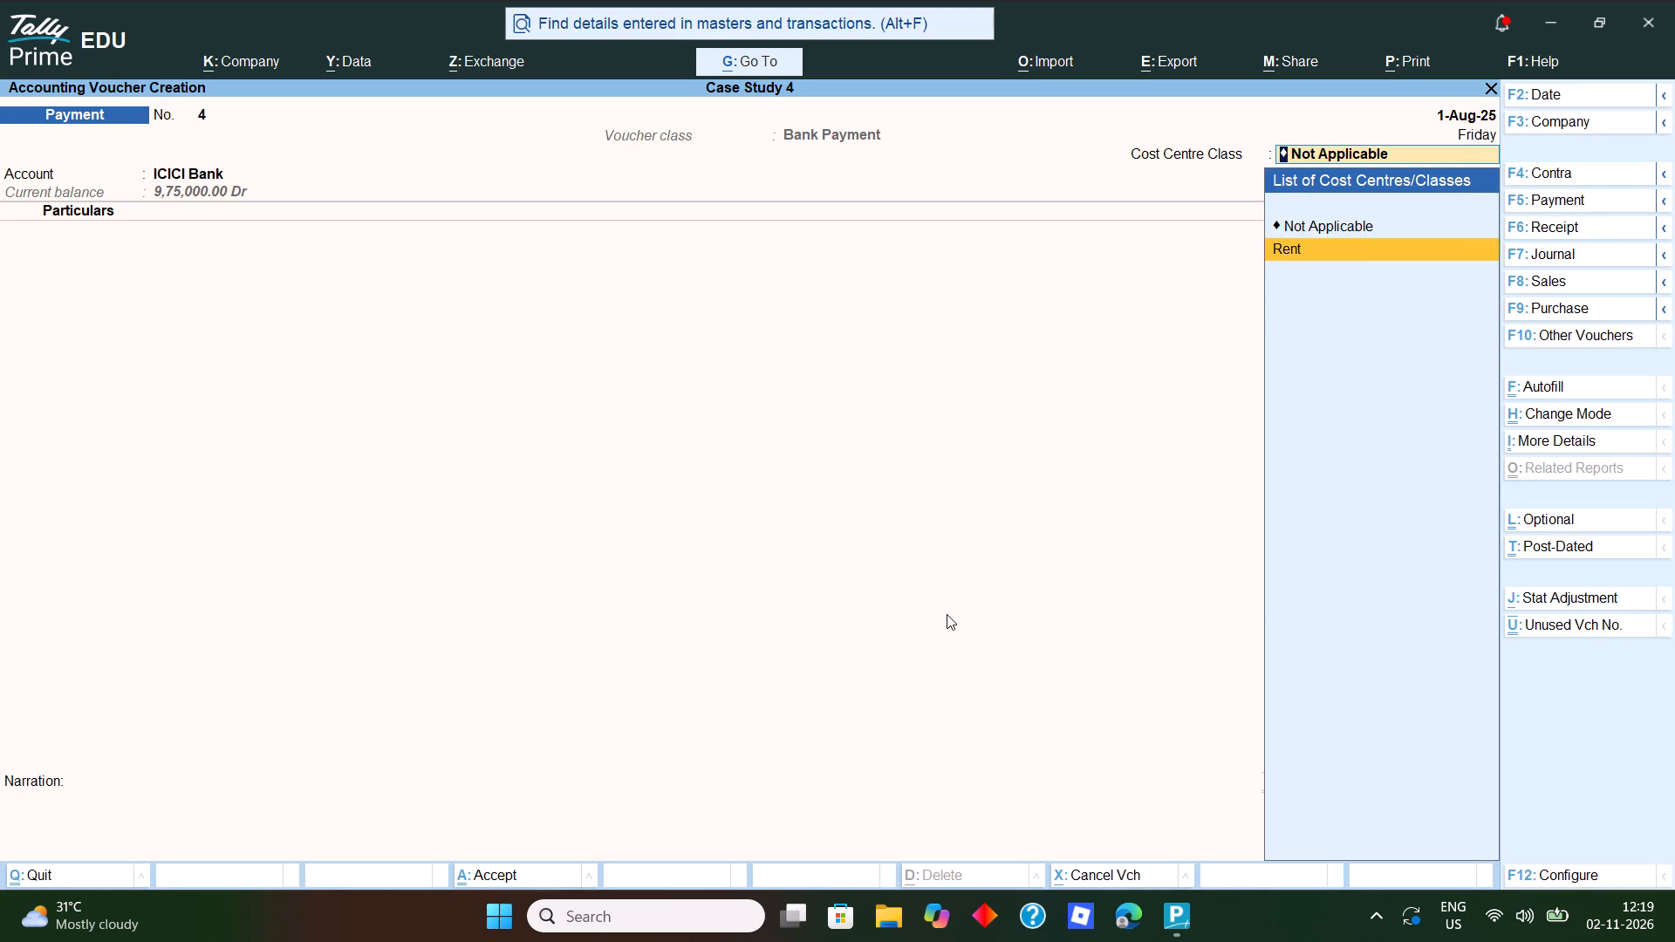
key(Return)
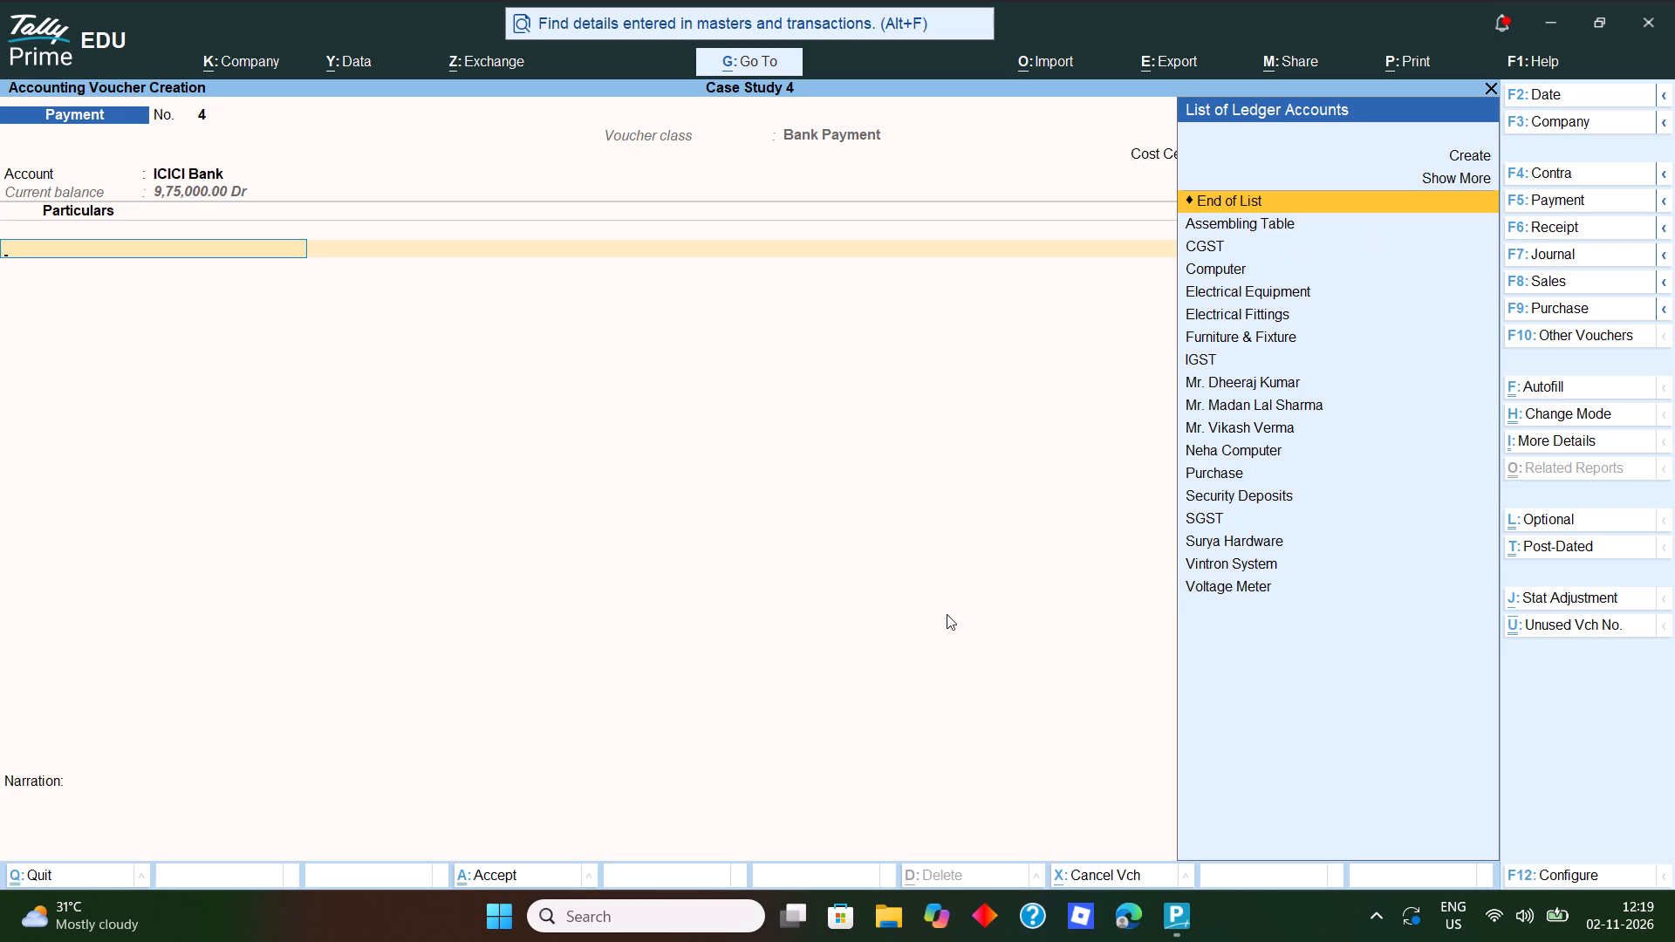
Start a new ledger named Rent Expences for the voucher's particulars and place it under the Indirect Expenses group.
key(alt+c)
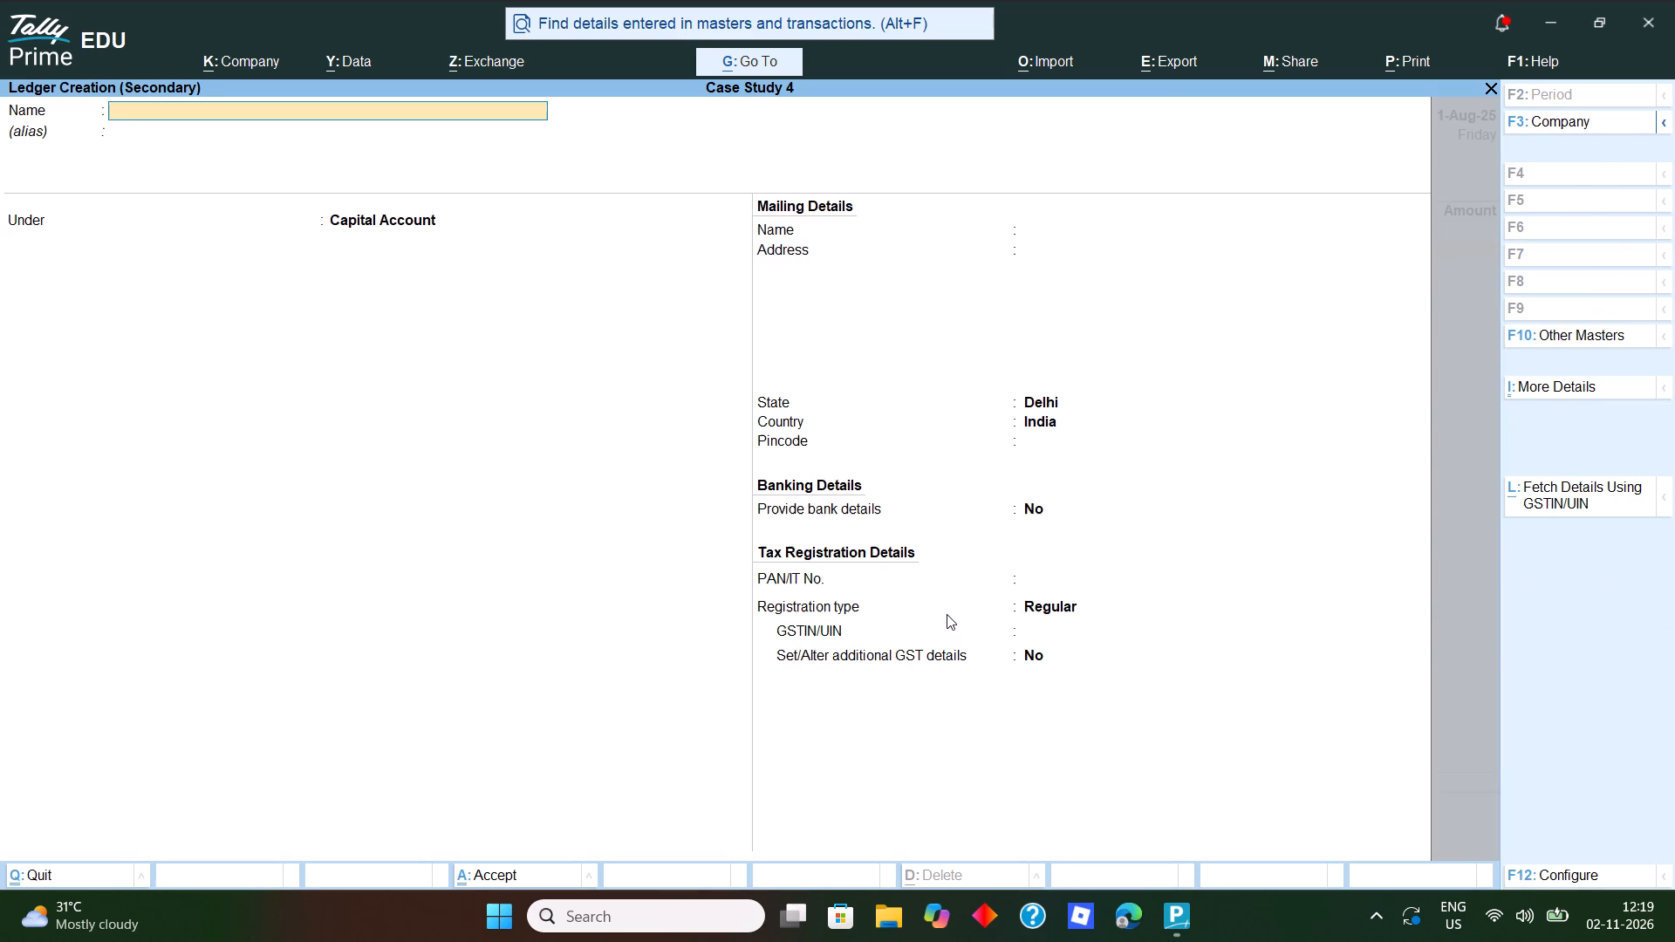
text(rent expences)
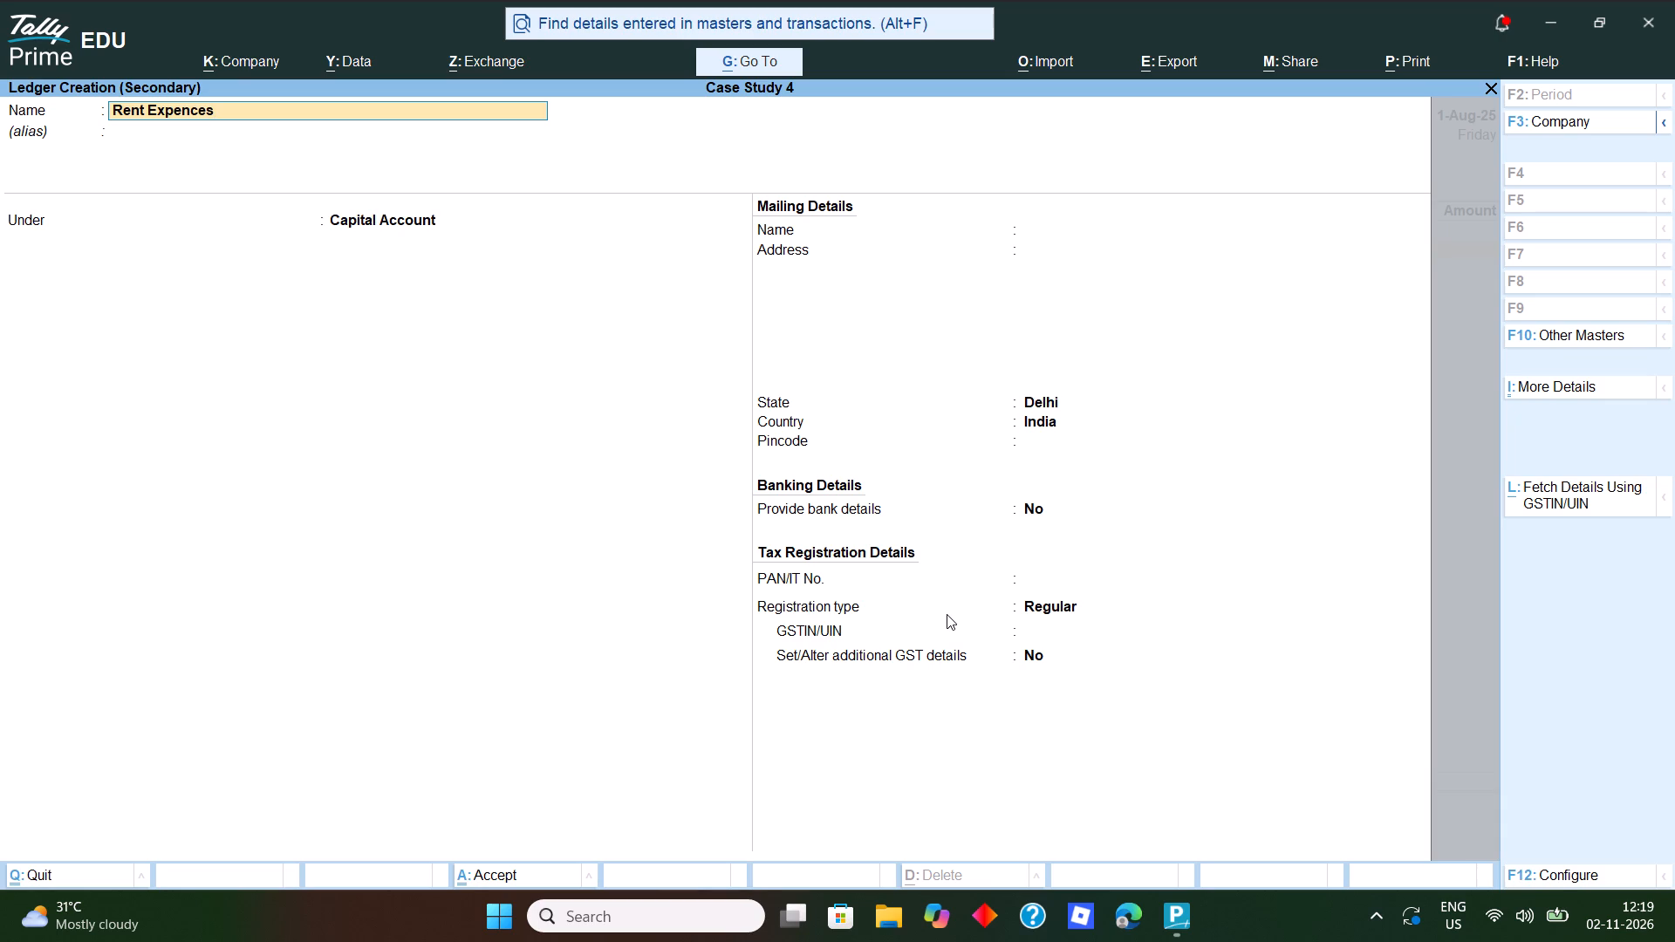
key(Return)
key(Return)
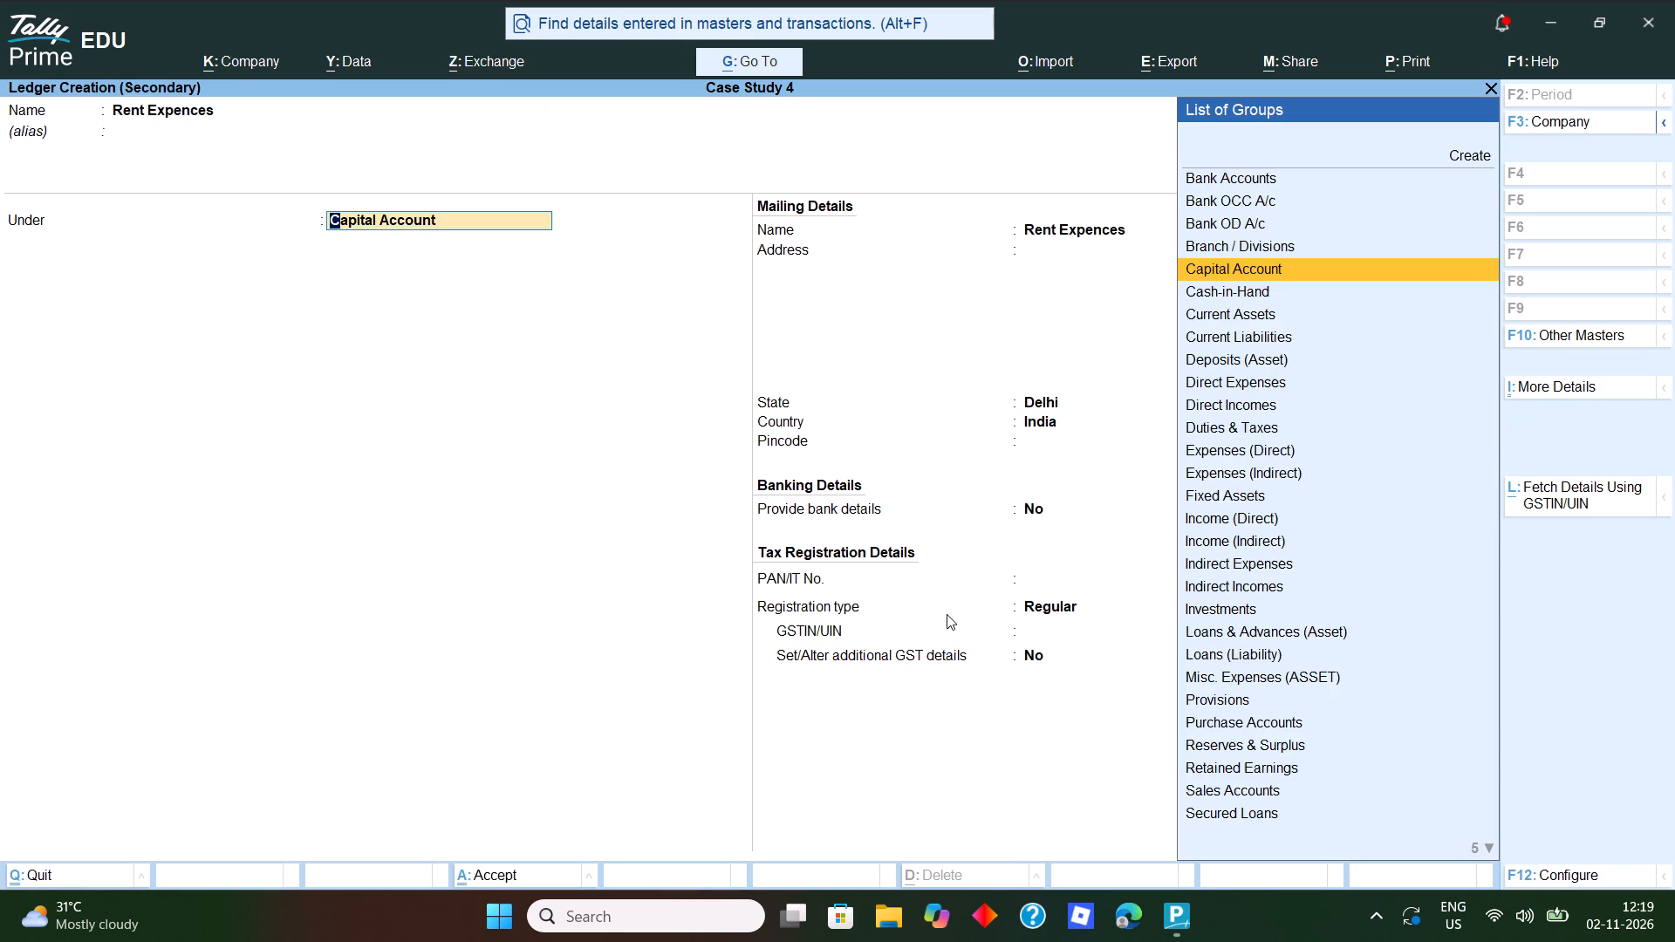
text(in)
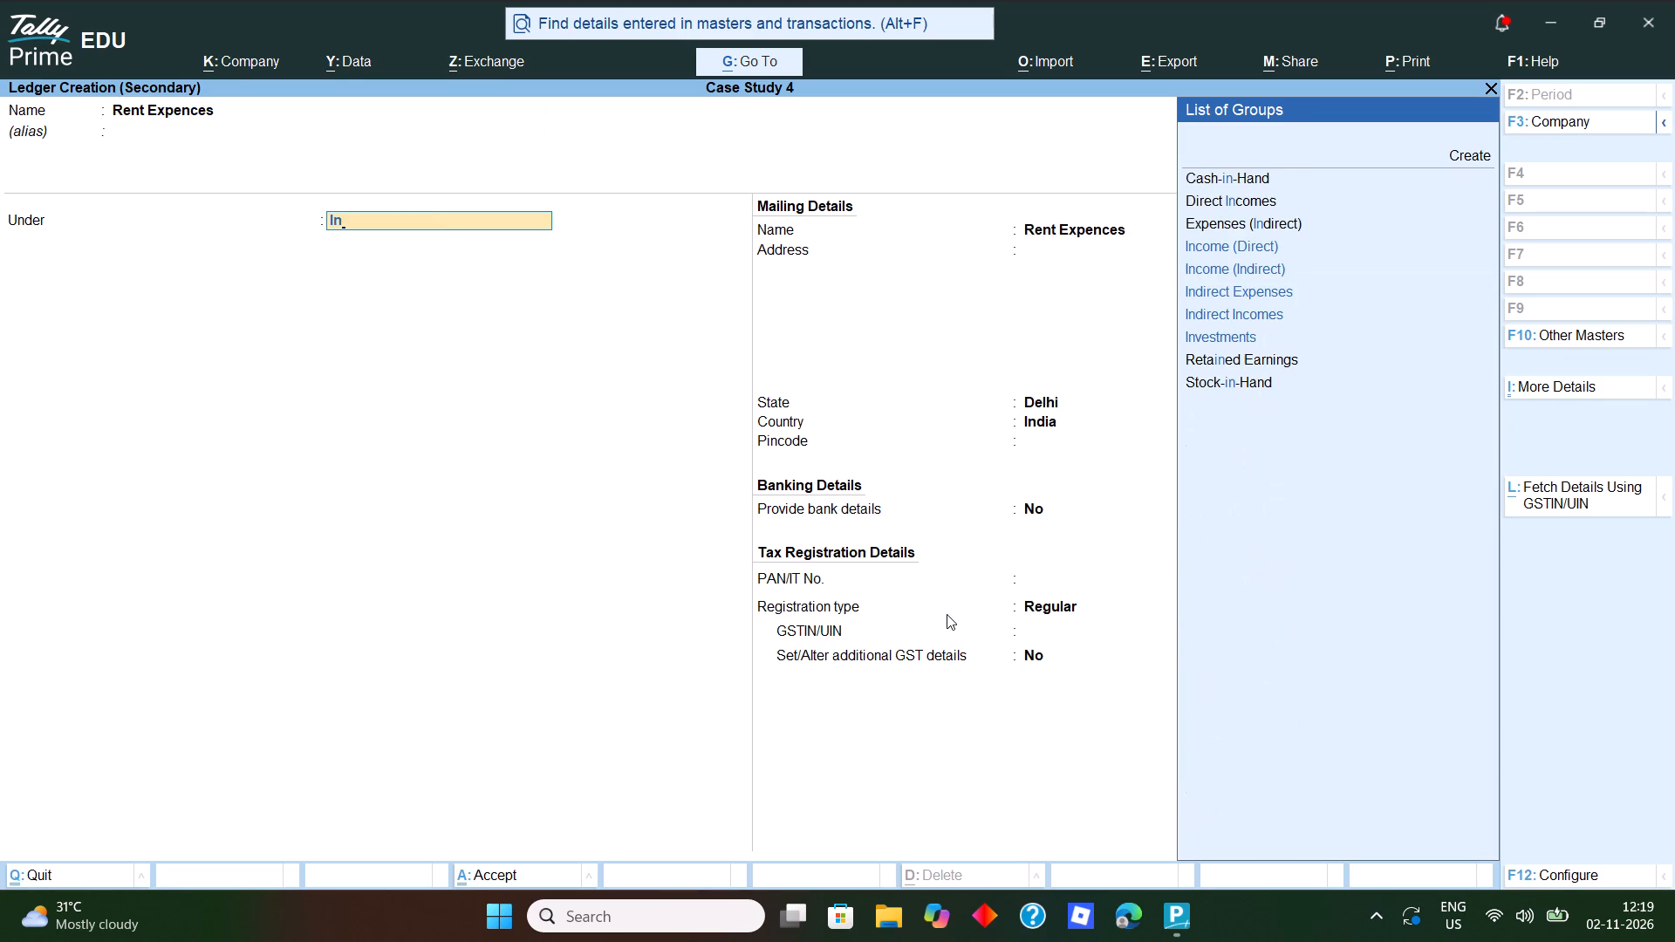
key(Down)
key(Down)
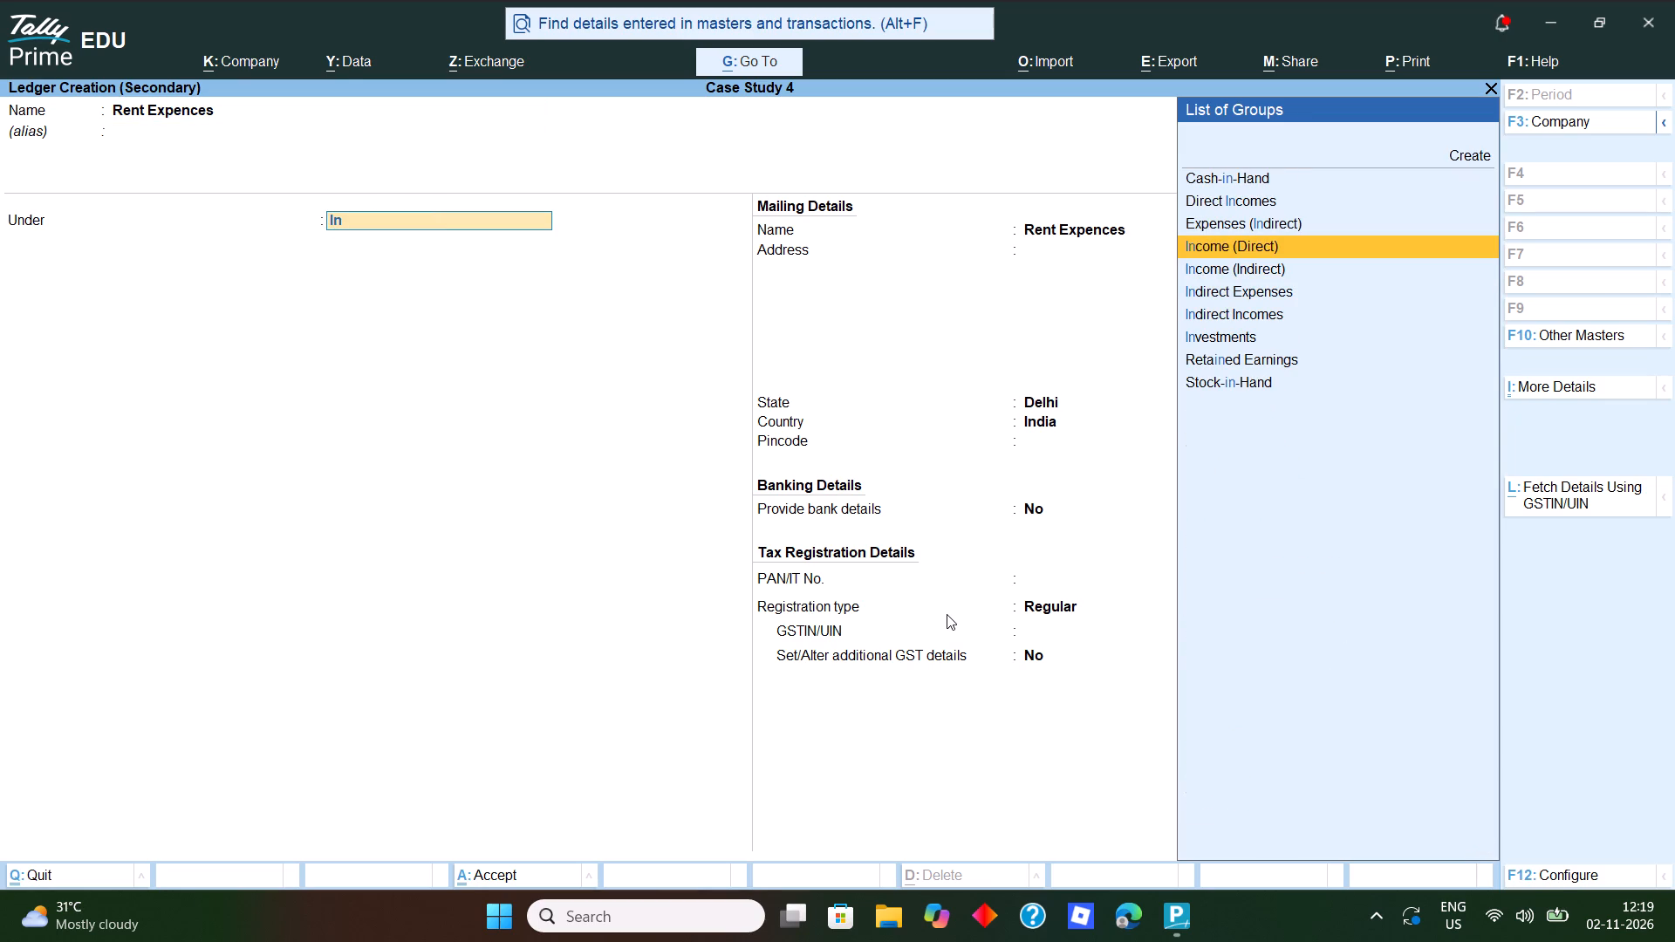
key(Down)
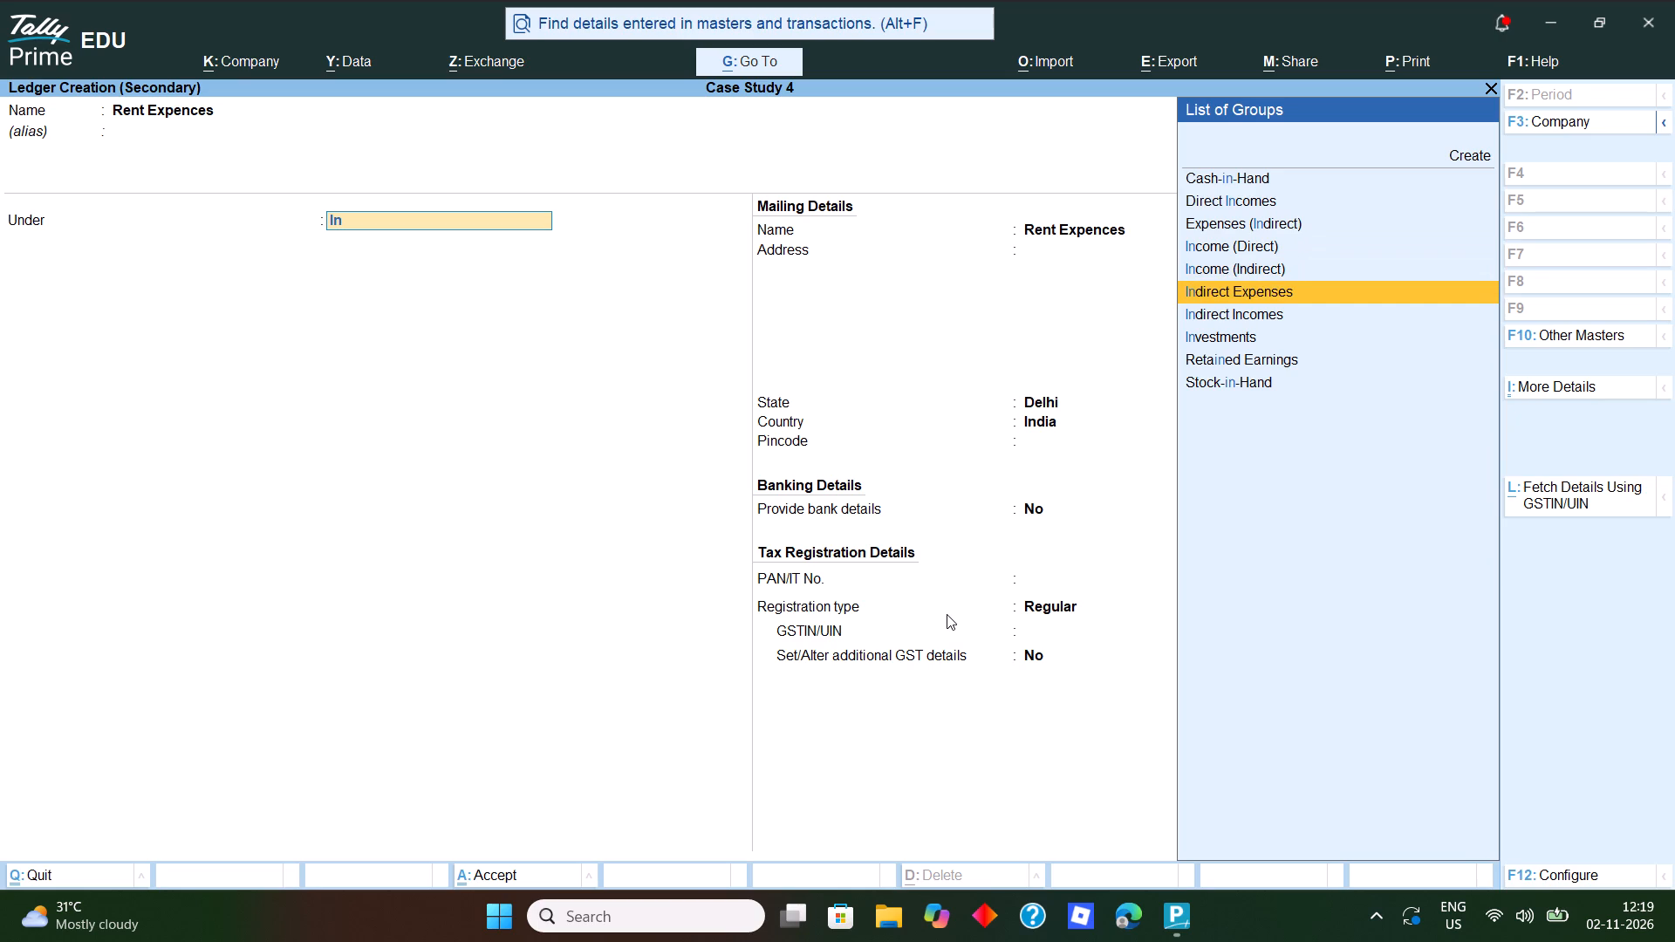
key(Return)
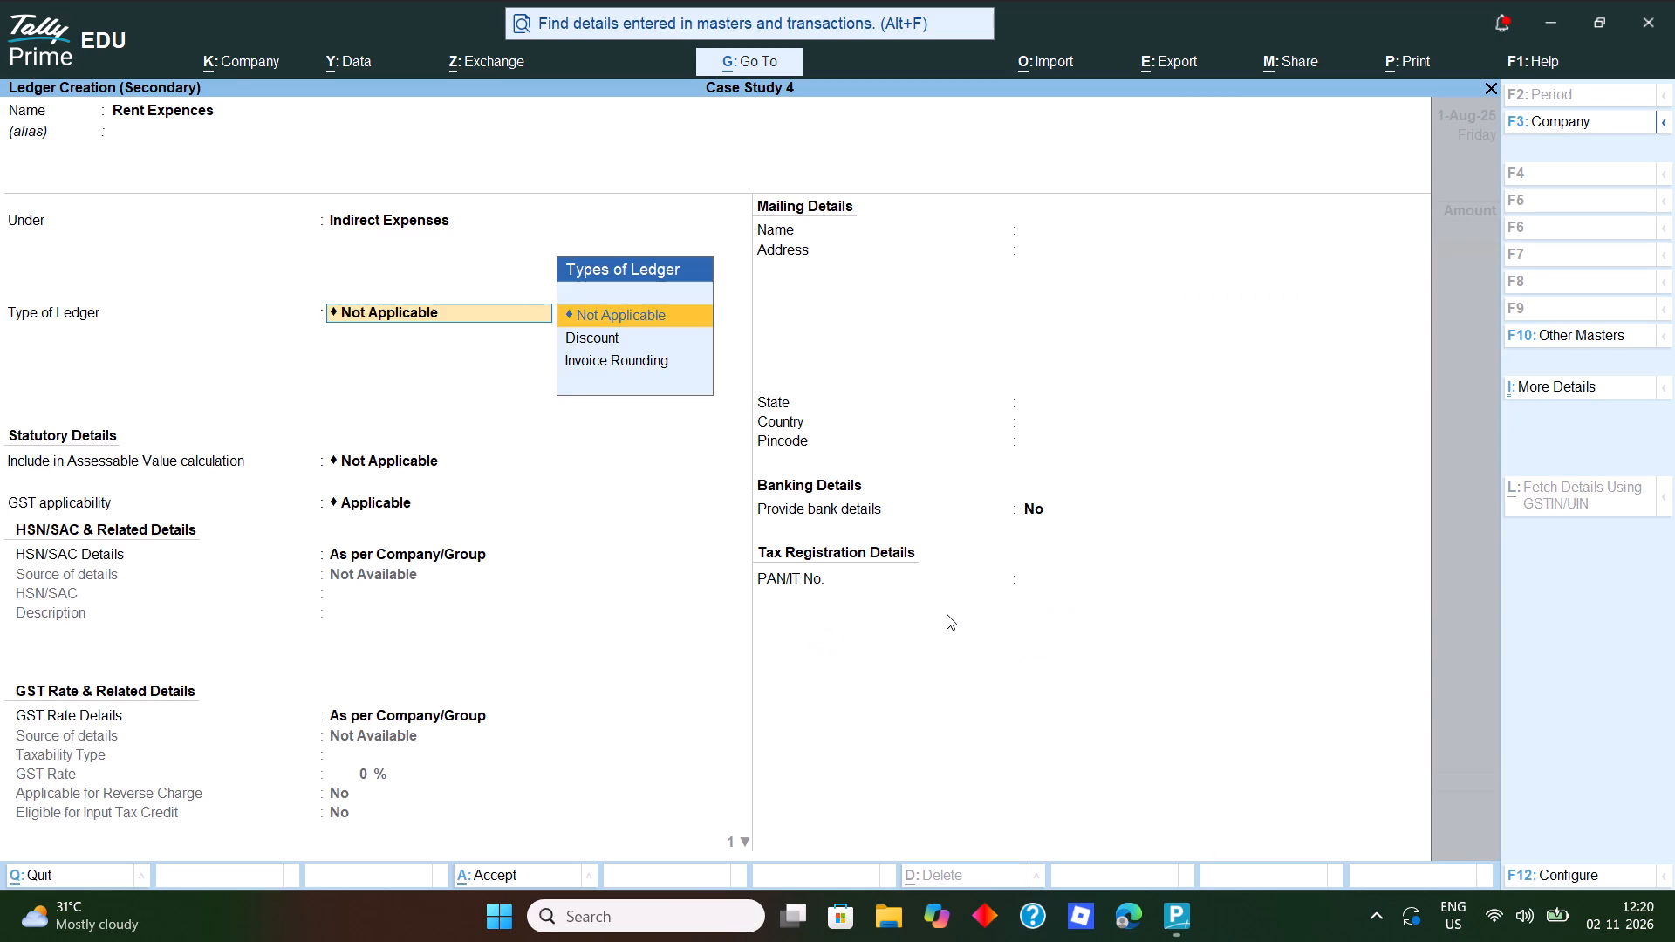
key(Return)
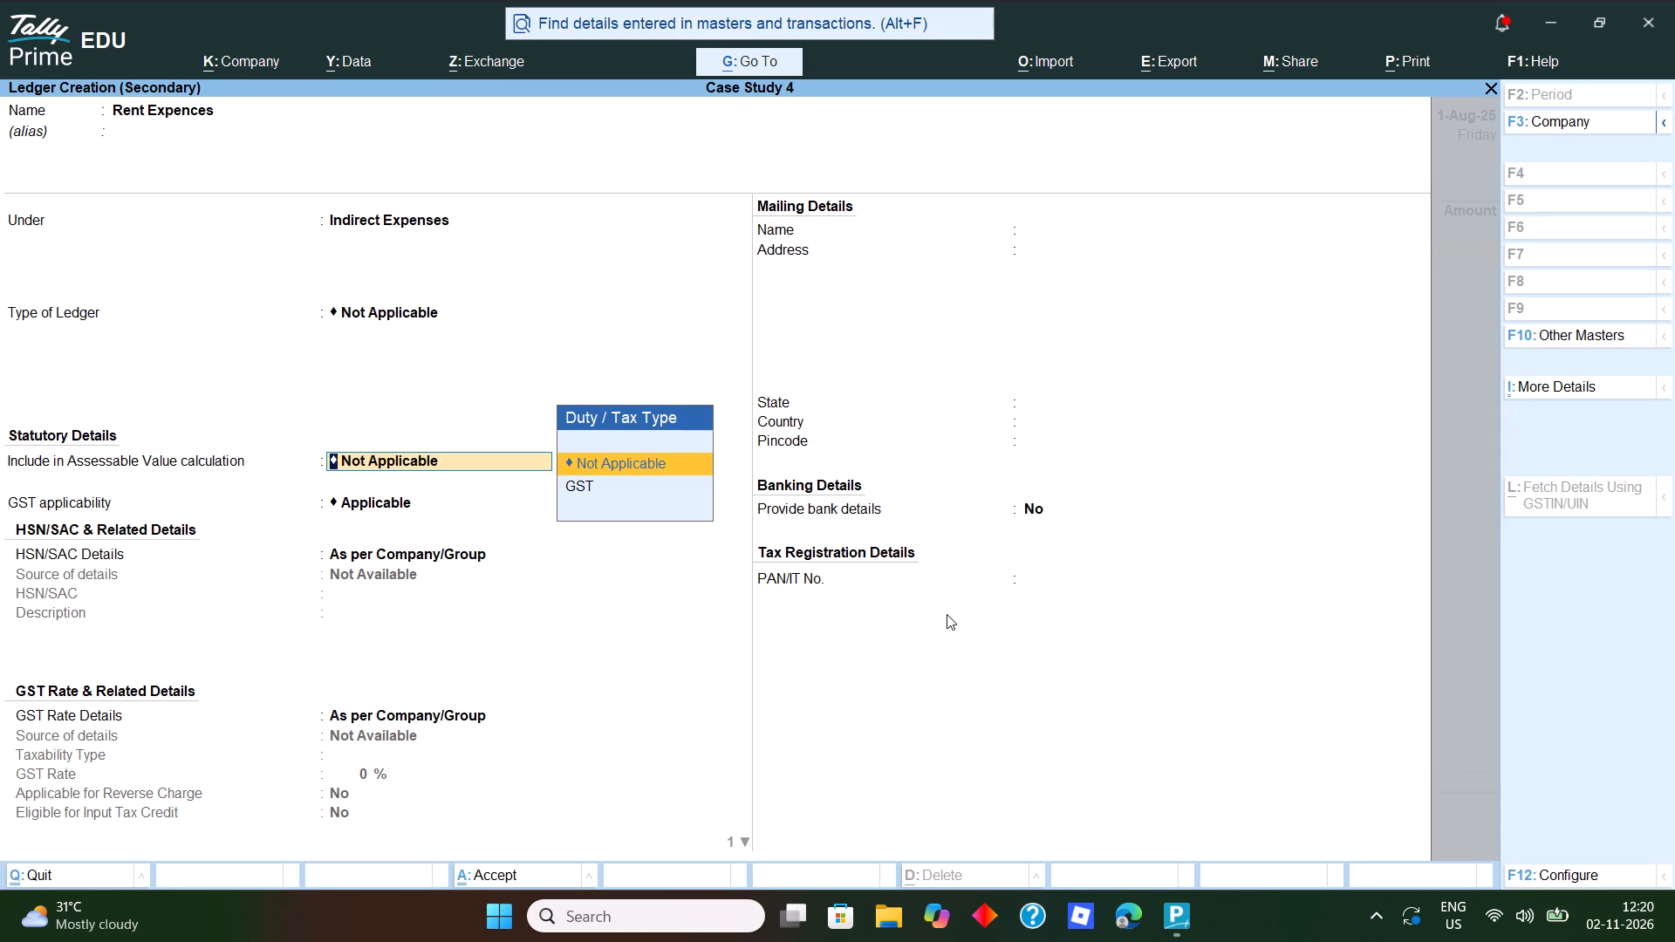
key(BackSpace)
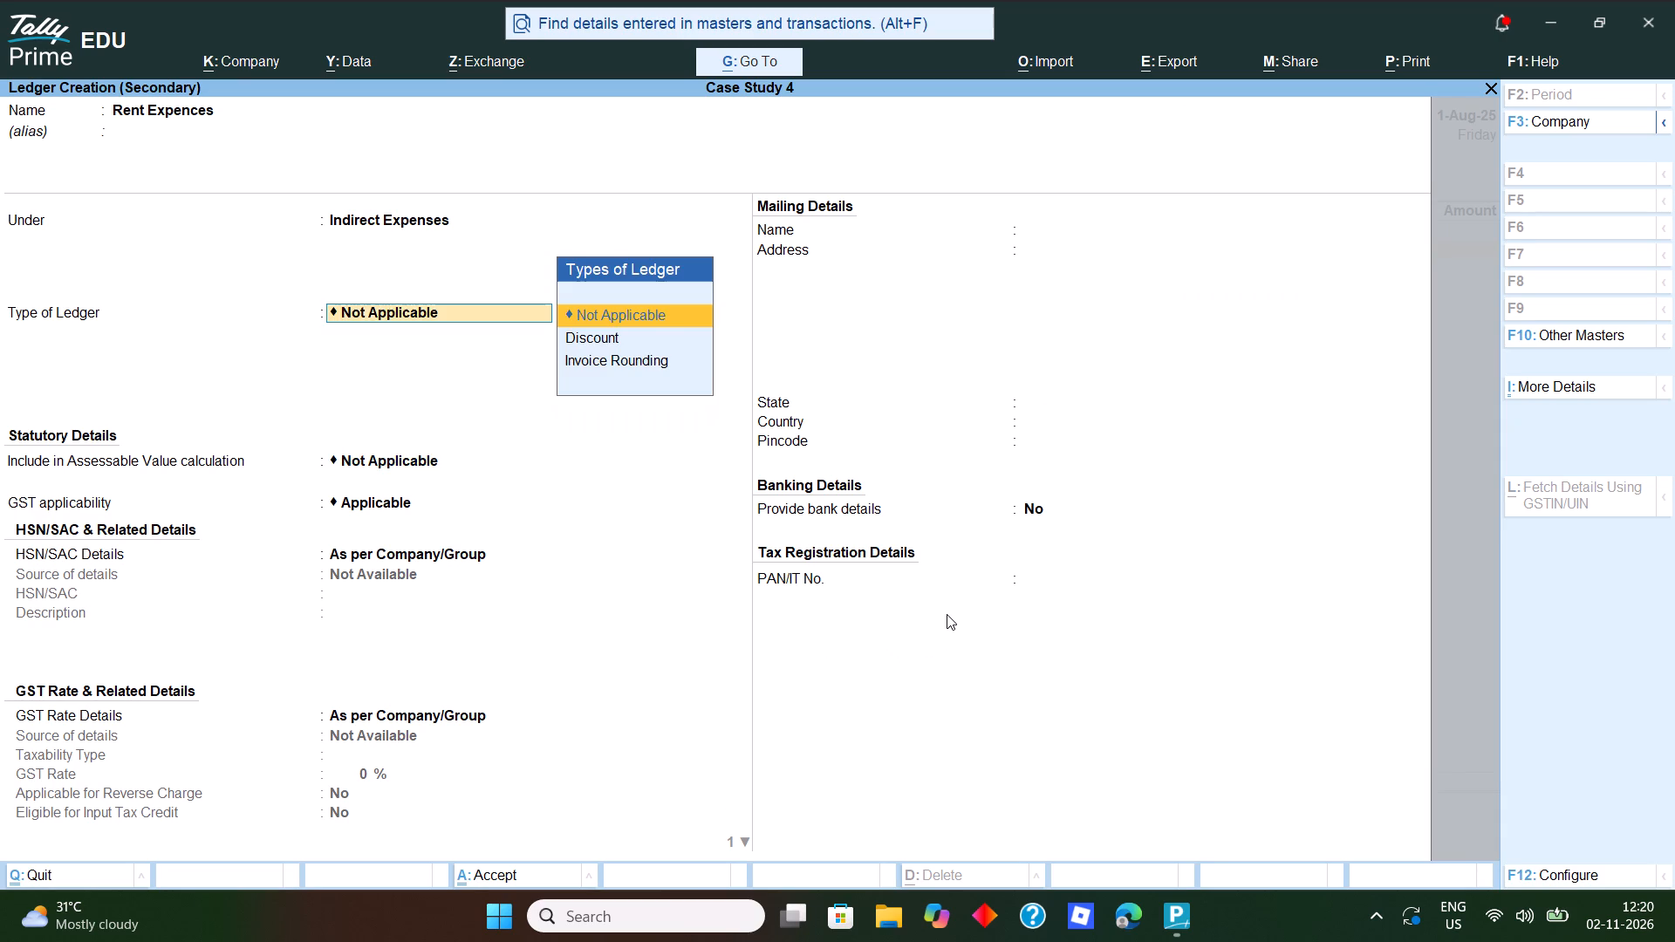
Examine the accounting settings in Case Study 4's company features and return to the ledger without altering them.
key(F11)
key(Down)
key(Down)
key(Up)
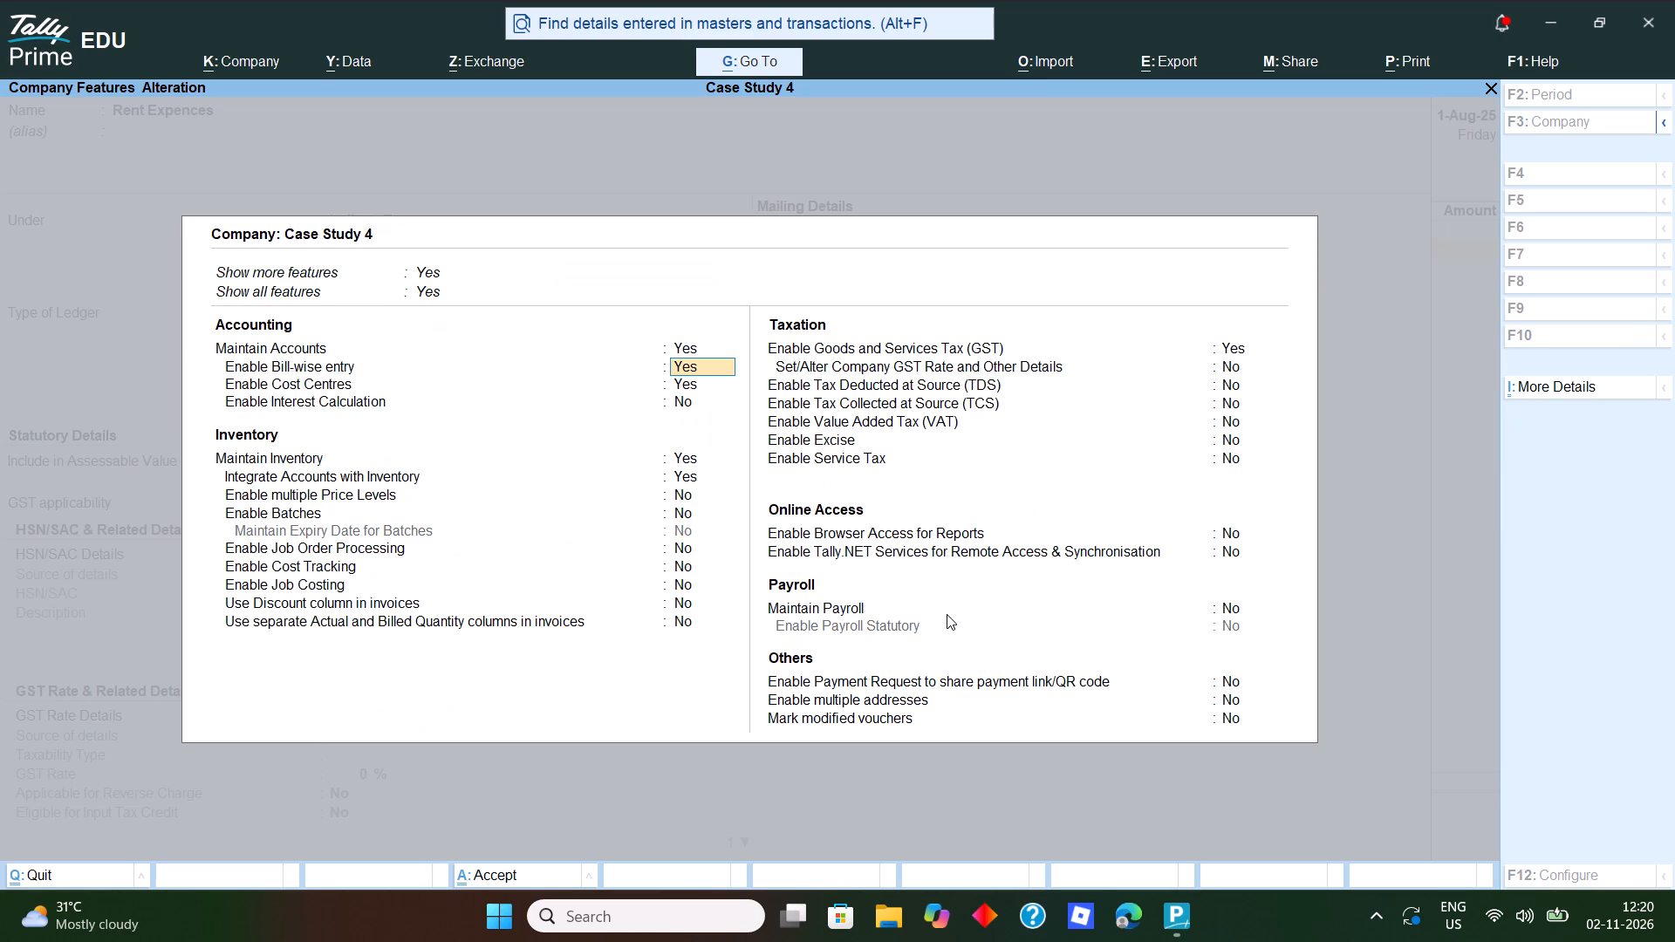
key(Down)
key(Escape)
key(Escape)
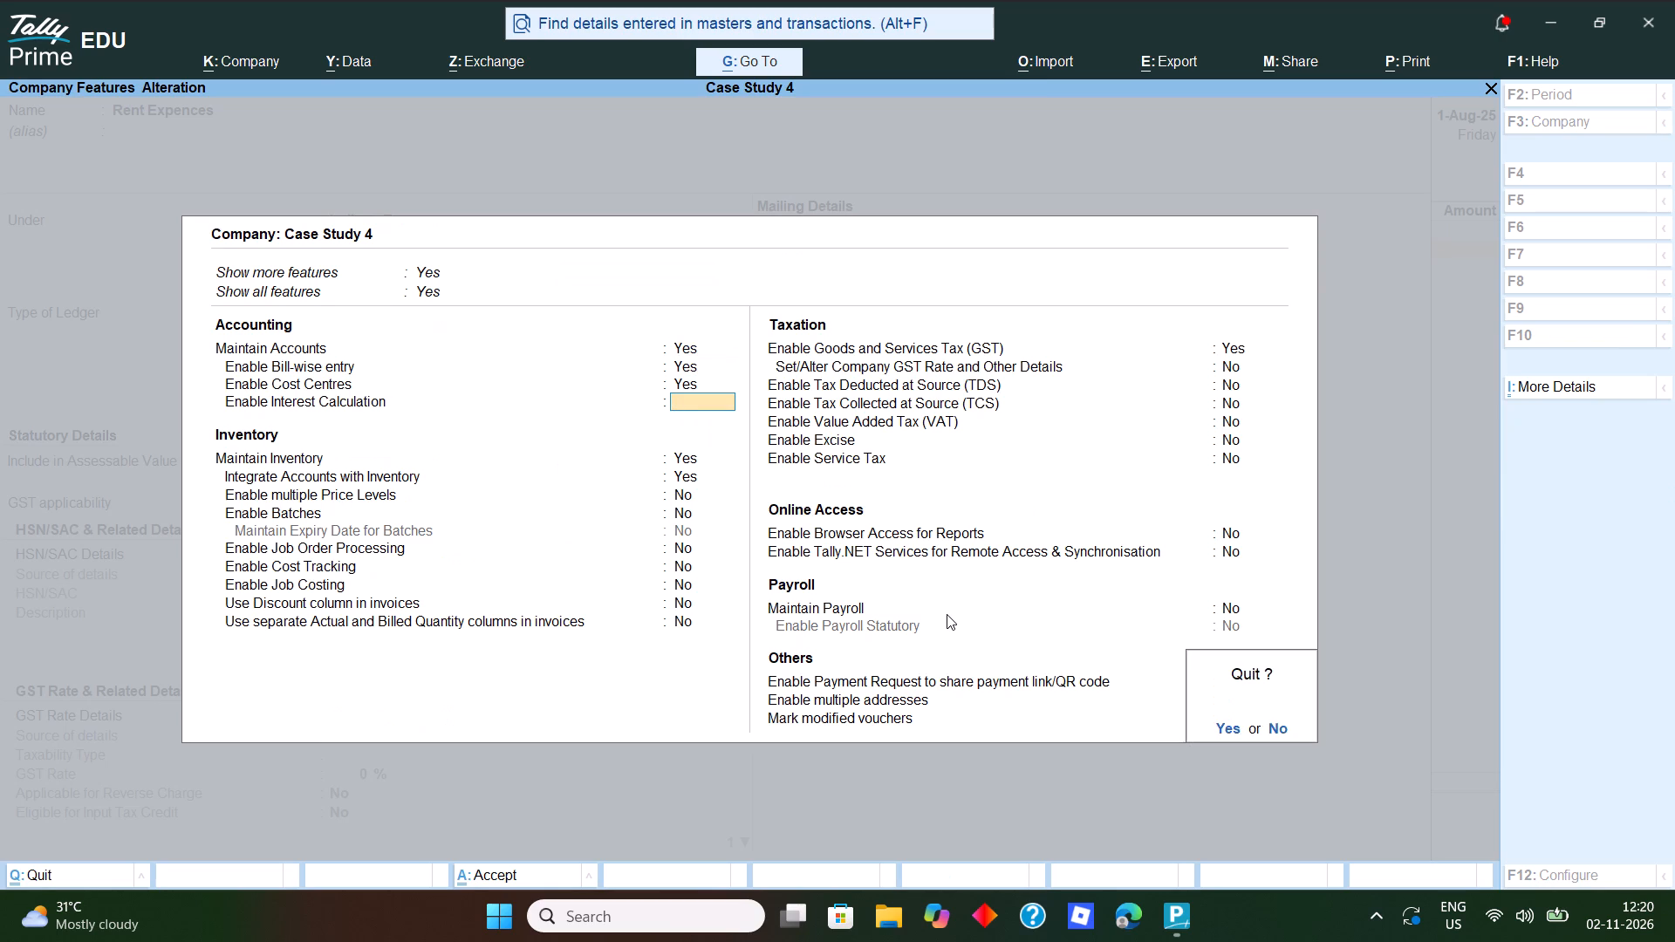
key(Escape)
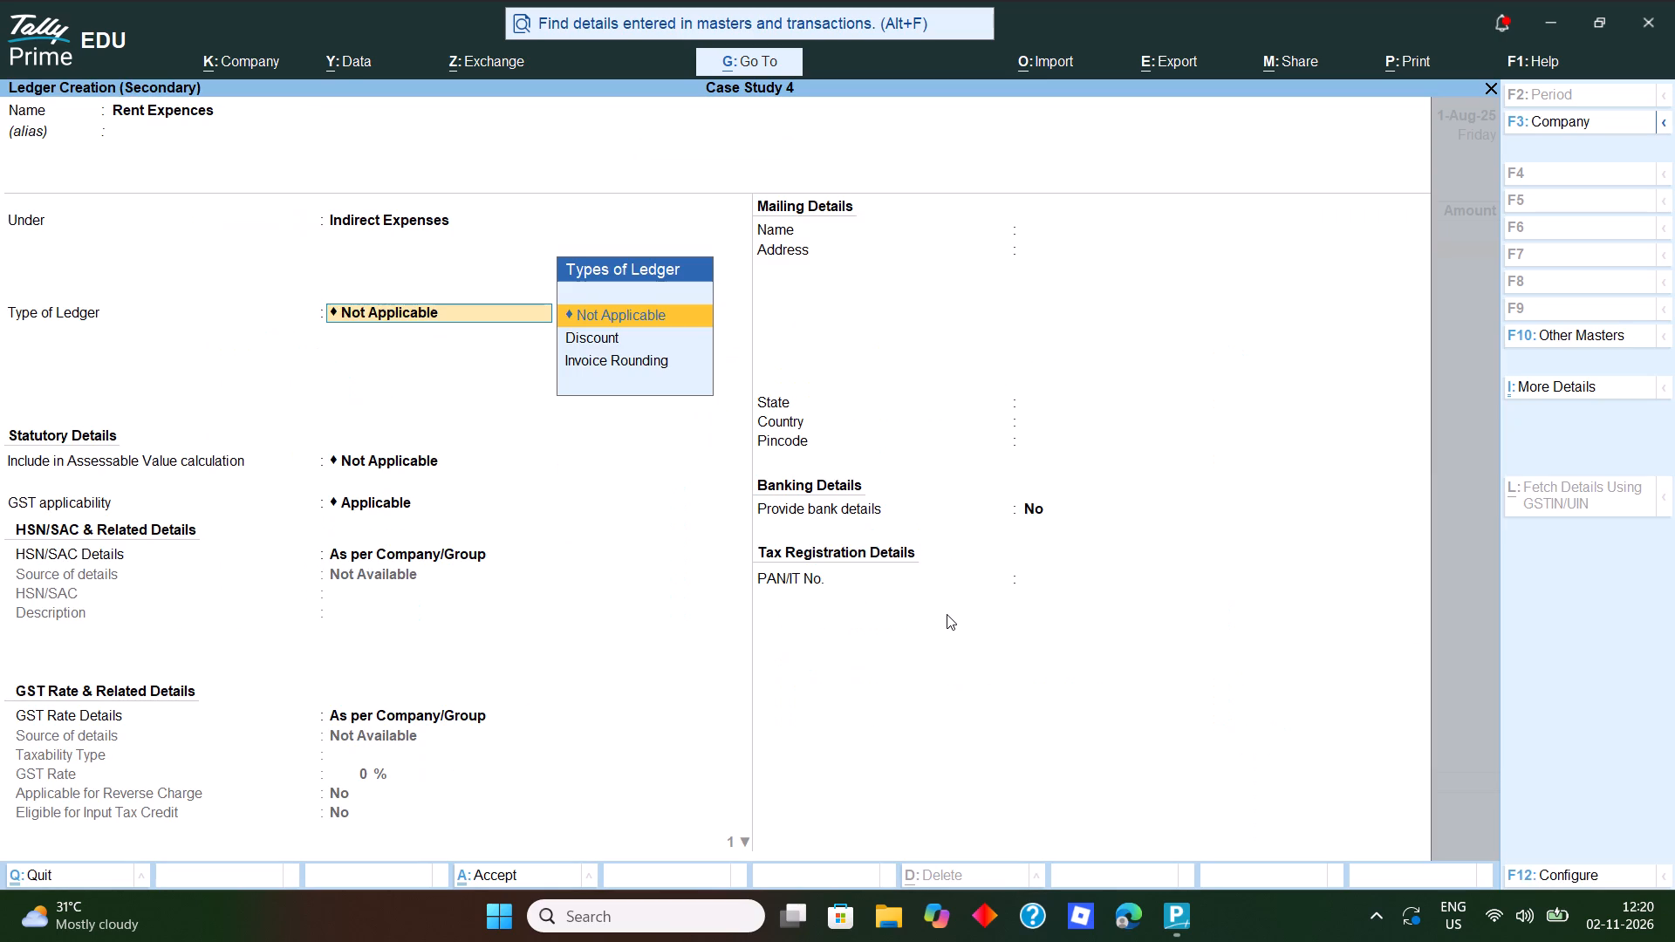
Set GST applicability to Not Applicable for the Rent Expences ledger, leave its ledger type Not Applicable, and save it.
key(Return)
key(Return)
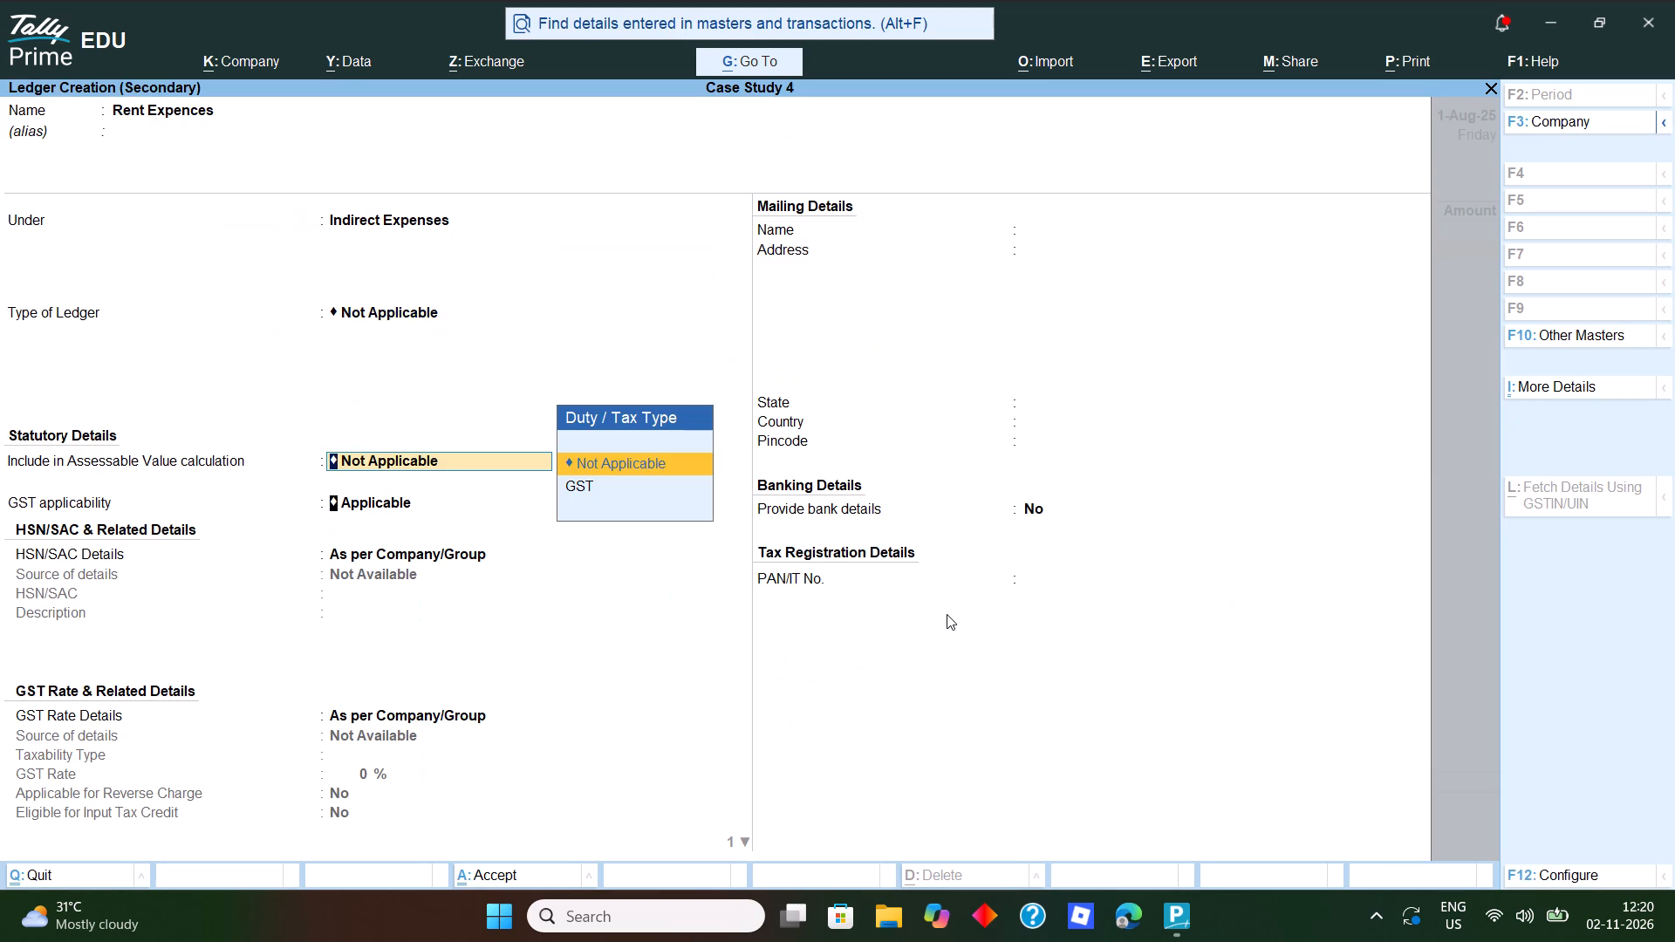
key(n)
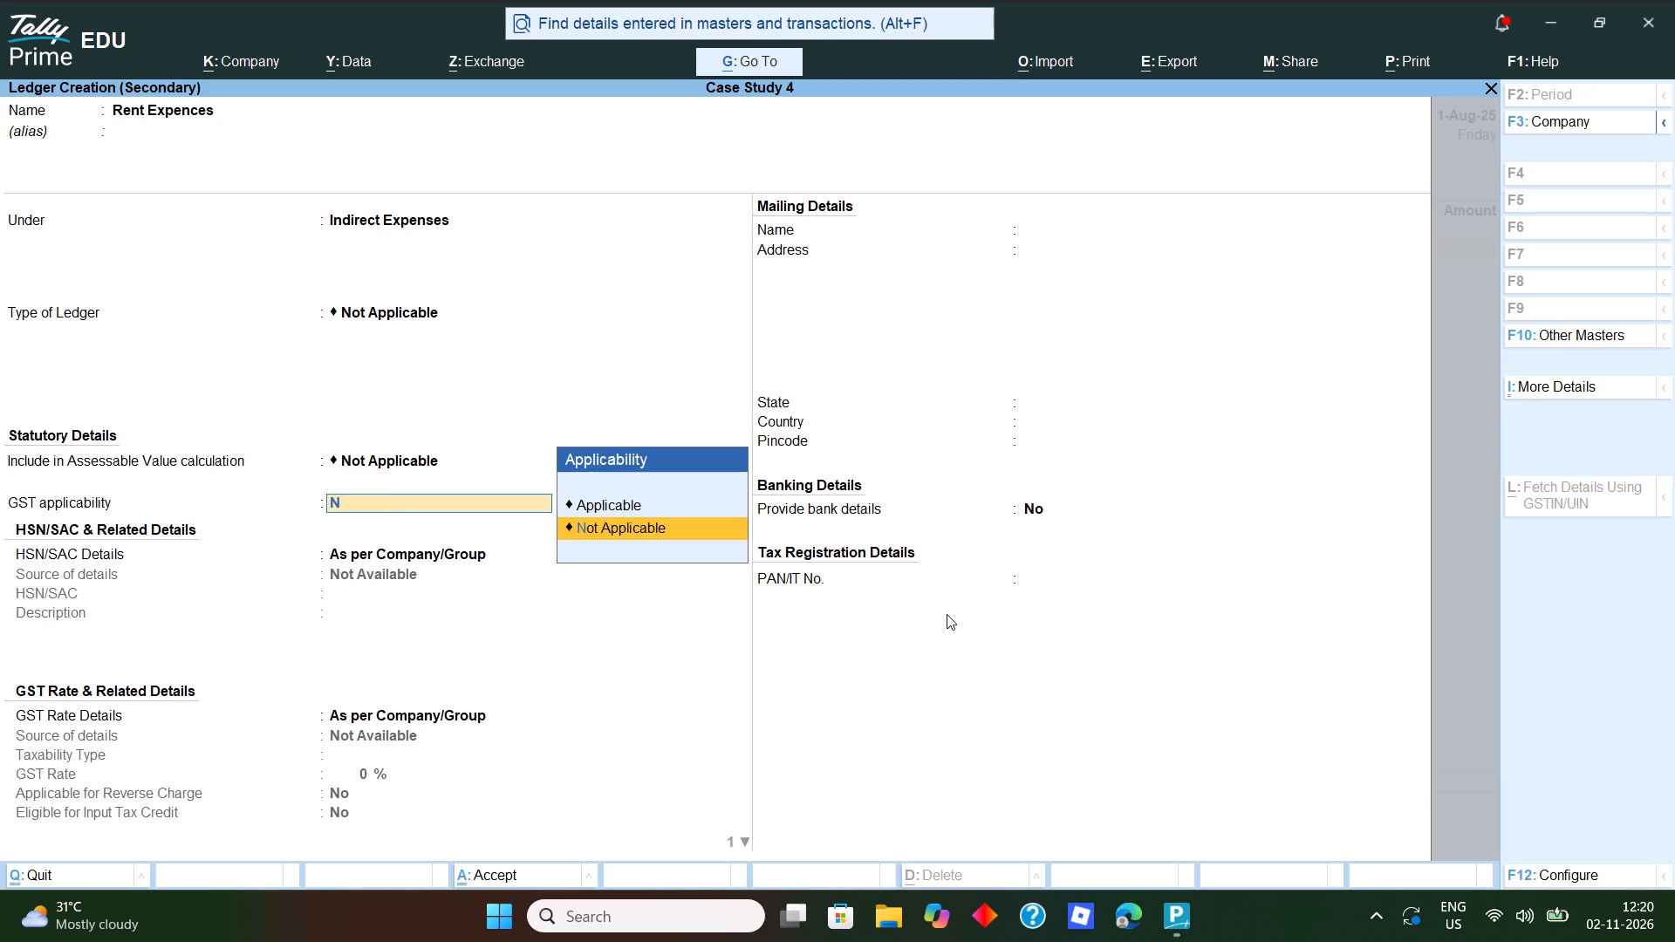
key(Return)
key(Return)
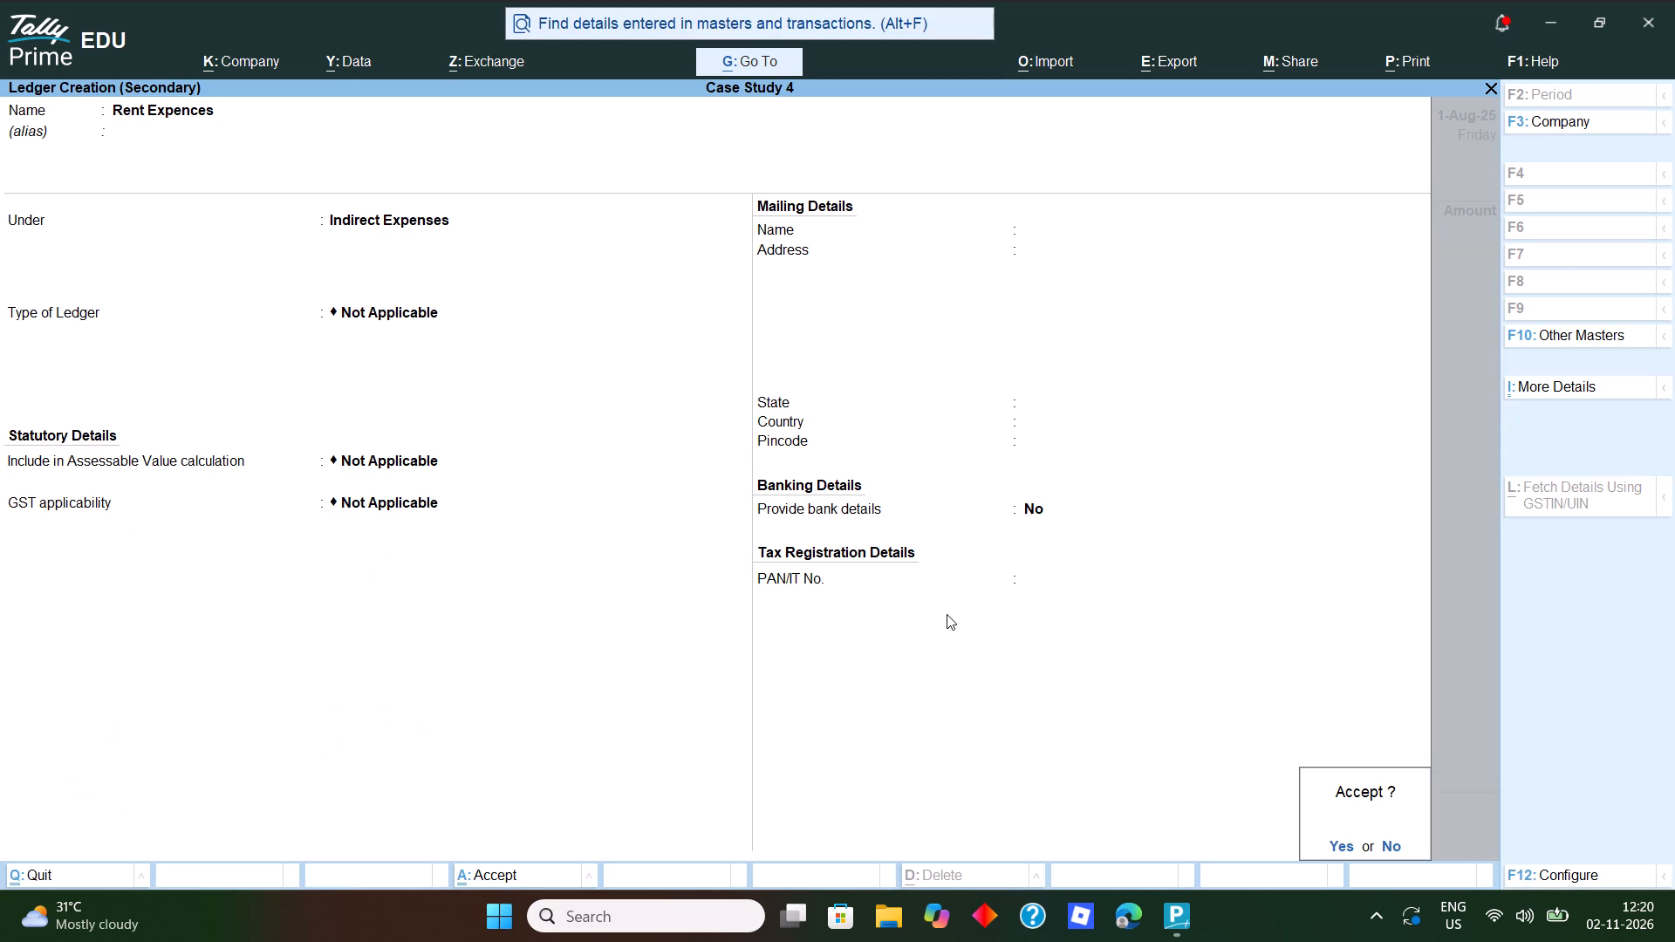
key(y)
Enter 5000 as the Rent Expences amount and end the voucher's particulars list.
text(5000)
key(Return)
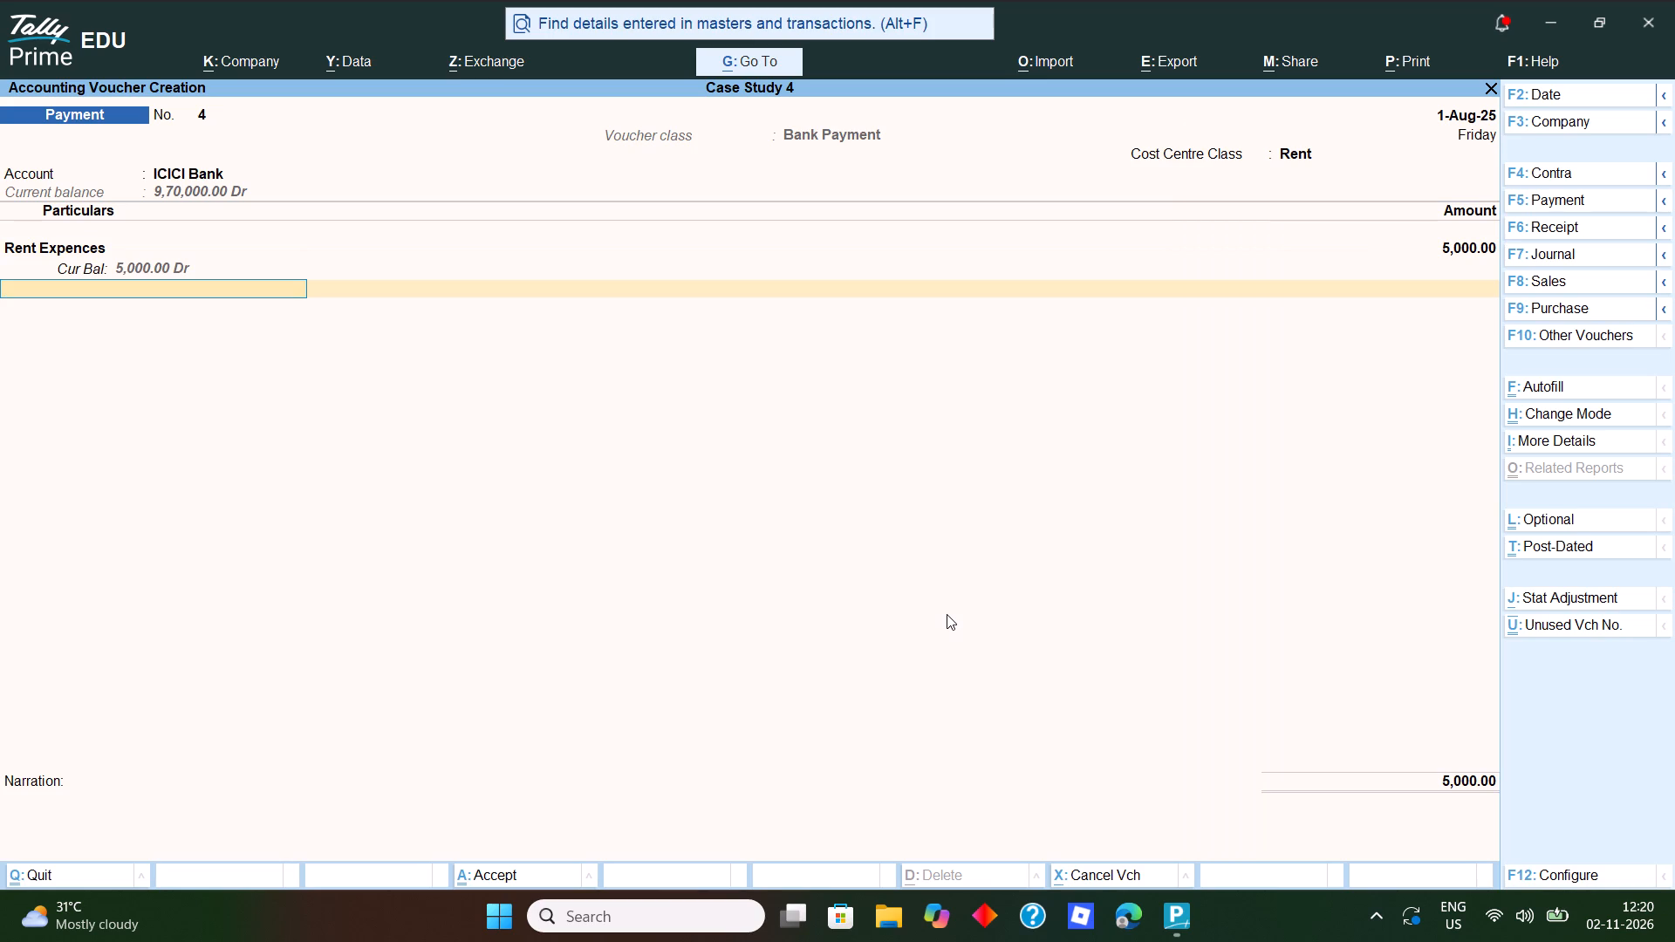
key(Return)
key(Return)
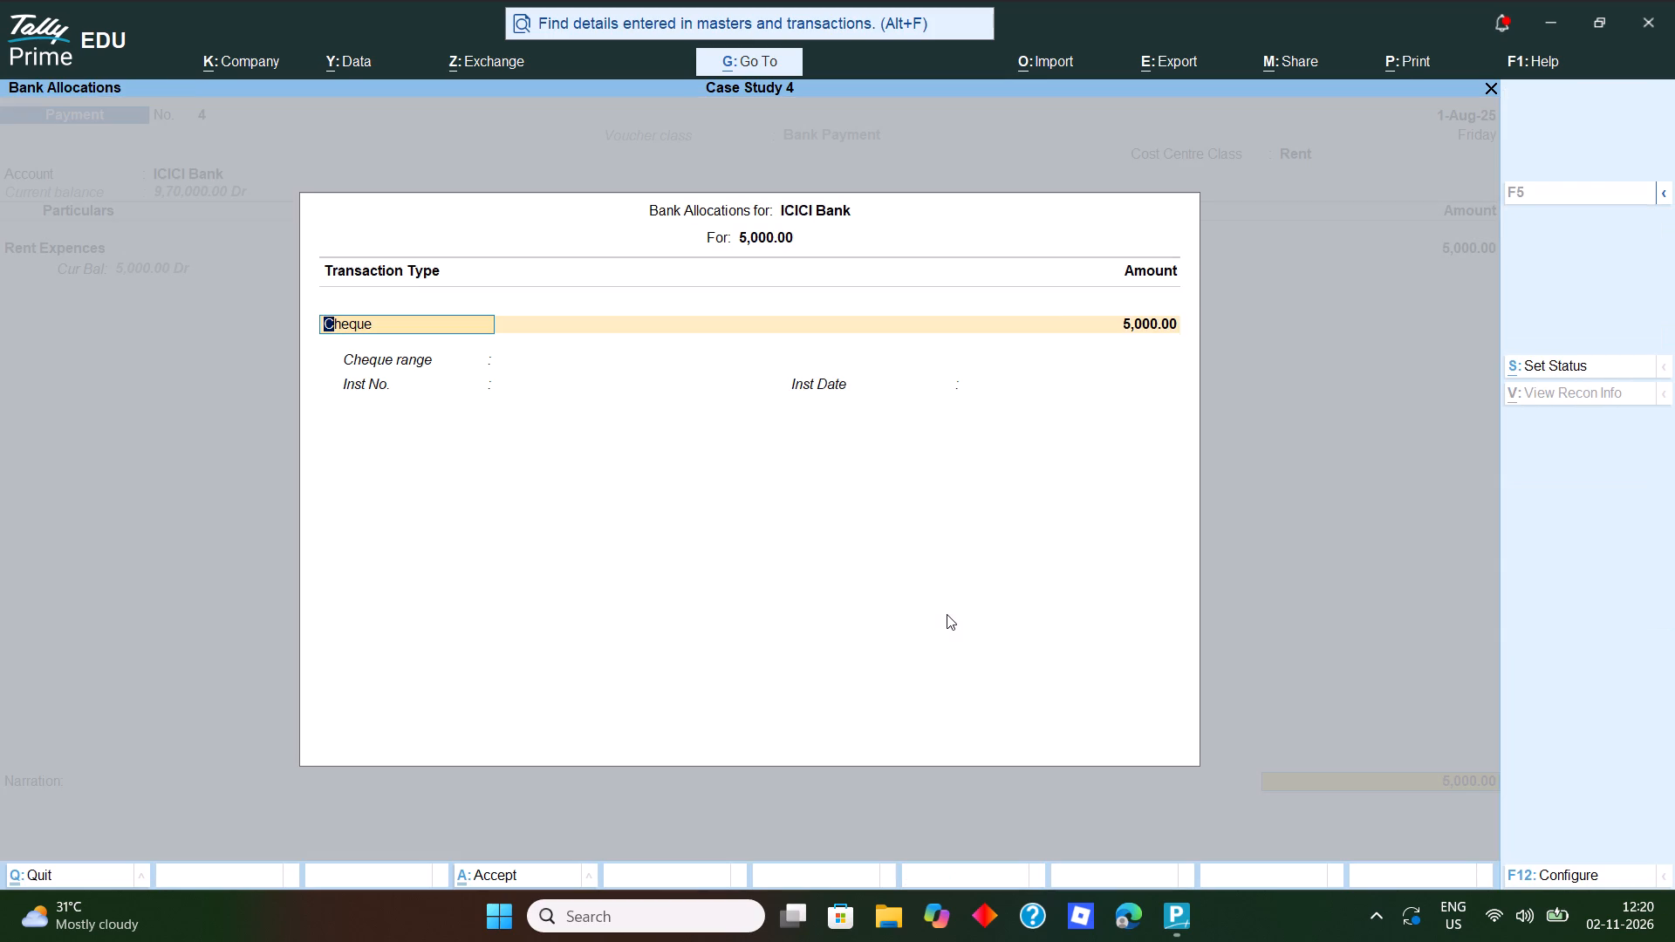
Allocate the ICICI Bank payment as a Cheque with cheque range Not Applicable, no instrument number and instrument date 1-8-25.
key(Return)
key(Return)
key(Return)
key(Return)
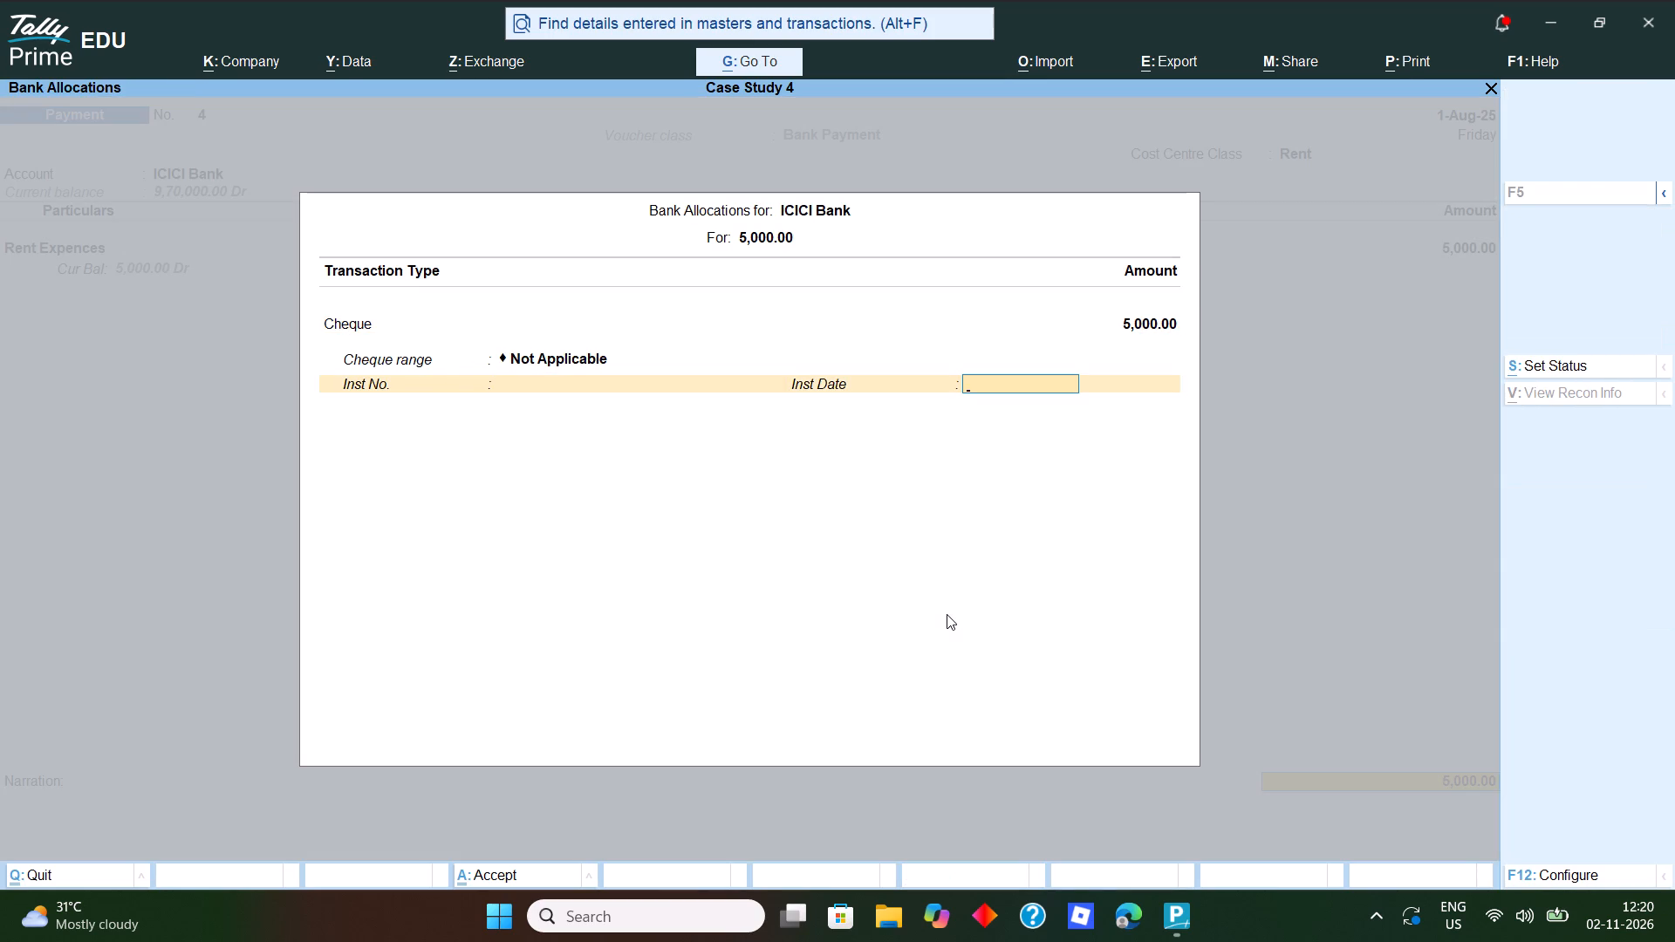
text(1-8-25)
key(Return)
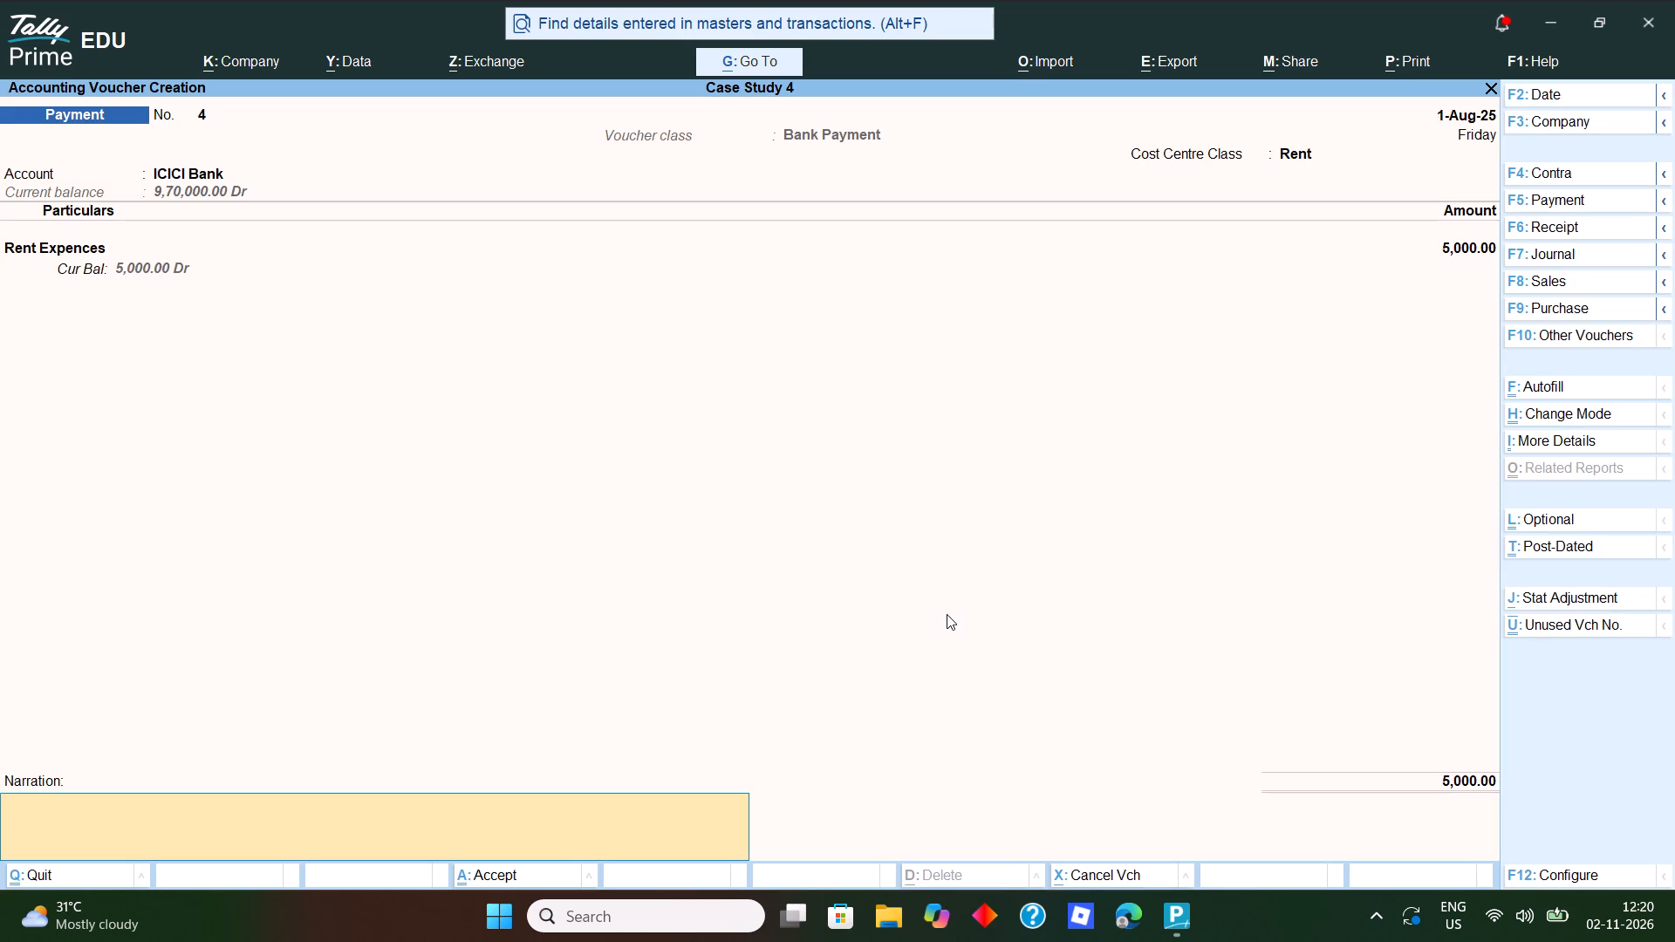
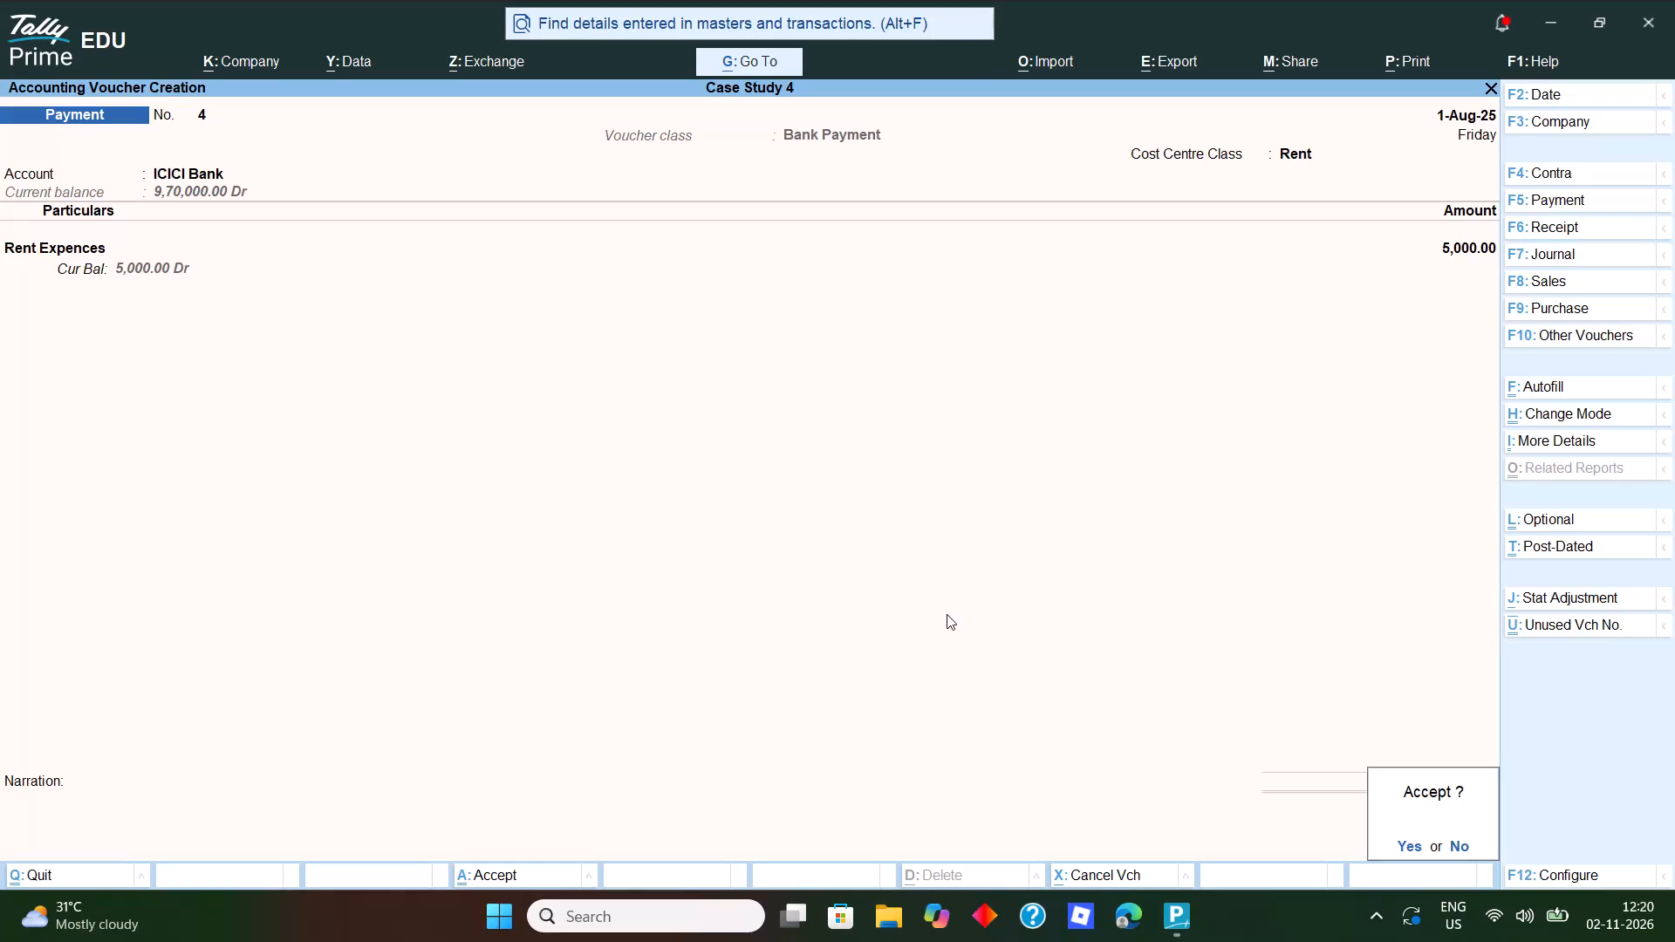
Accept the 5,000 Rent Expences payment voucher without a narration and return to the Gateway of Tally.
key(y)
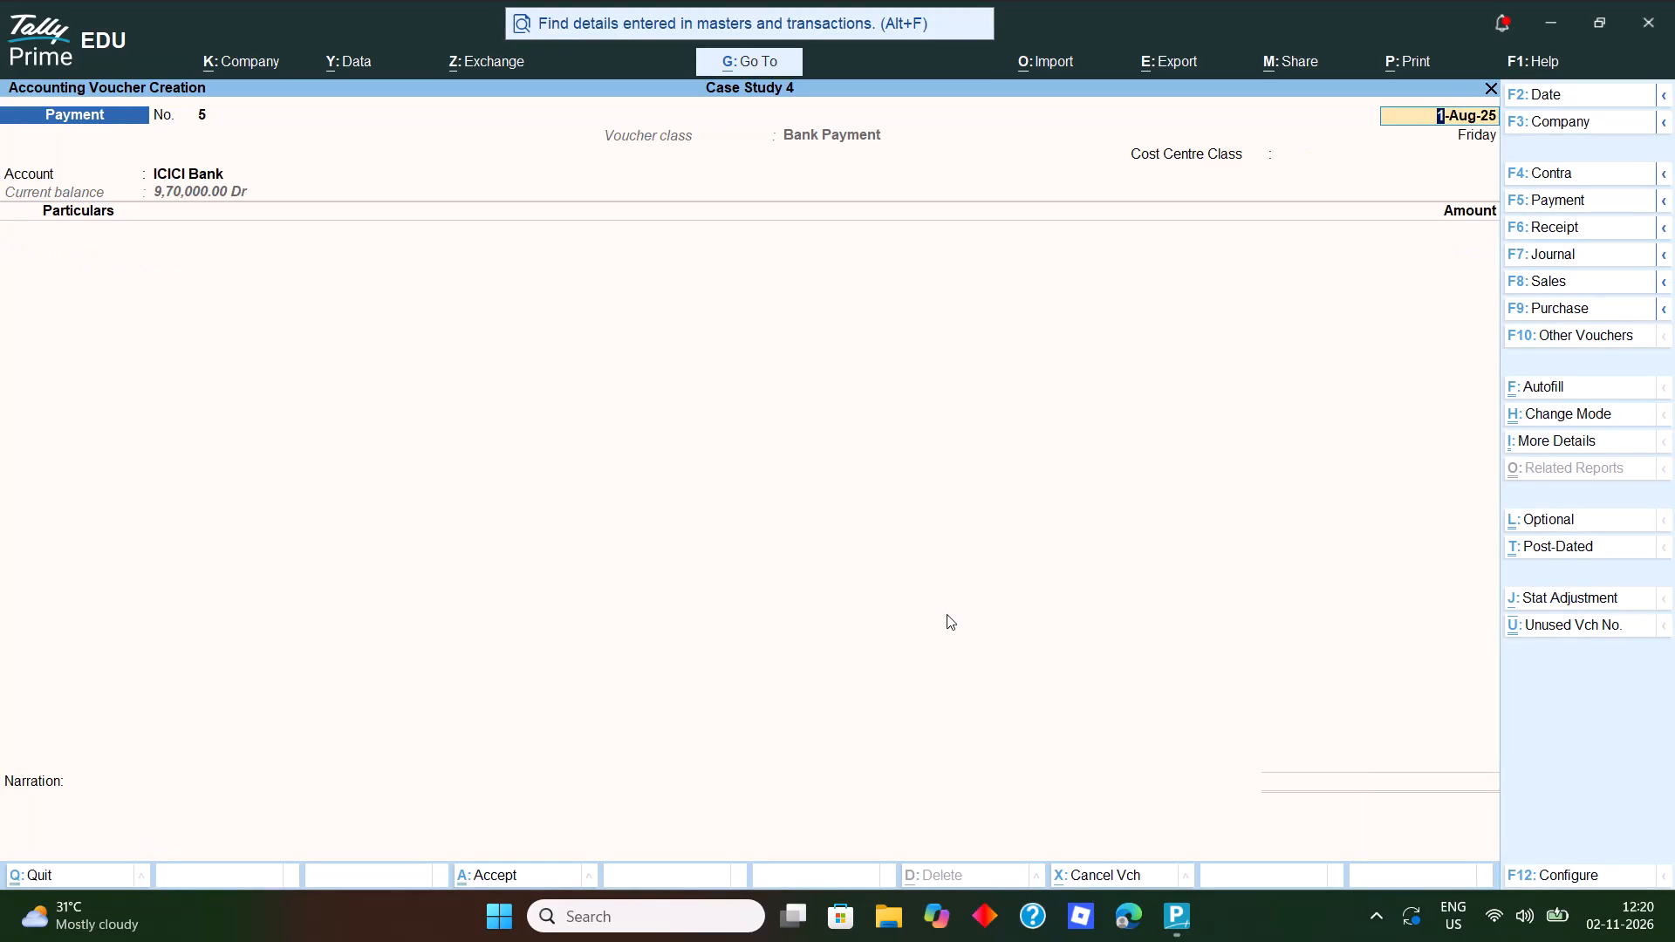
key(Escape)
key(Escape)
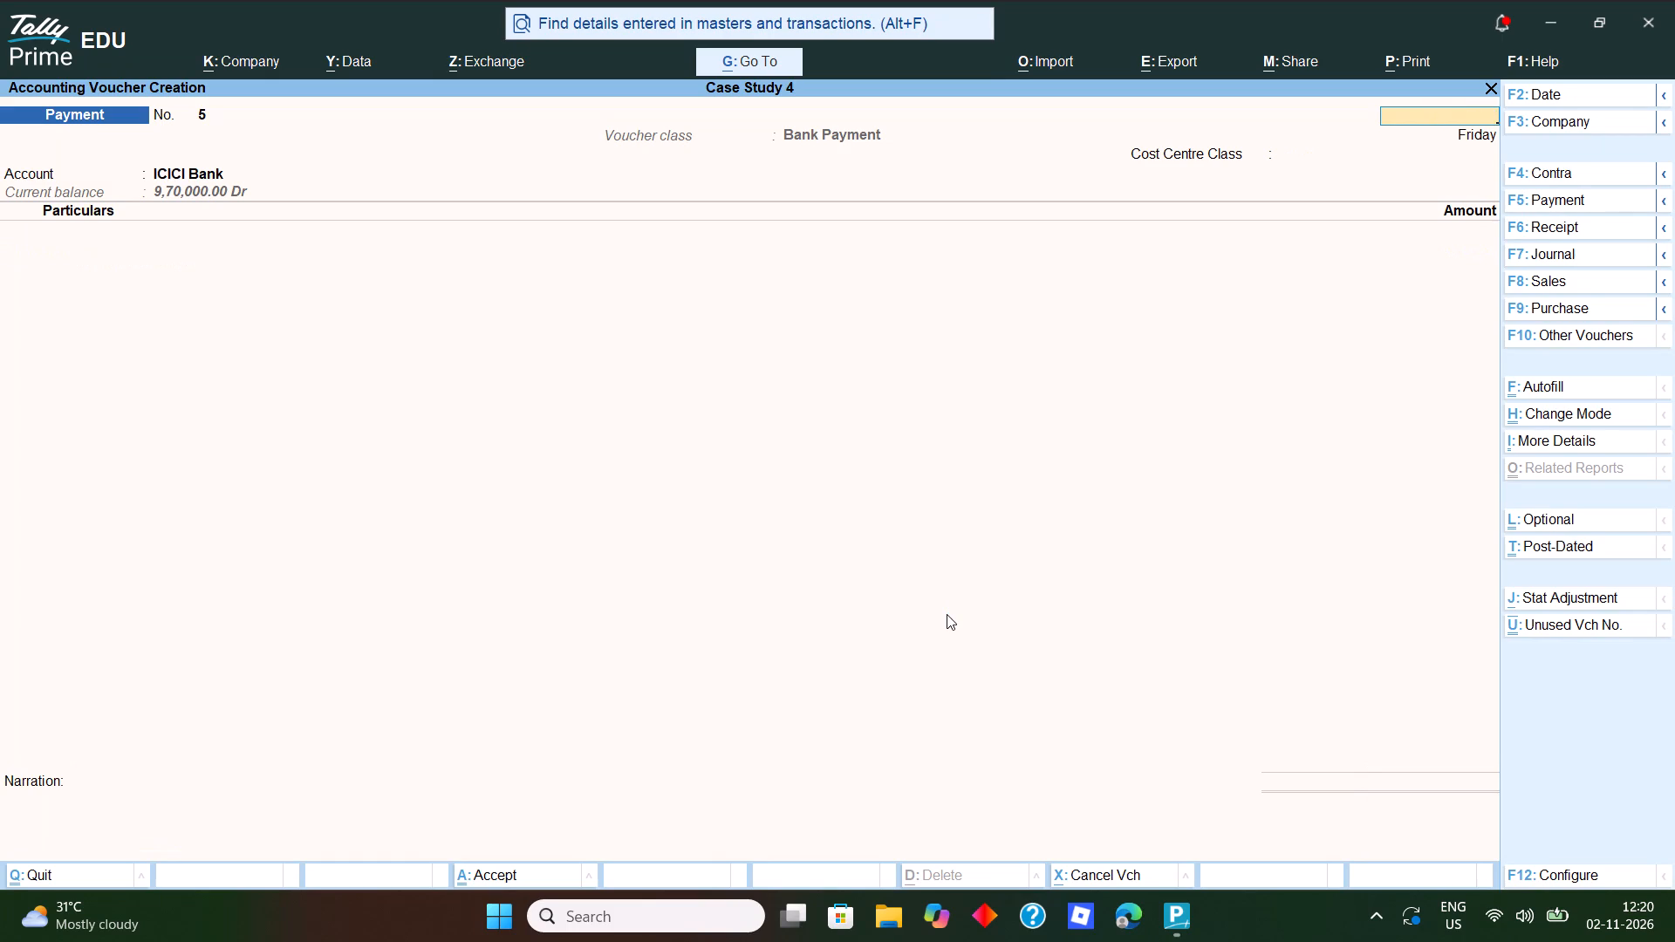
key(Escape)
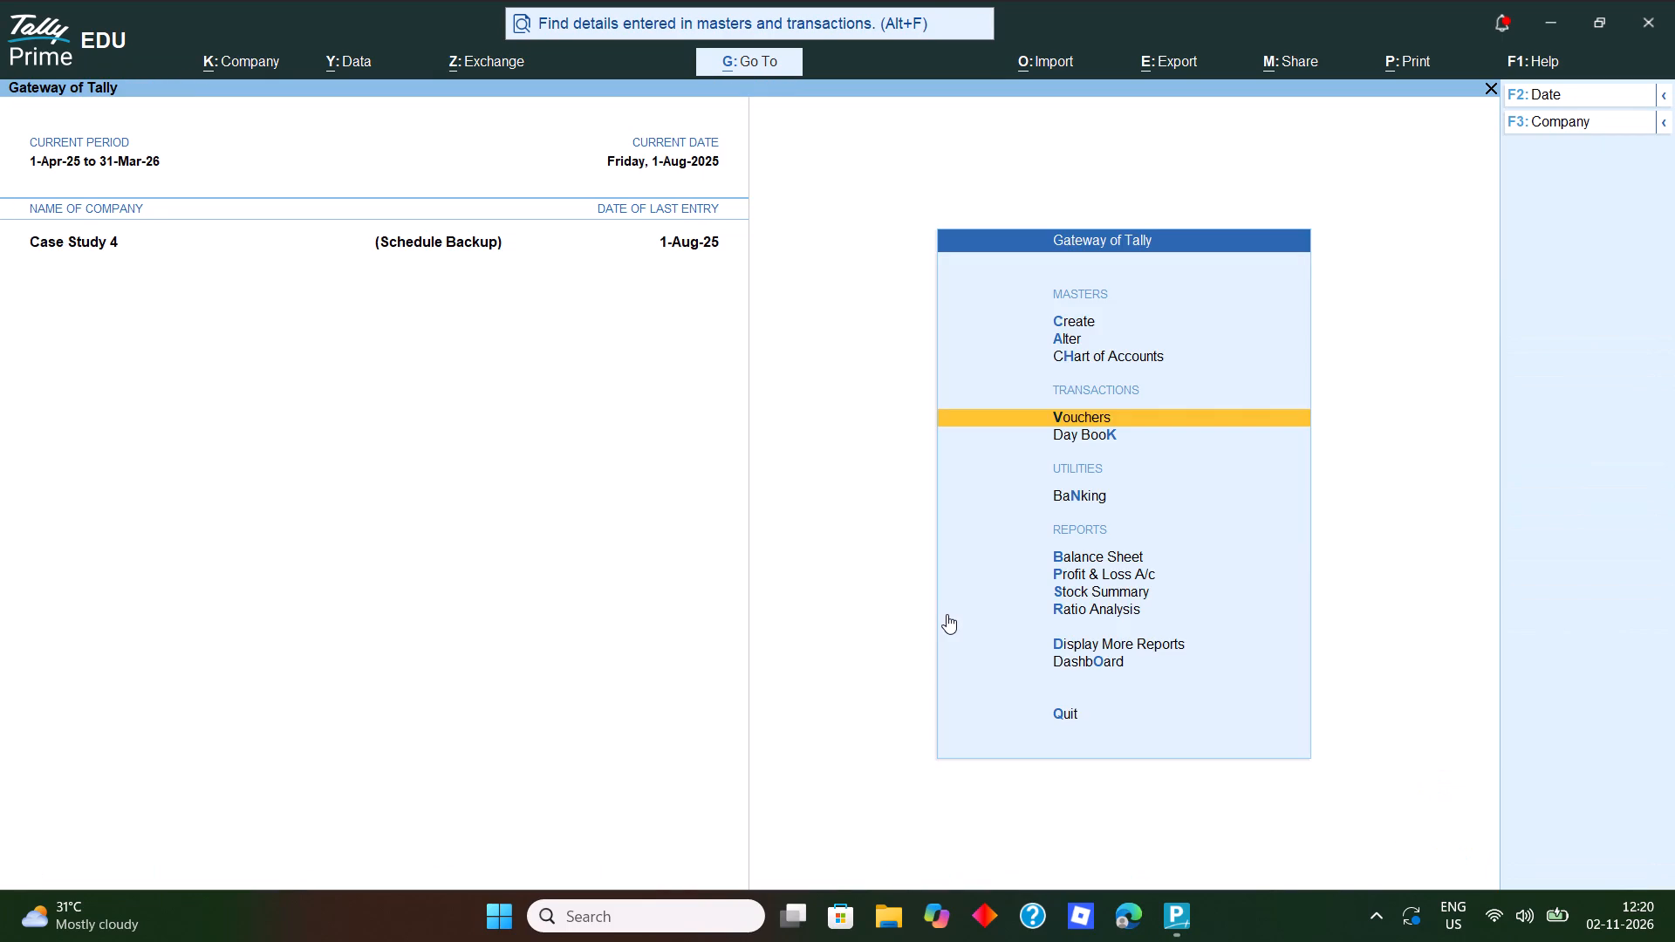
Examine the cost centre allocation in the saved Rent Expences payment voucher, leaving it unaltered, and return to the Gateway of Tally.
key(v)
key(Page_Up)
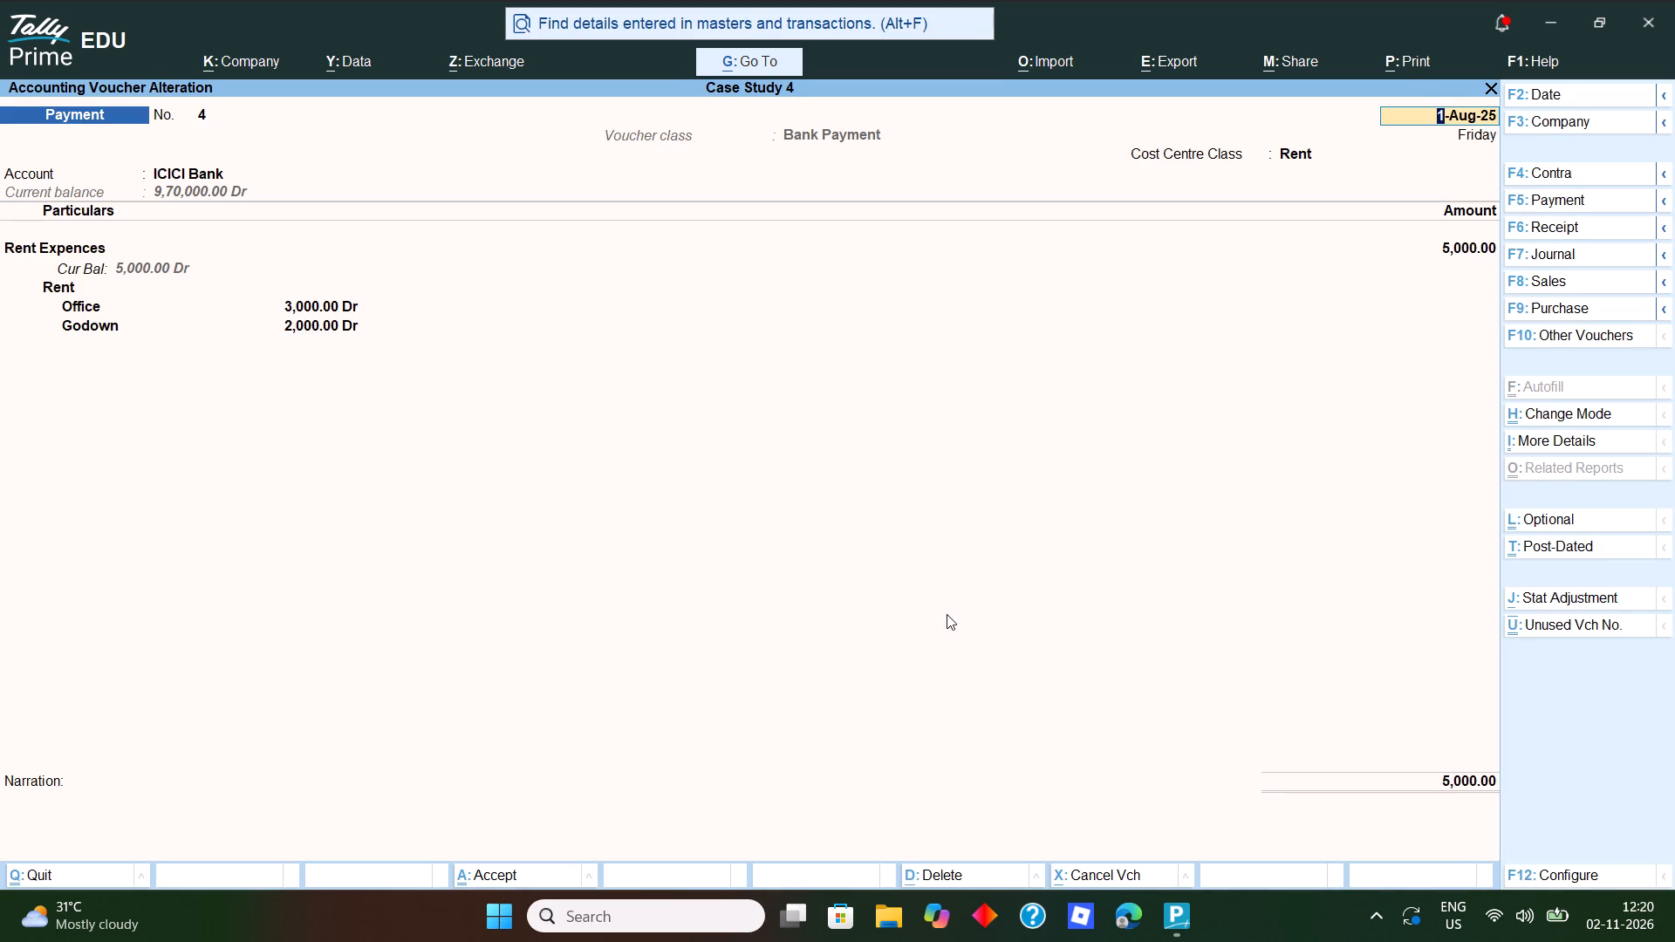
key(Page_Down)
key(Page_Up)
key(Page_Down)
key(Page_Down)
key(Page_Down)
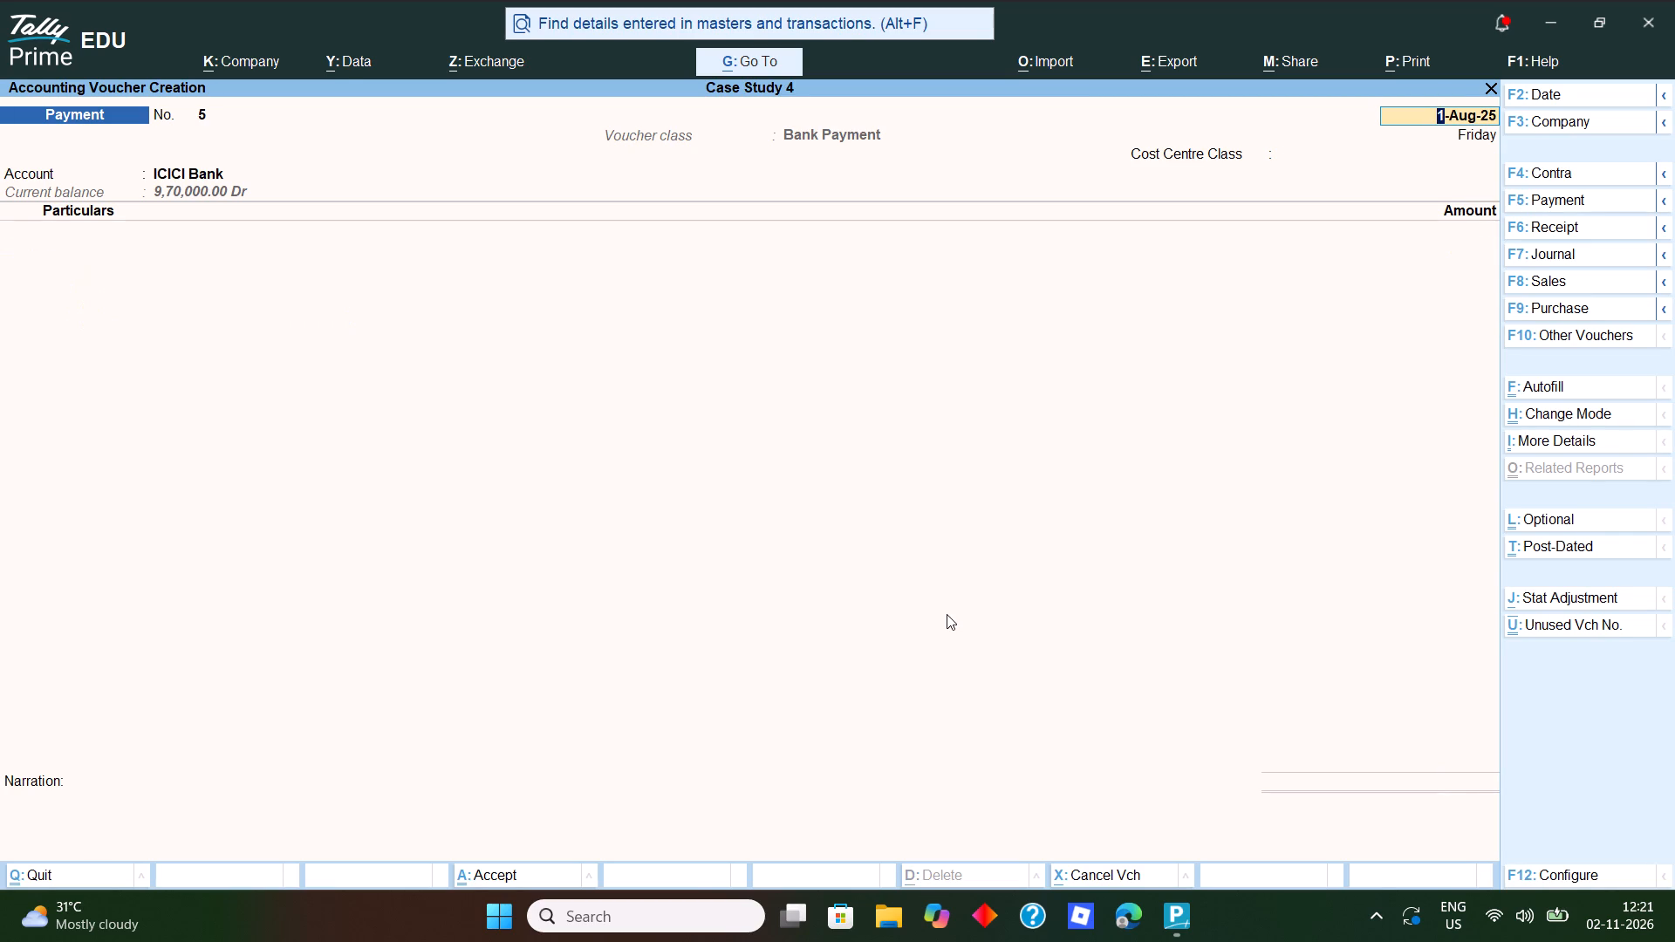
key(Escape)
key(Escape)
key(Escape)
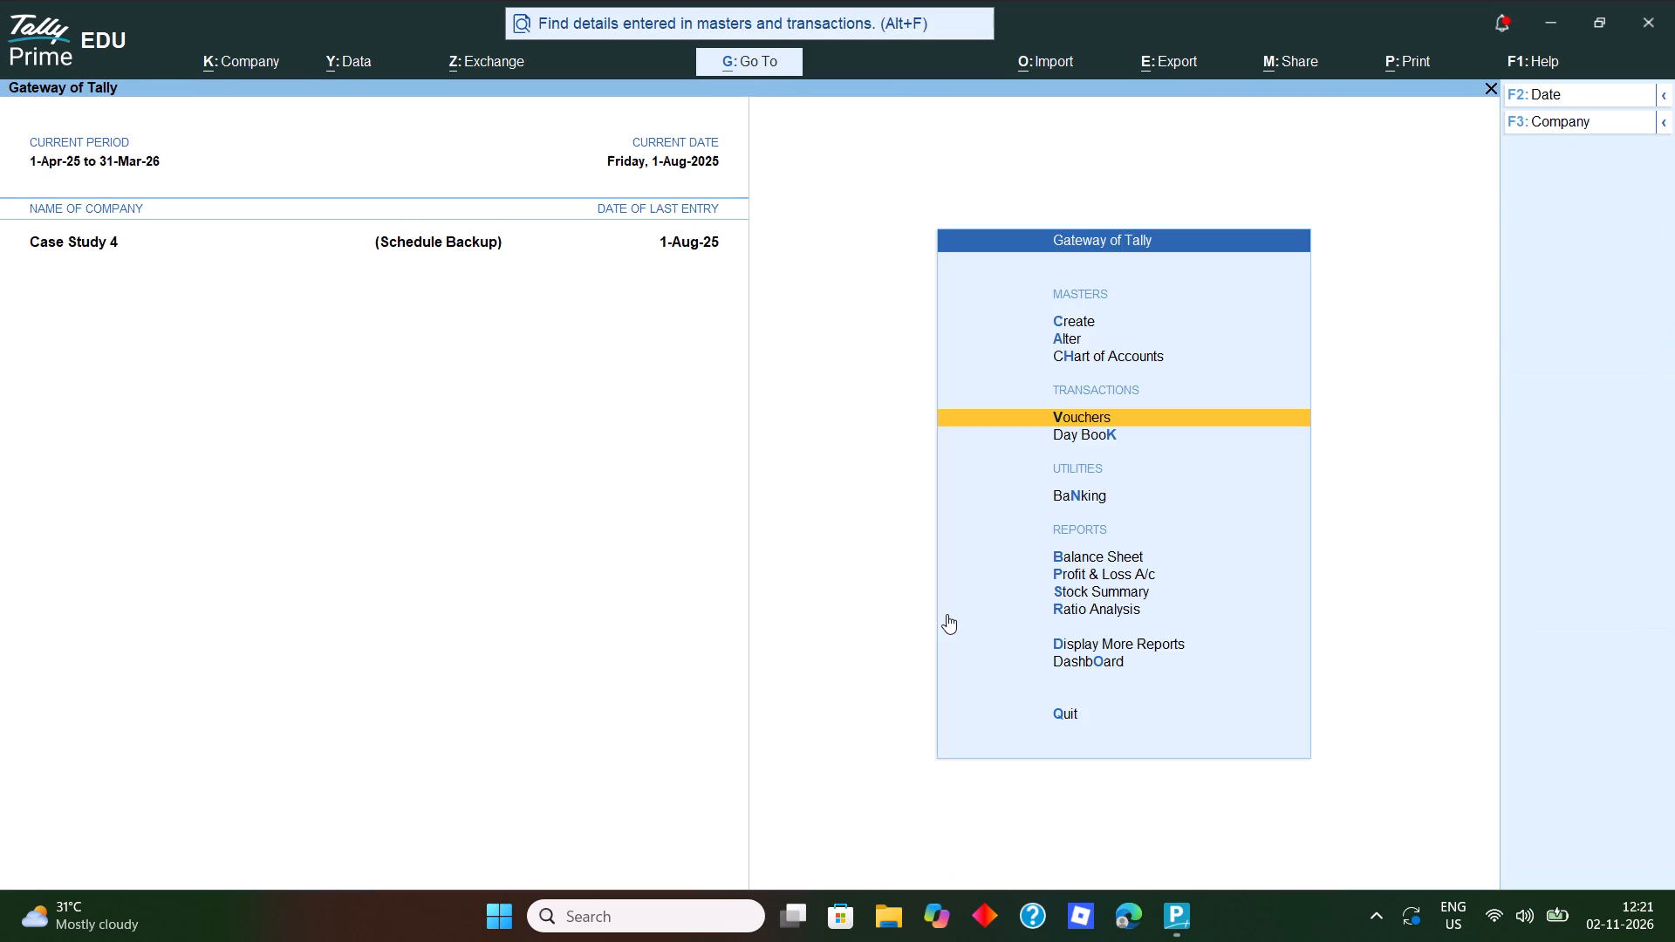
Open voucher creation for a new payment voucher.
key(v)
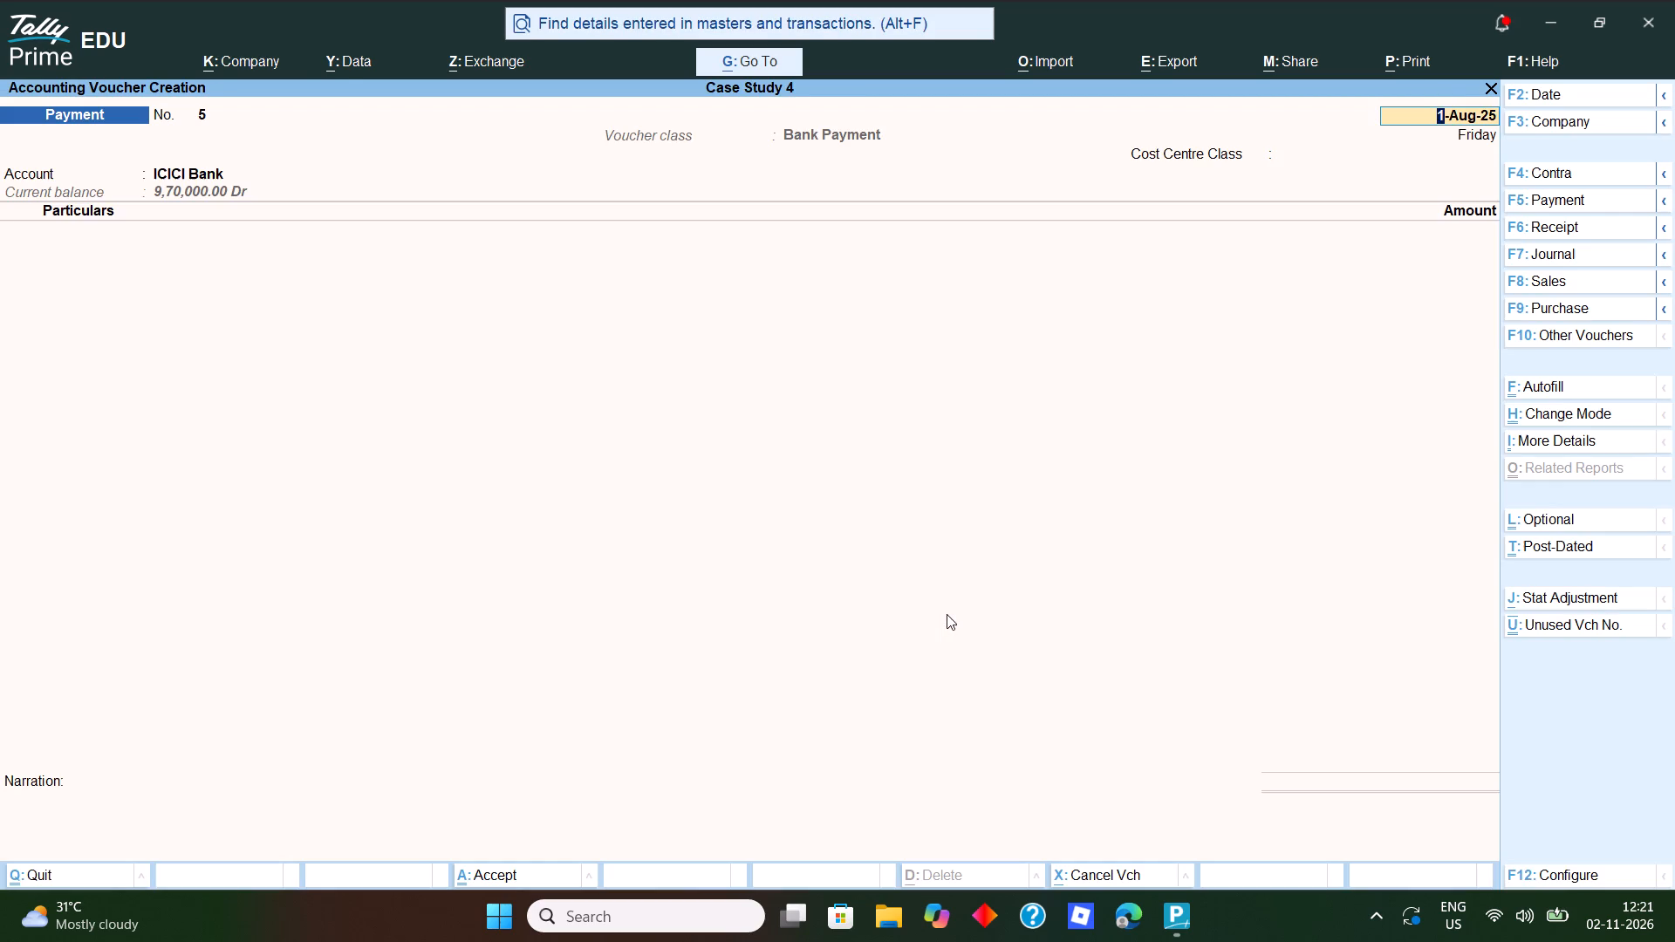
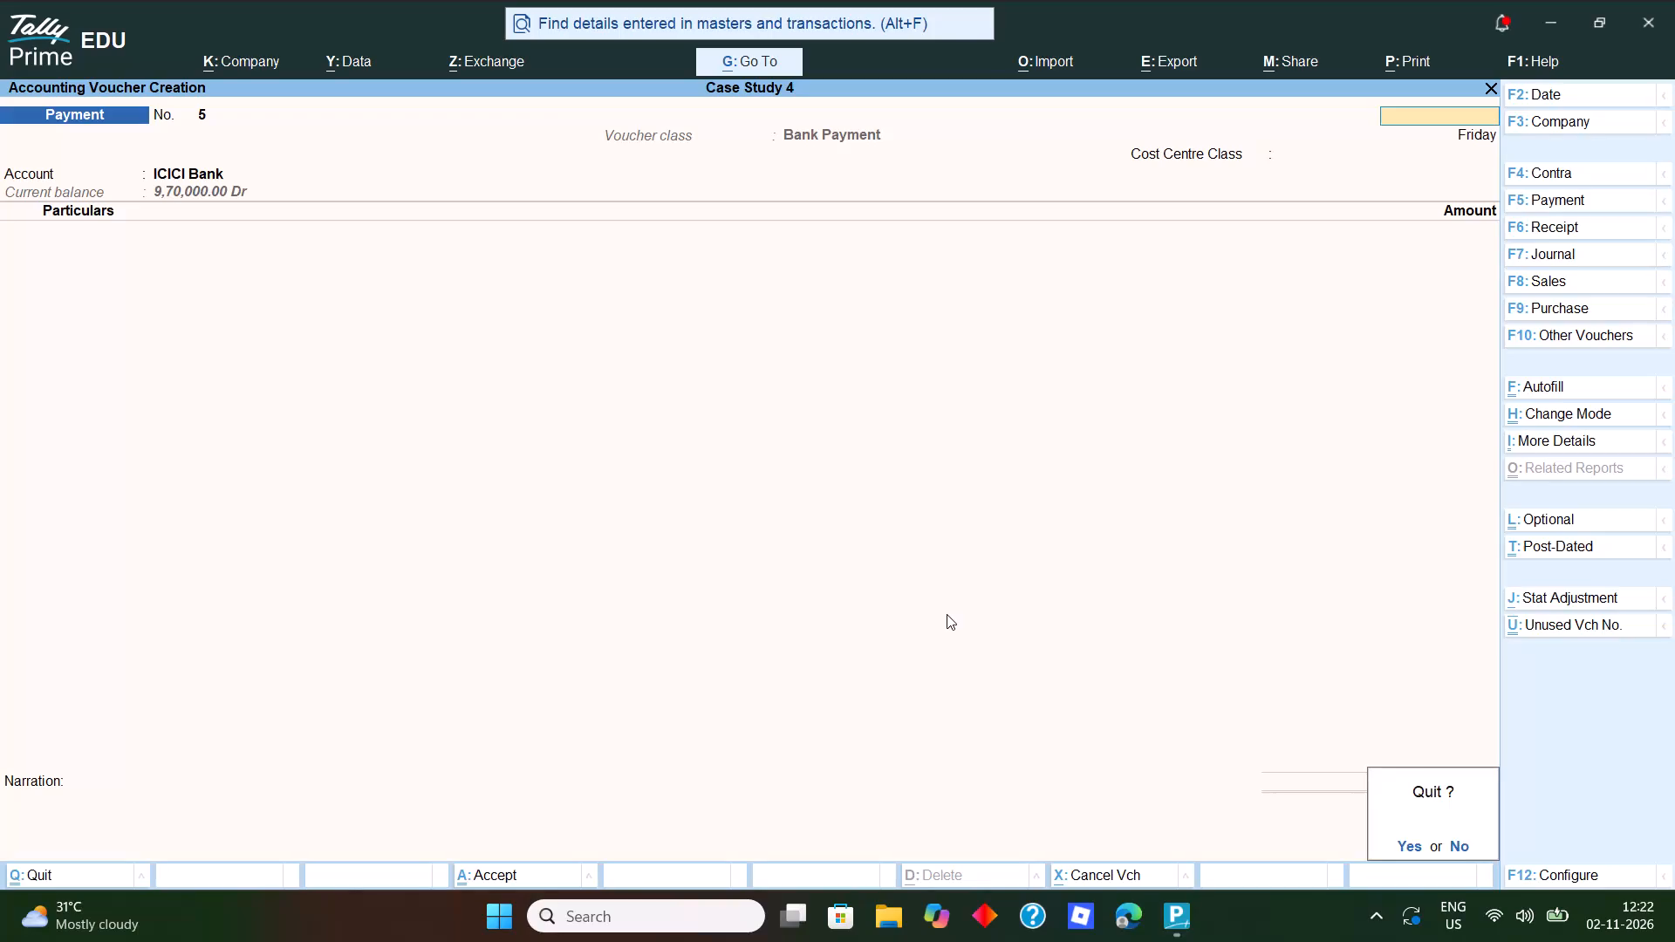
Leave the empty payment voucher and create a cost category named Salary, allocating revenue items but not non-revenue items.
key(Escape)
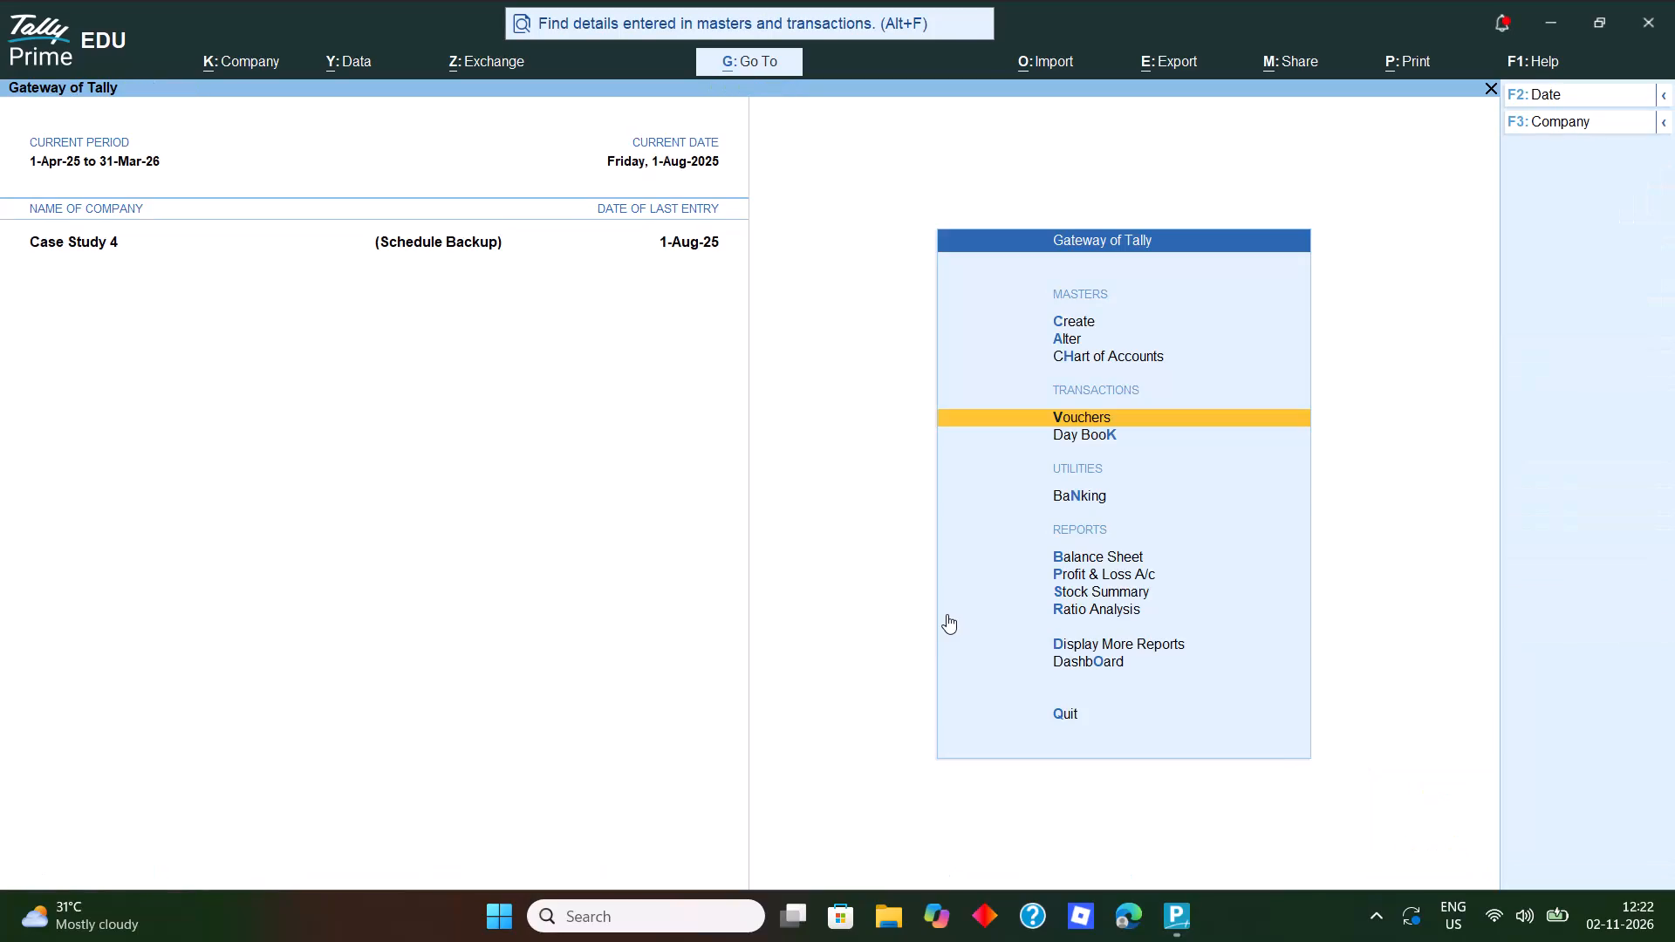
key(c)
key(Up)
key(Up)
key(Return)
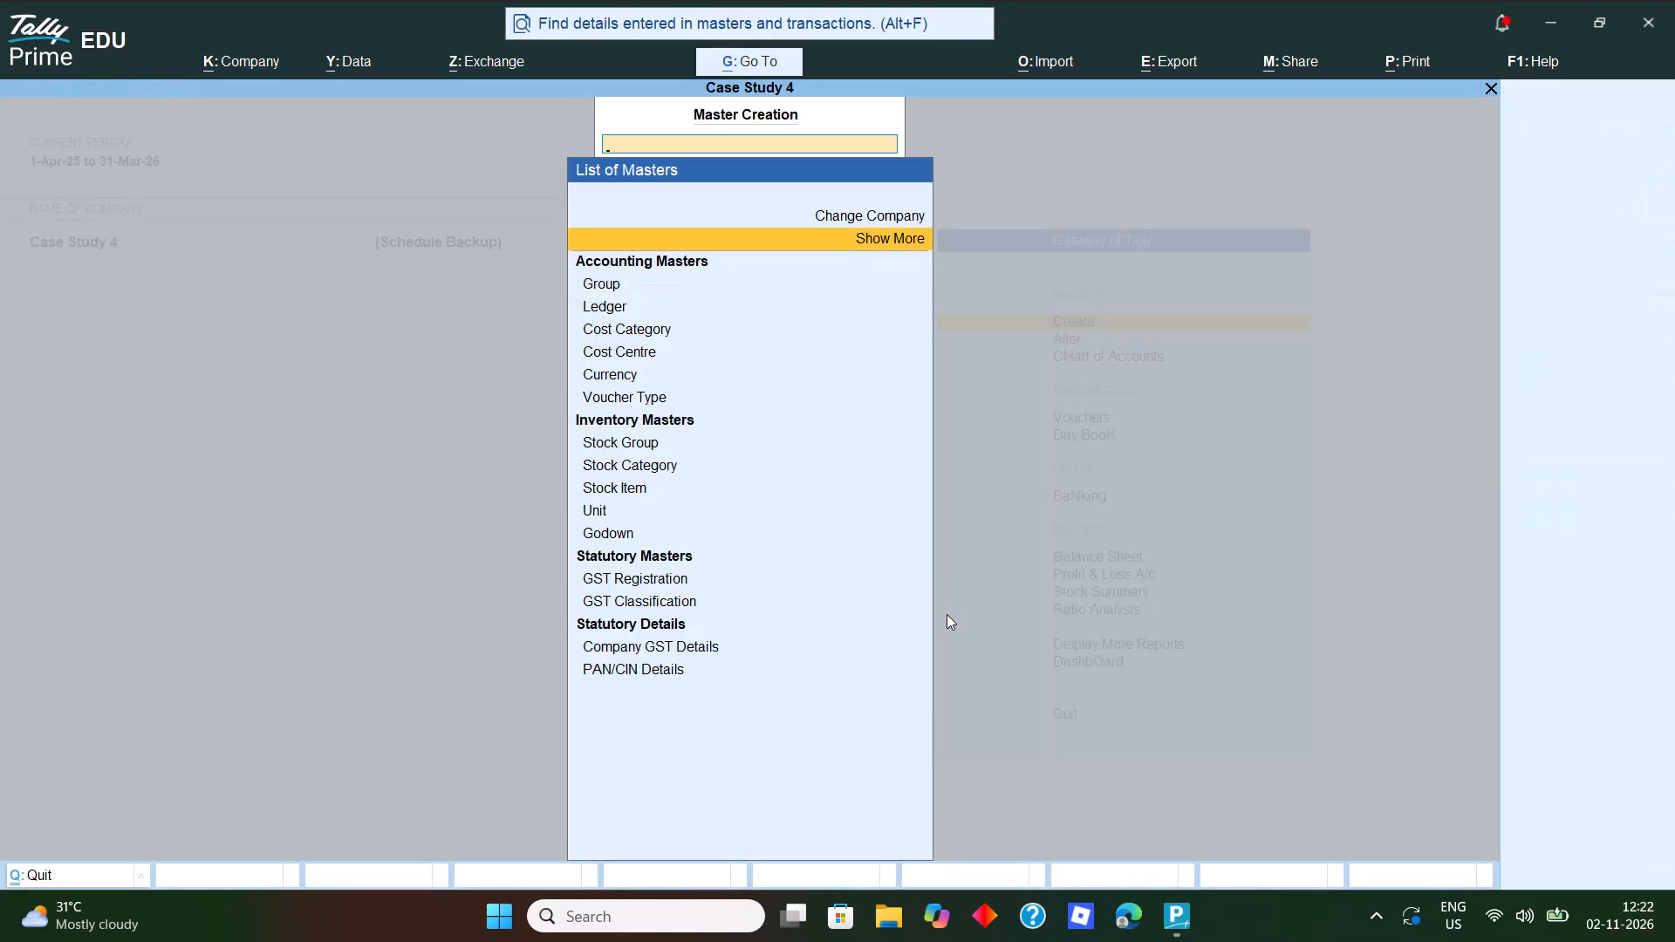
key(Down)
key(Down)
key(Down)
key(Down)
key(Down)
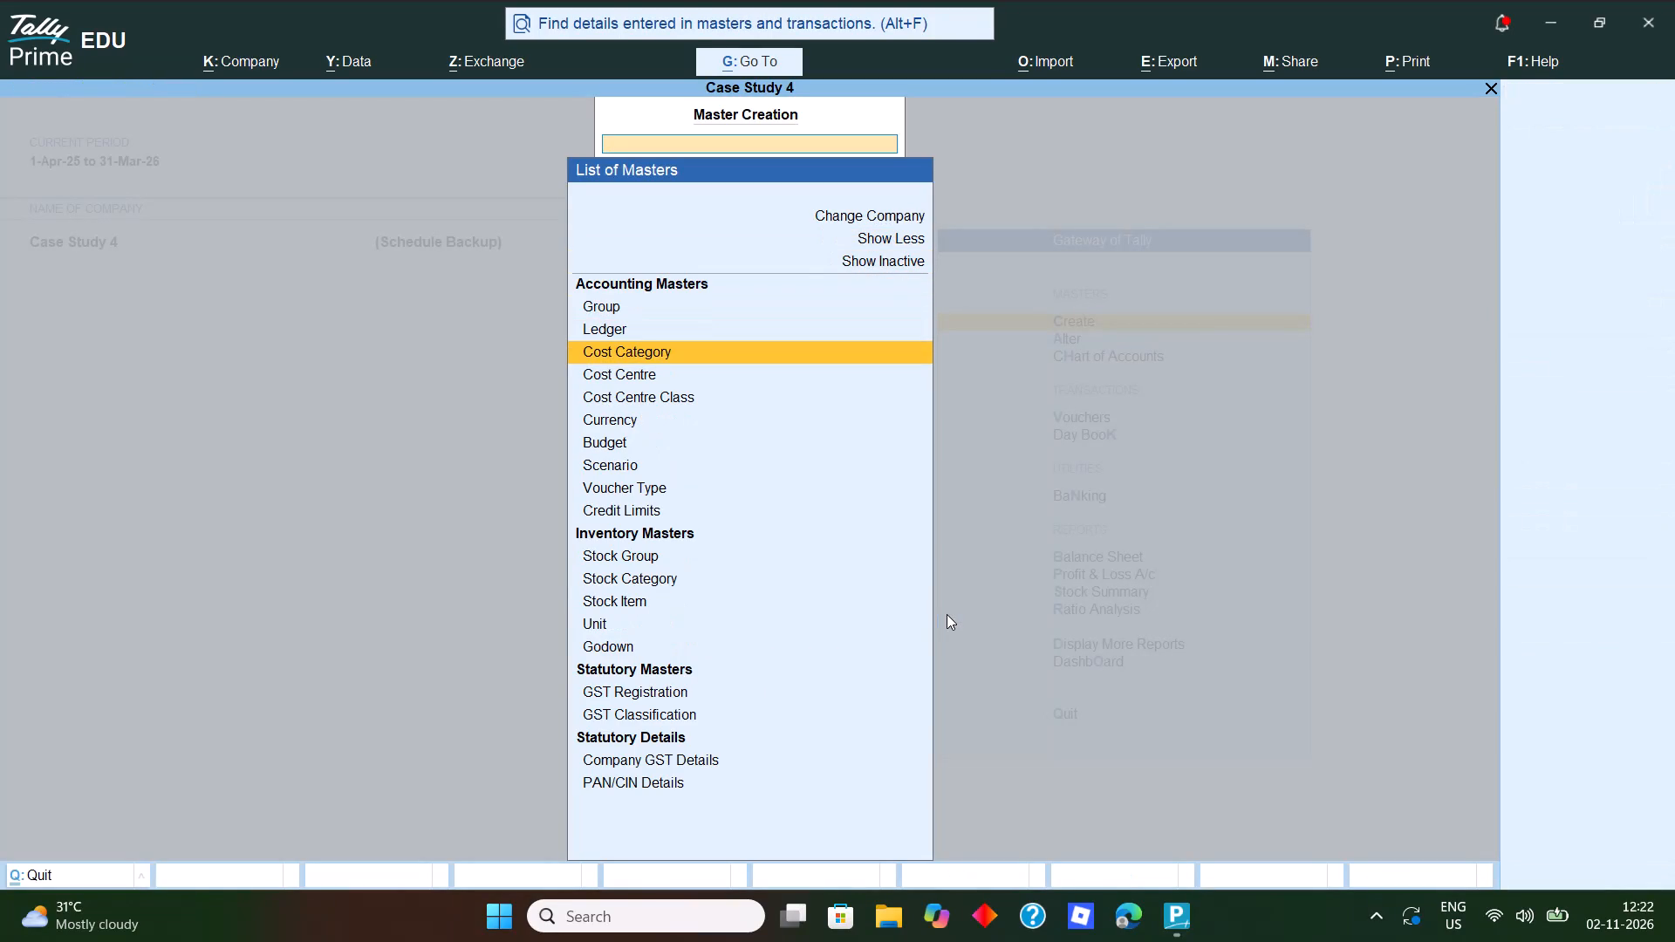
key(Return)
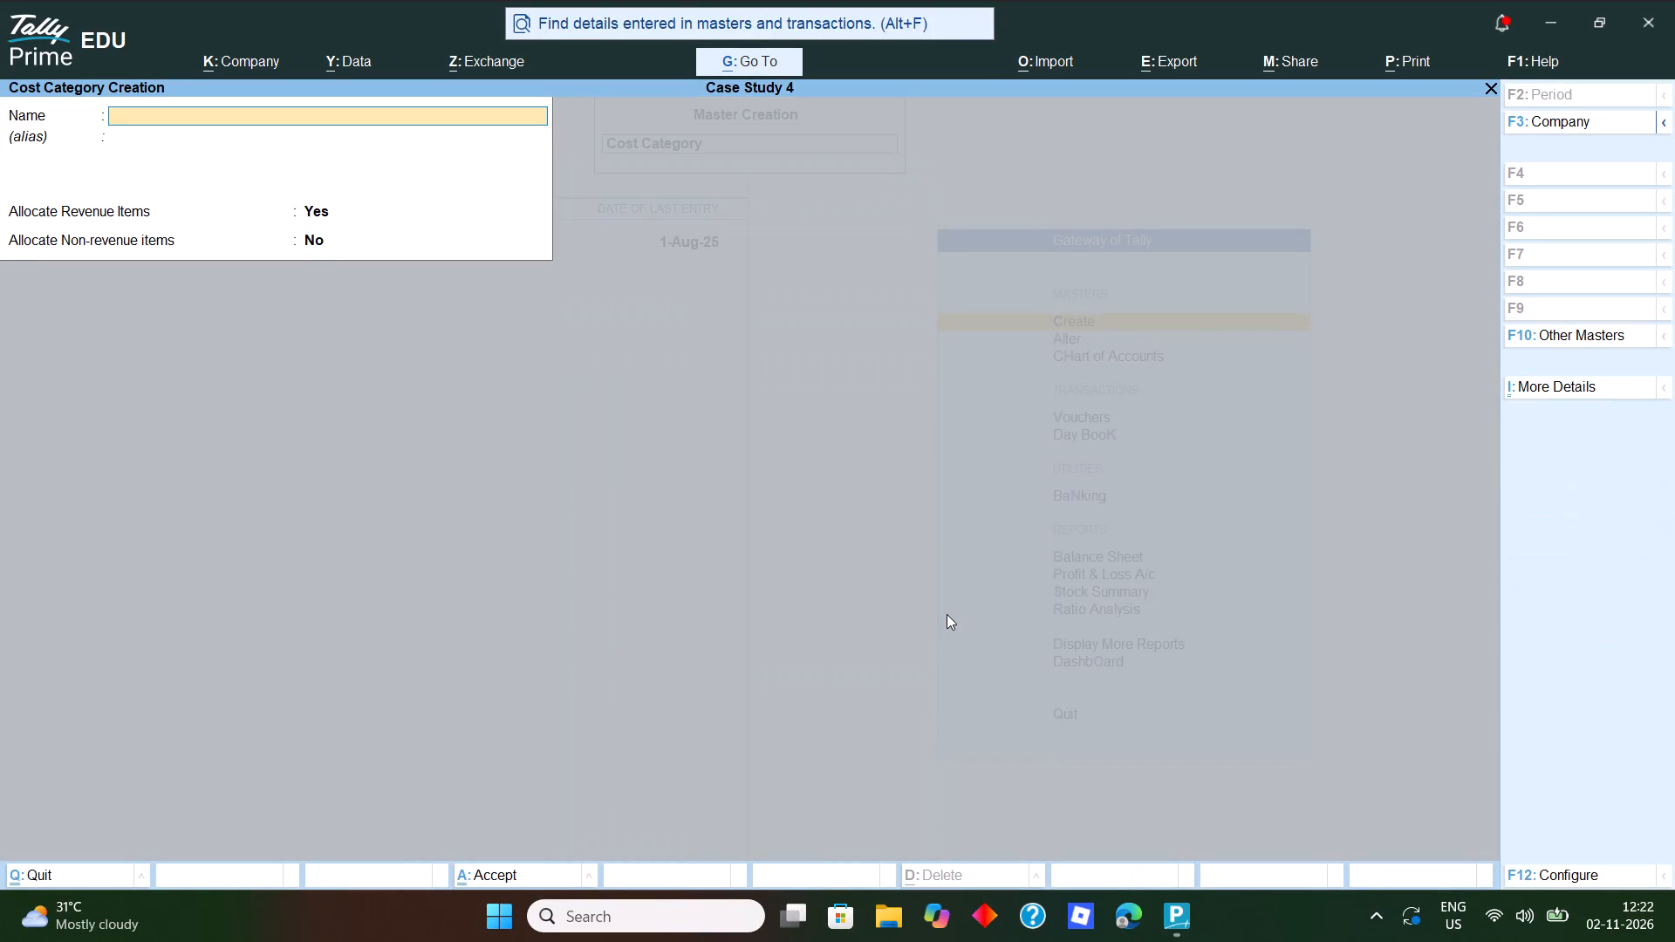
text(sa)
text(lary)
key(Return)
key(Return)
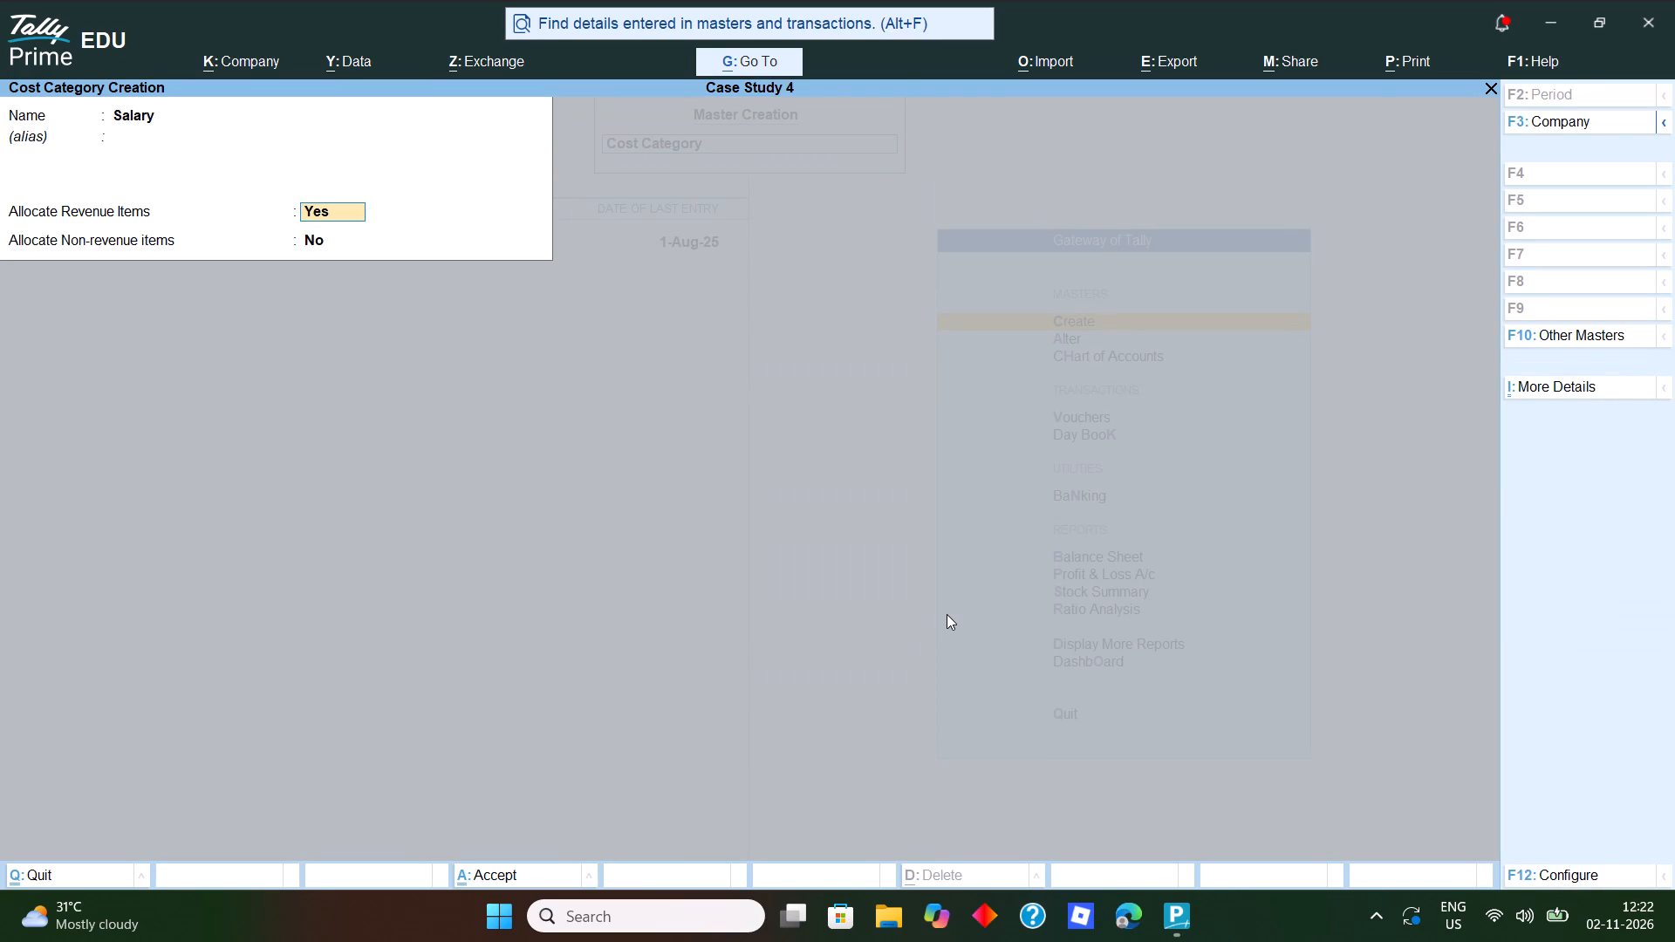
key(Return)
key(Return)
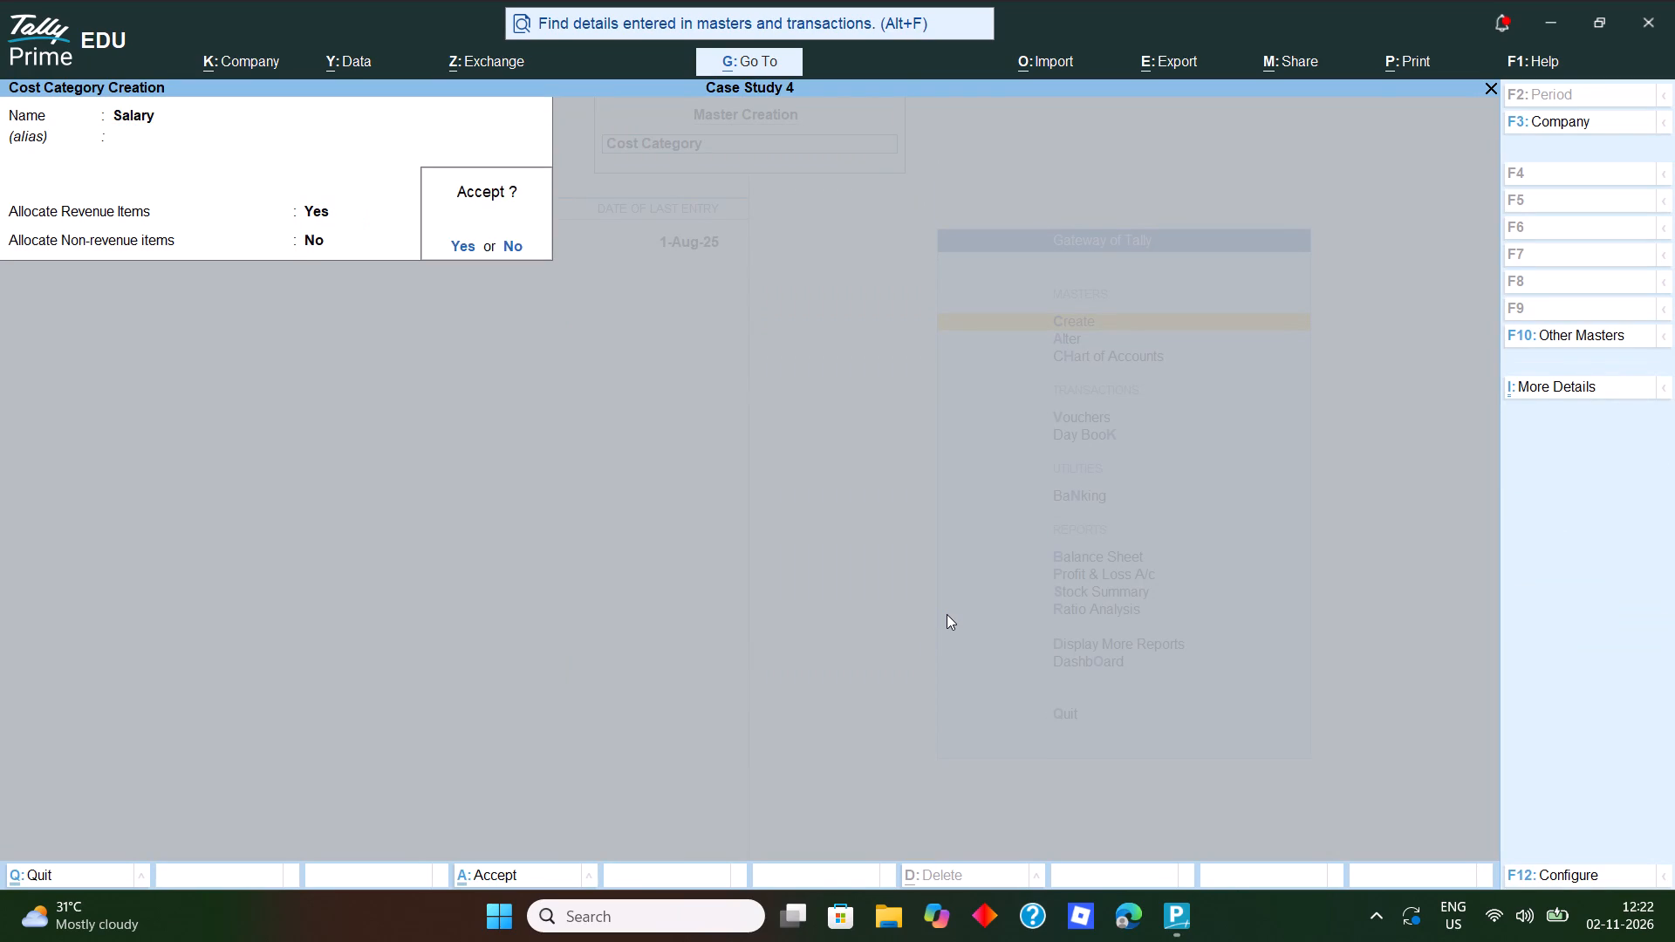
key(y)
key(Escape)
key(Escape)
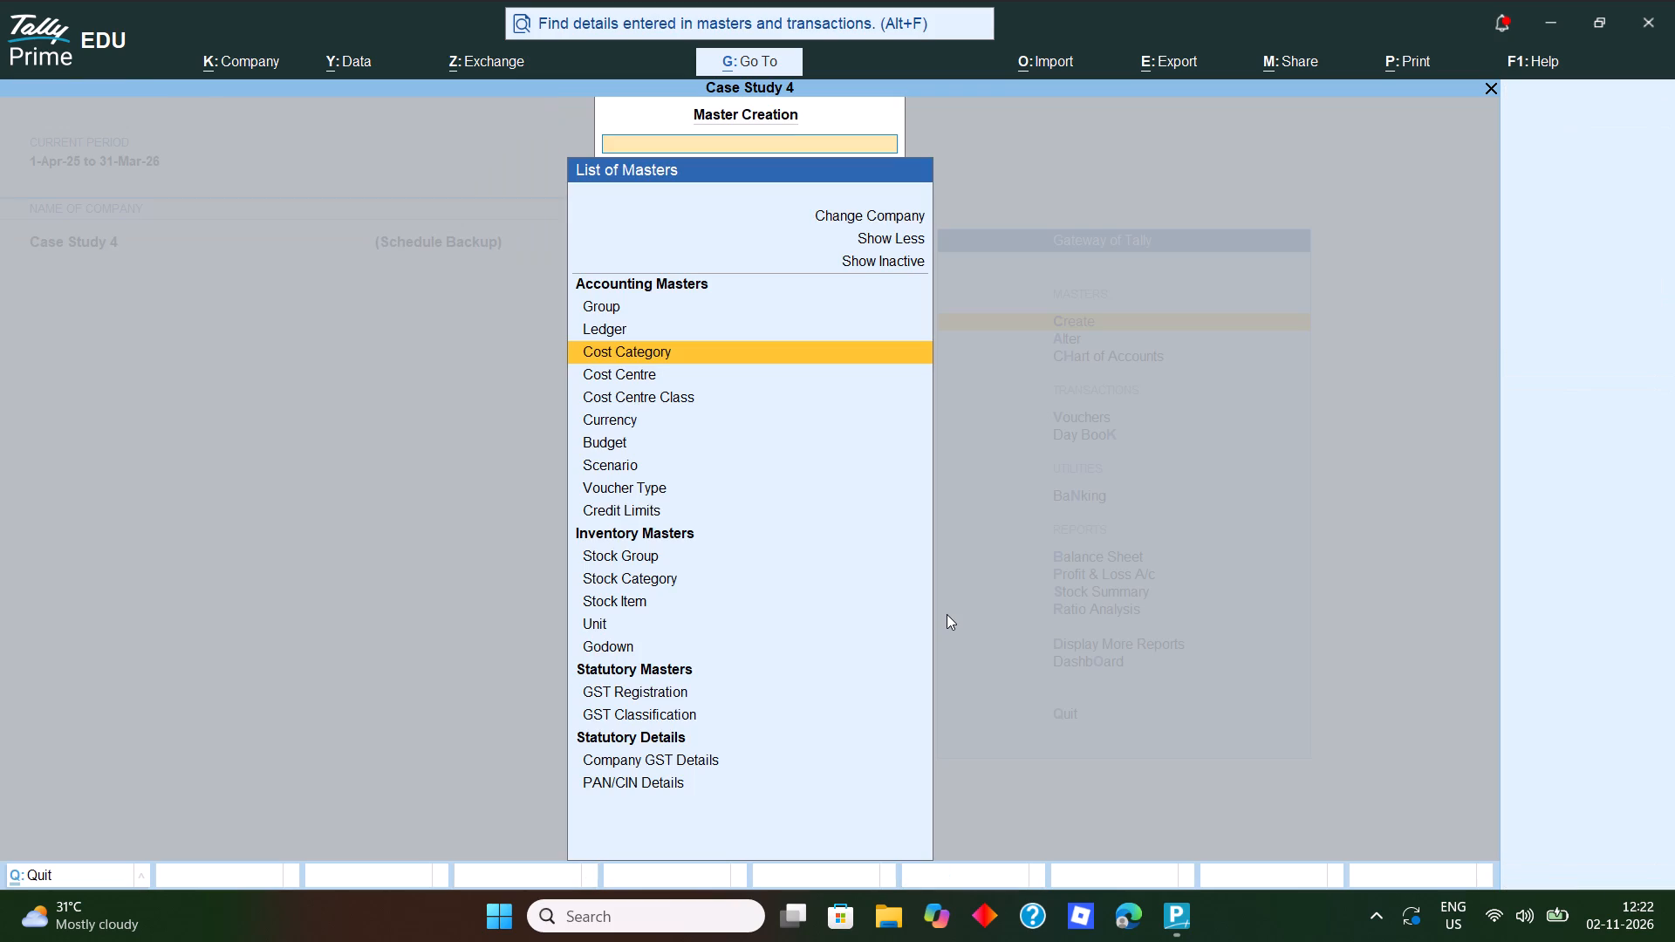
Create a primary cost centre for the employee Ganesh, using his full name, under the Salary category without an alias.
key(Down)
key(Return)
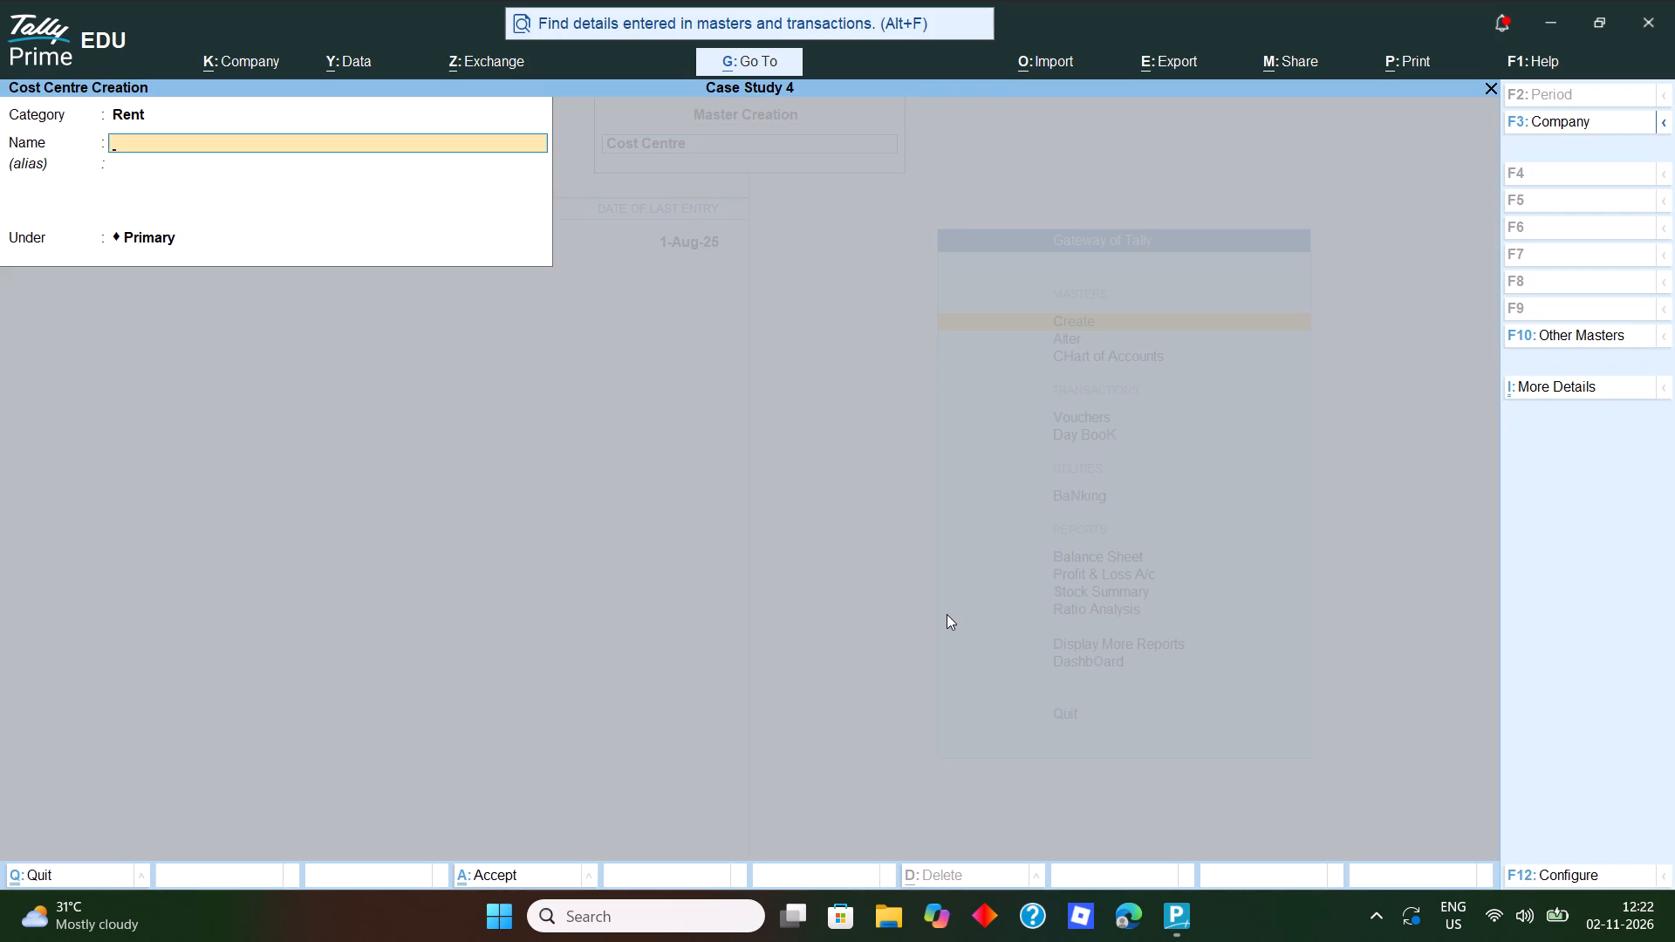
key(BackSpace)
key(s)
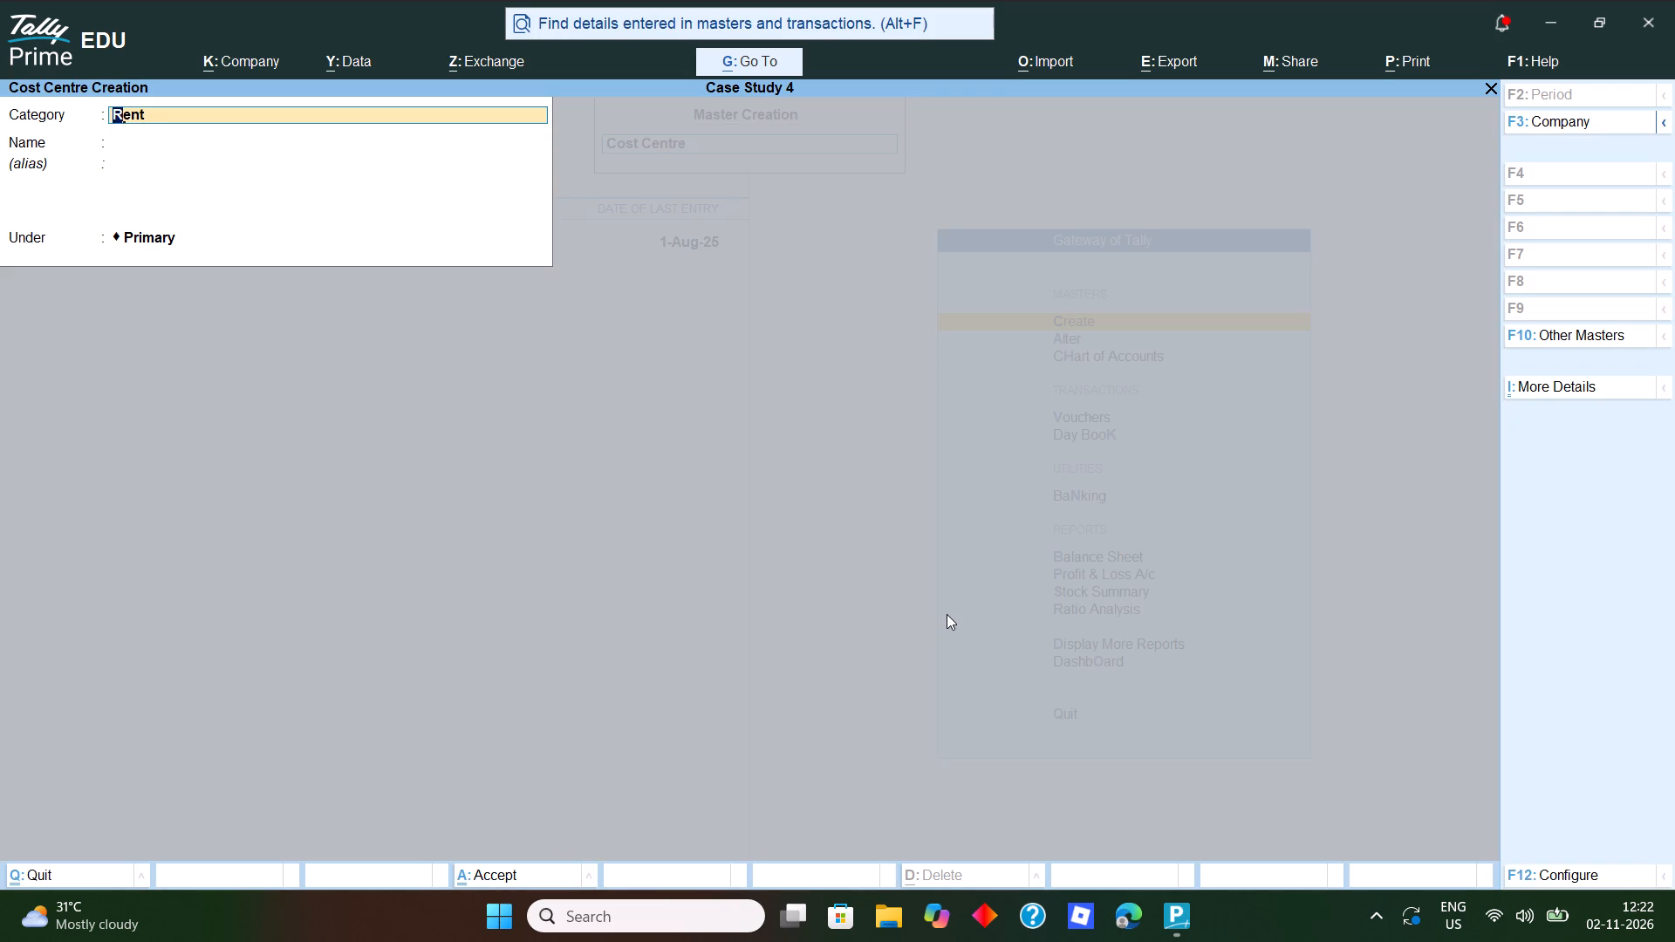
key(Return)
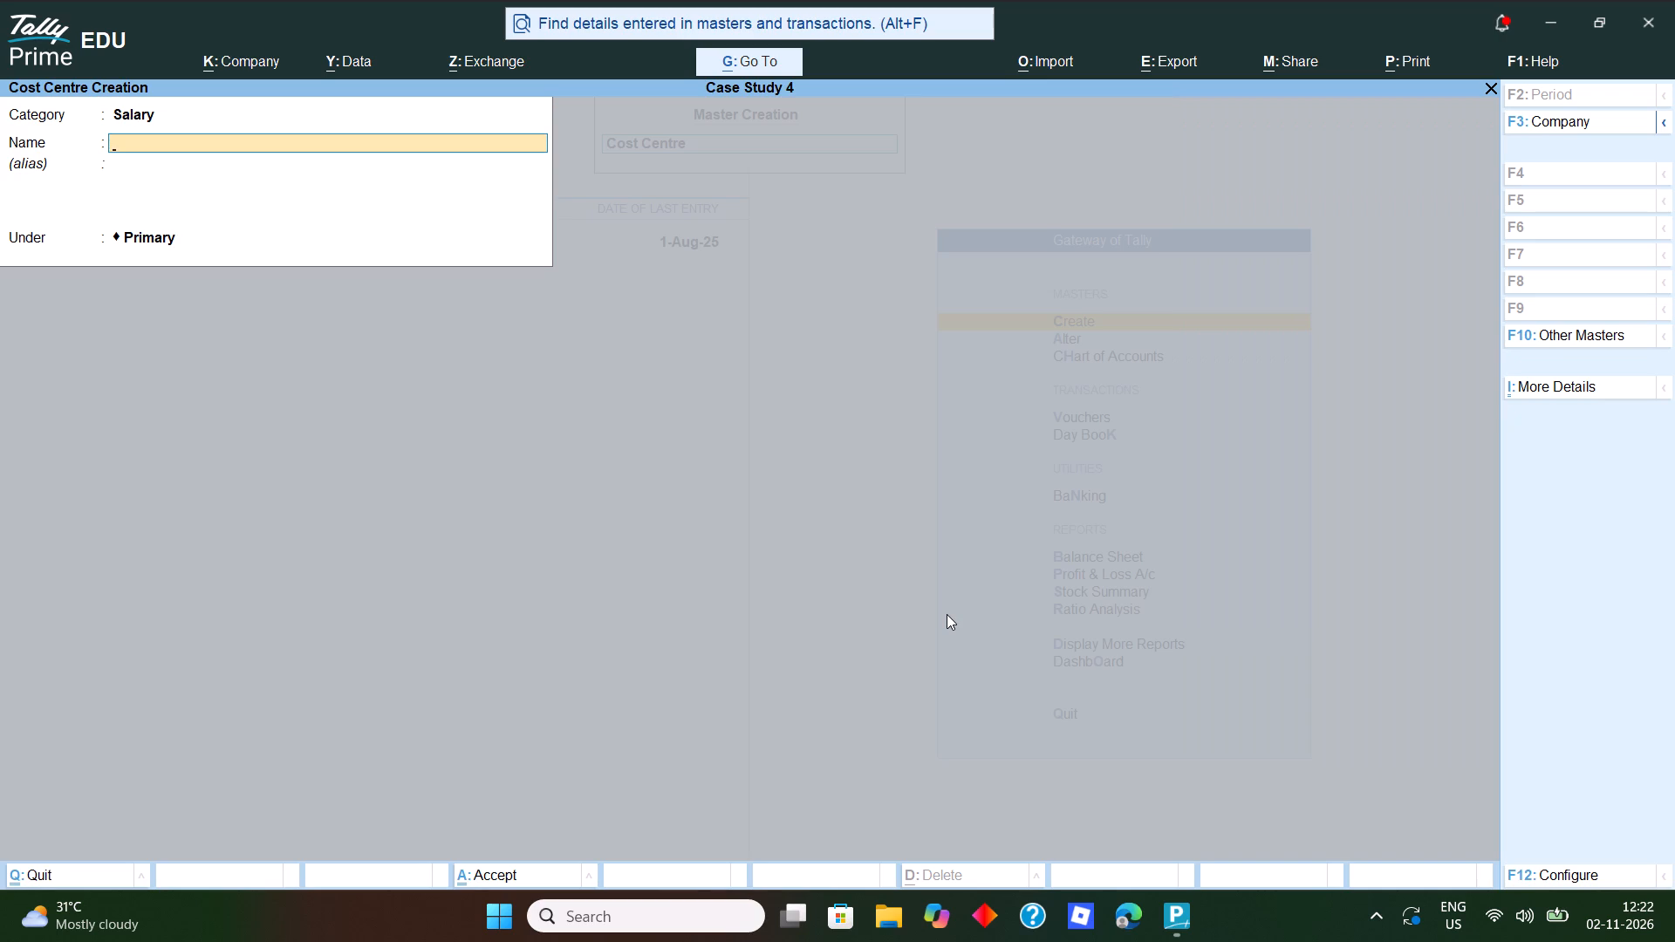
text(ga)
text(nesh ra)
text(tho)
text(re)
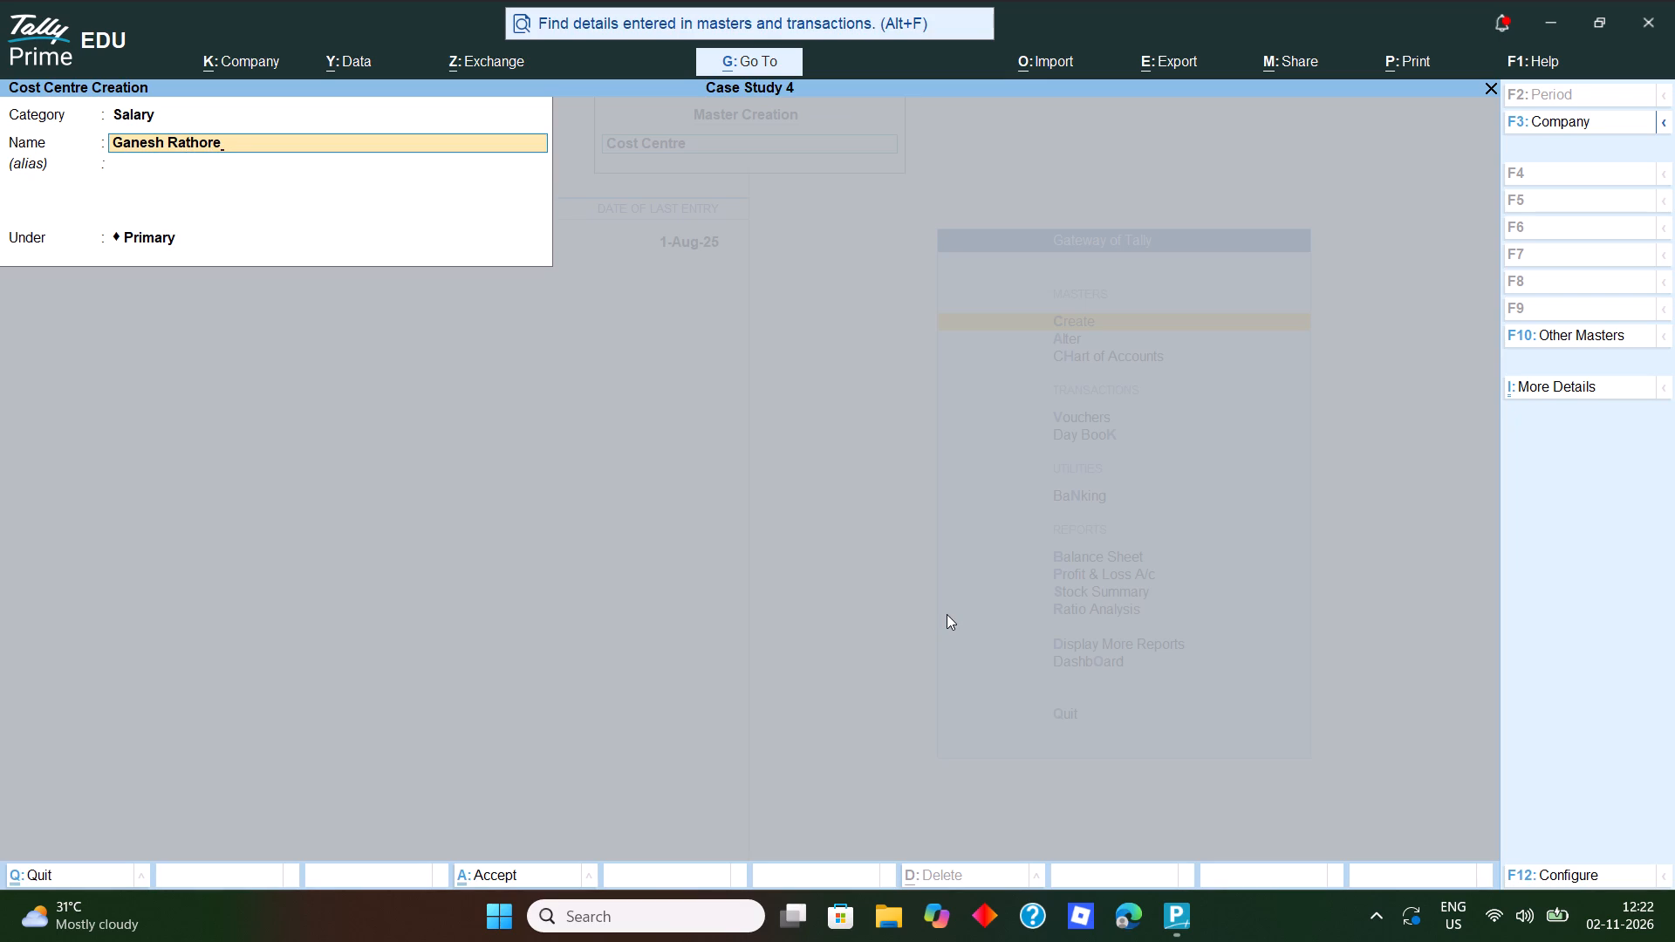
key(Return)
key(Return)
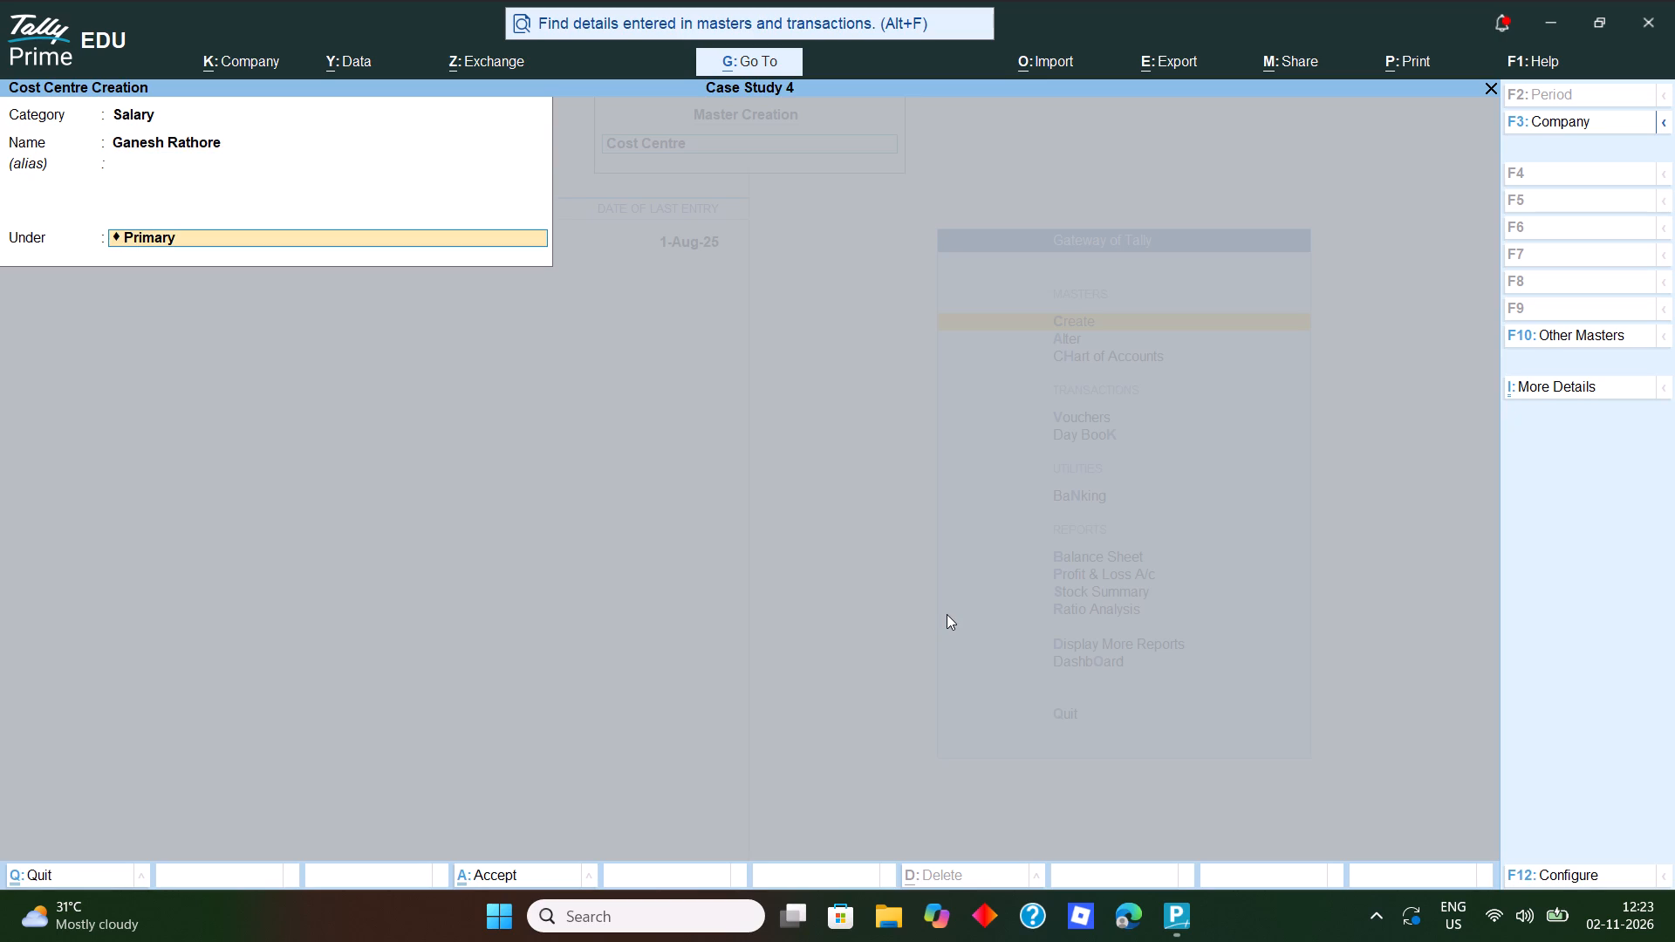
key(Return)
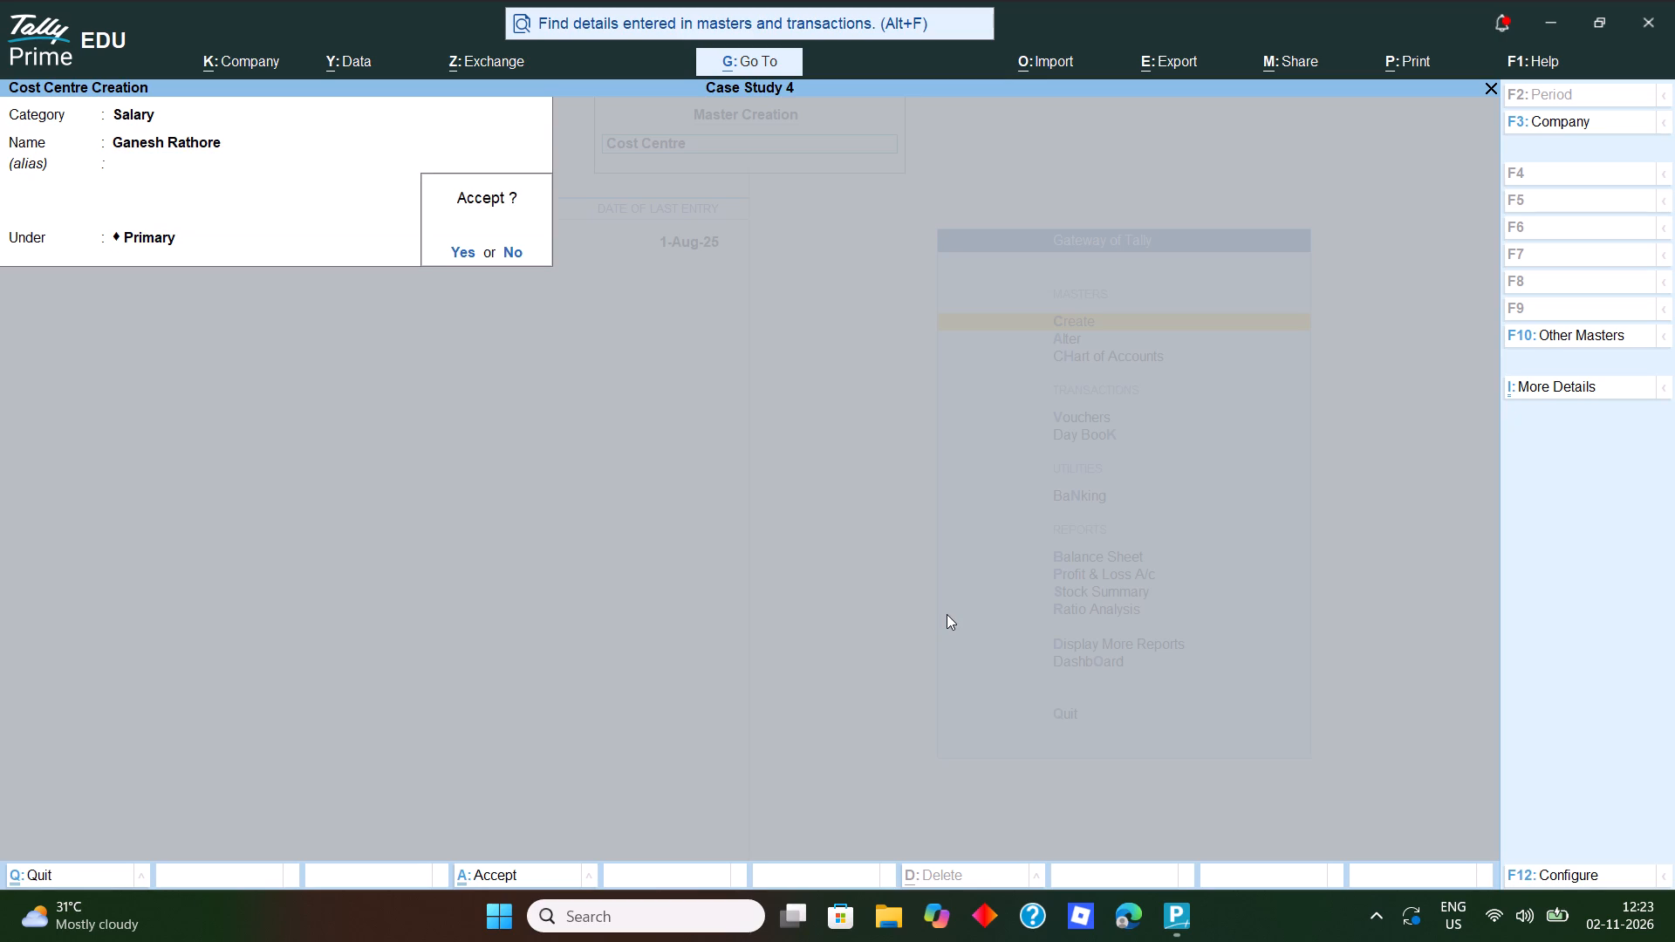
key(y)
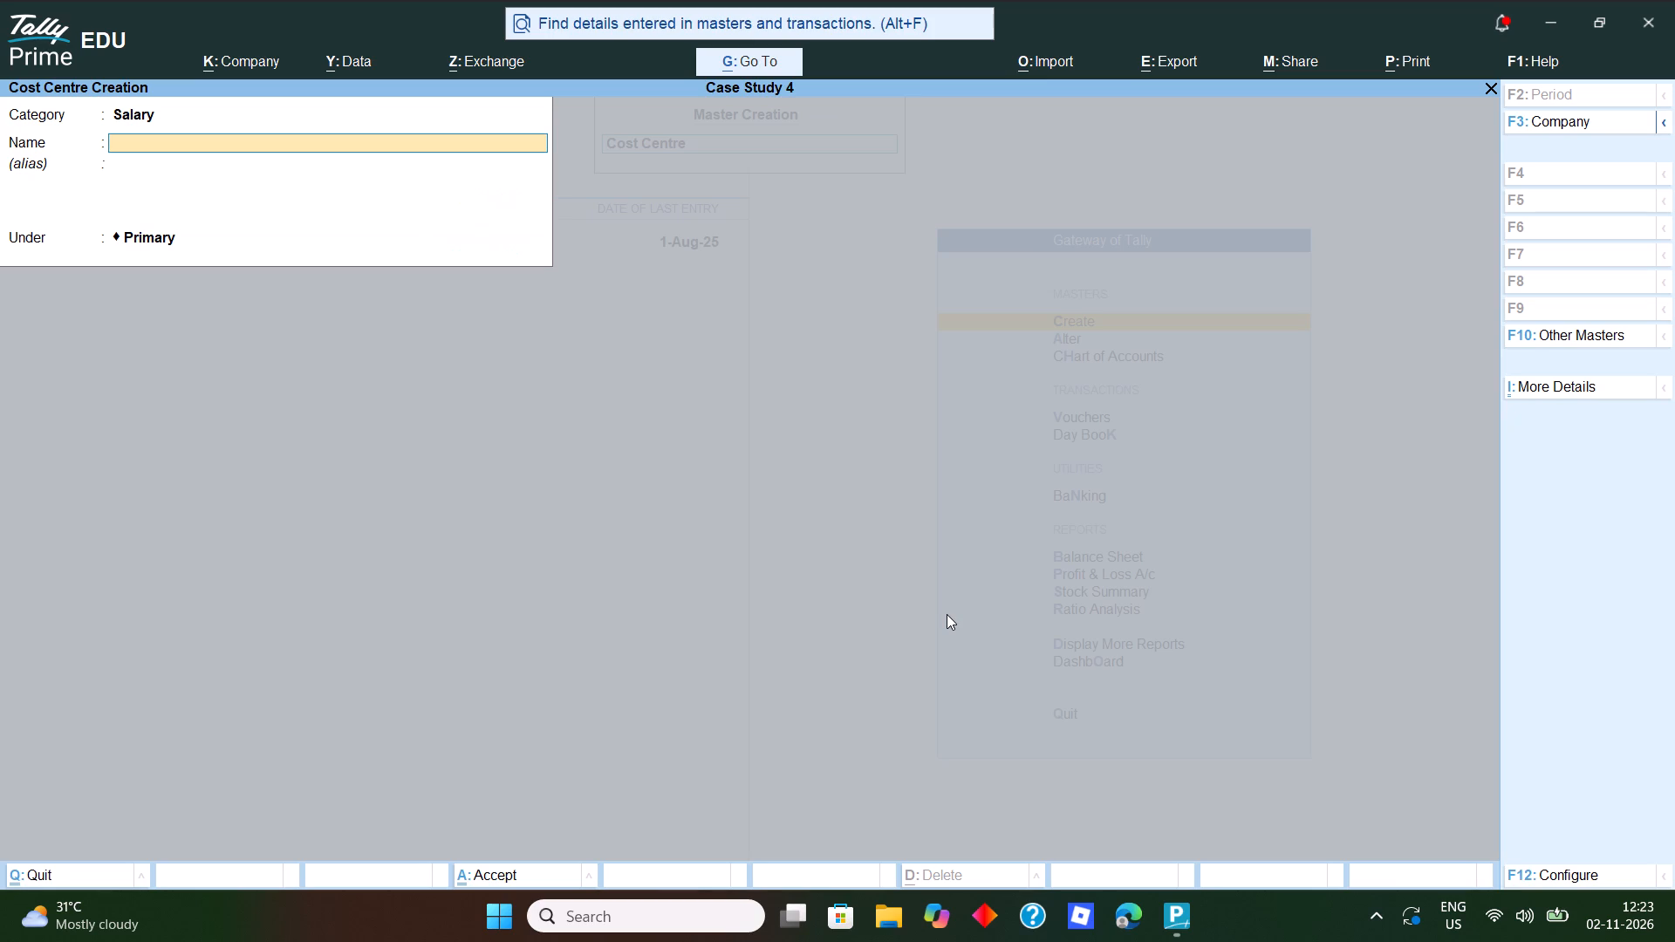
Create a primary cost centre for the employee Bhawani, using the full name, in the Salary category without an alias.
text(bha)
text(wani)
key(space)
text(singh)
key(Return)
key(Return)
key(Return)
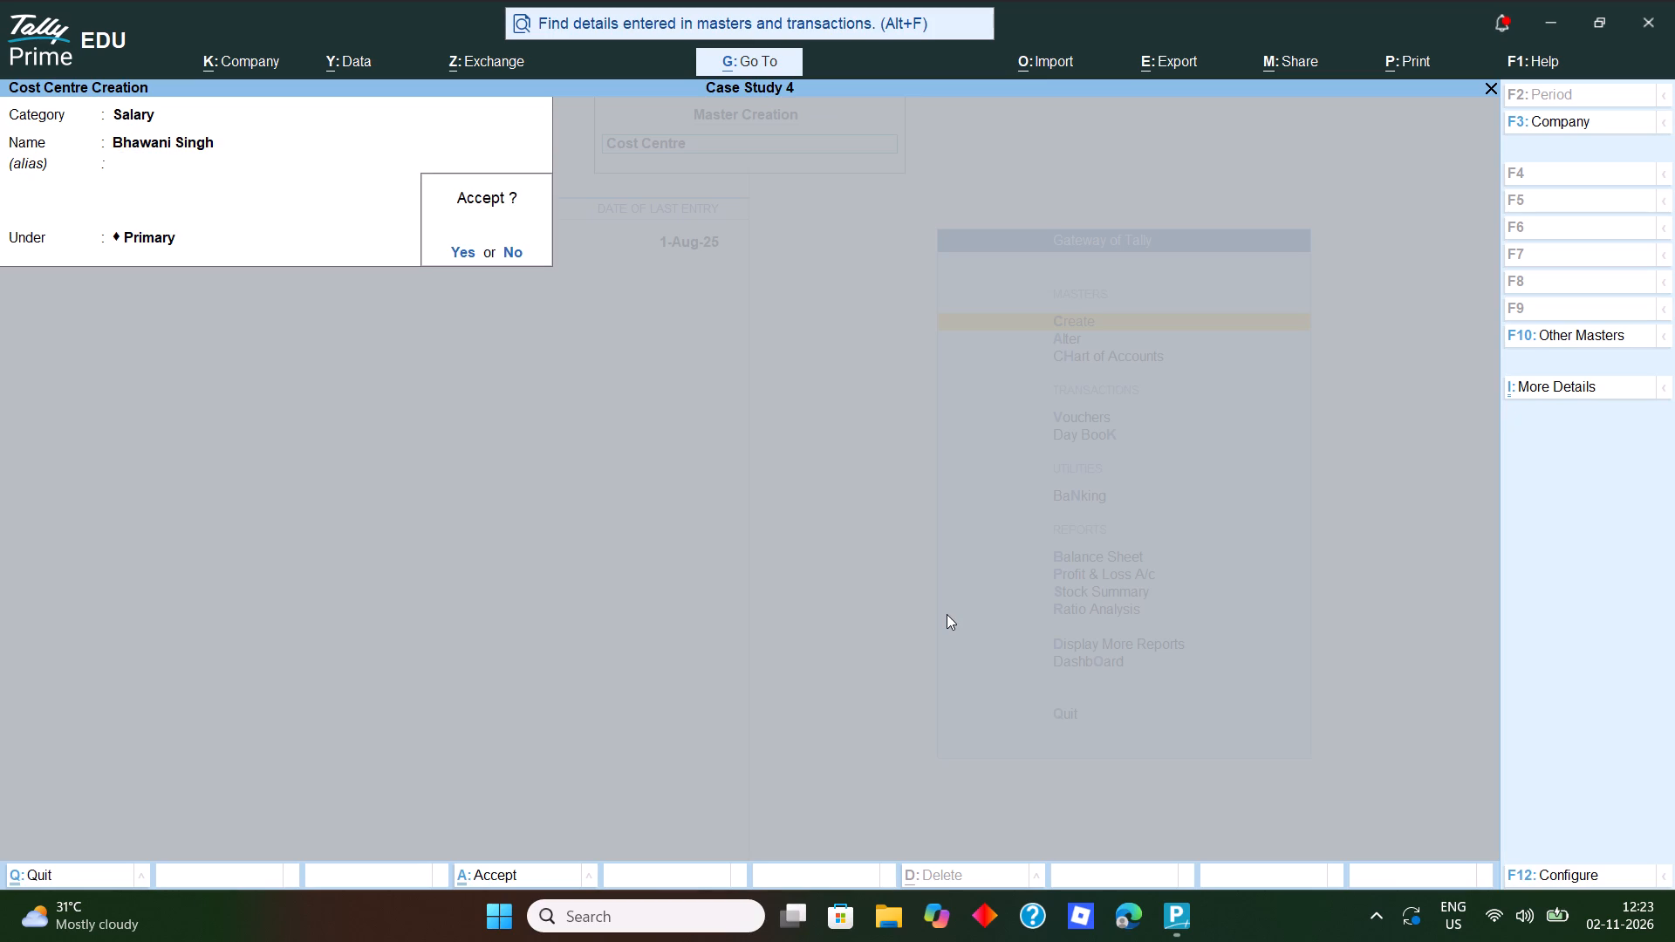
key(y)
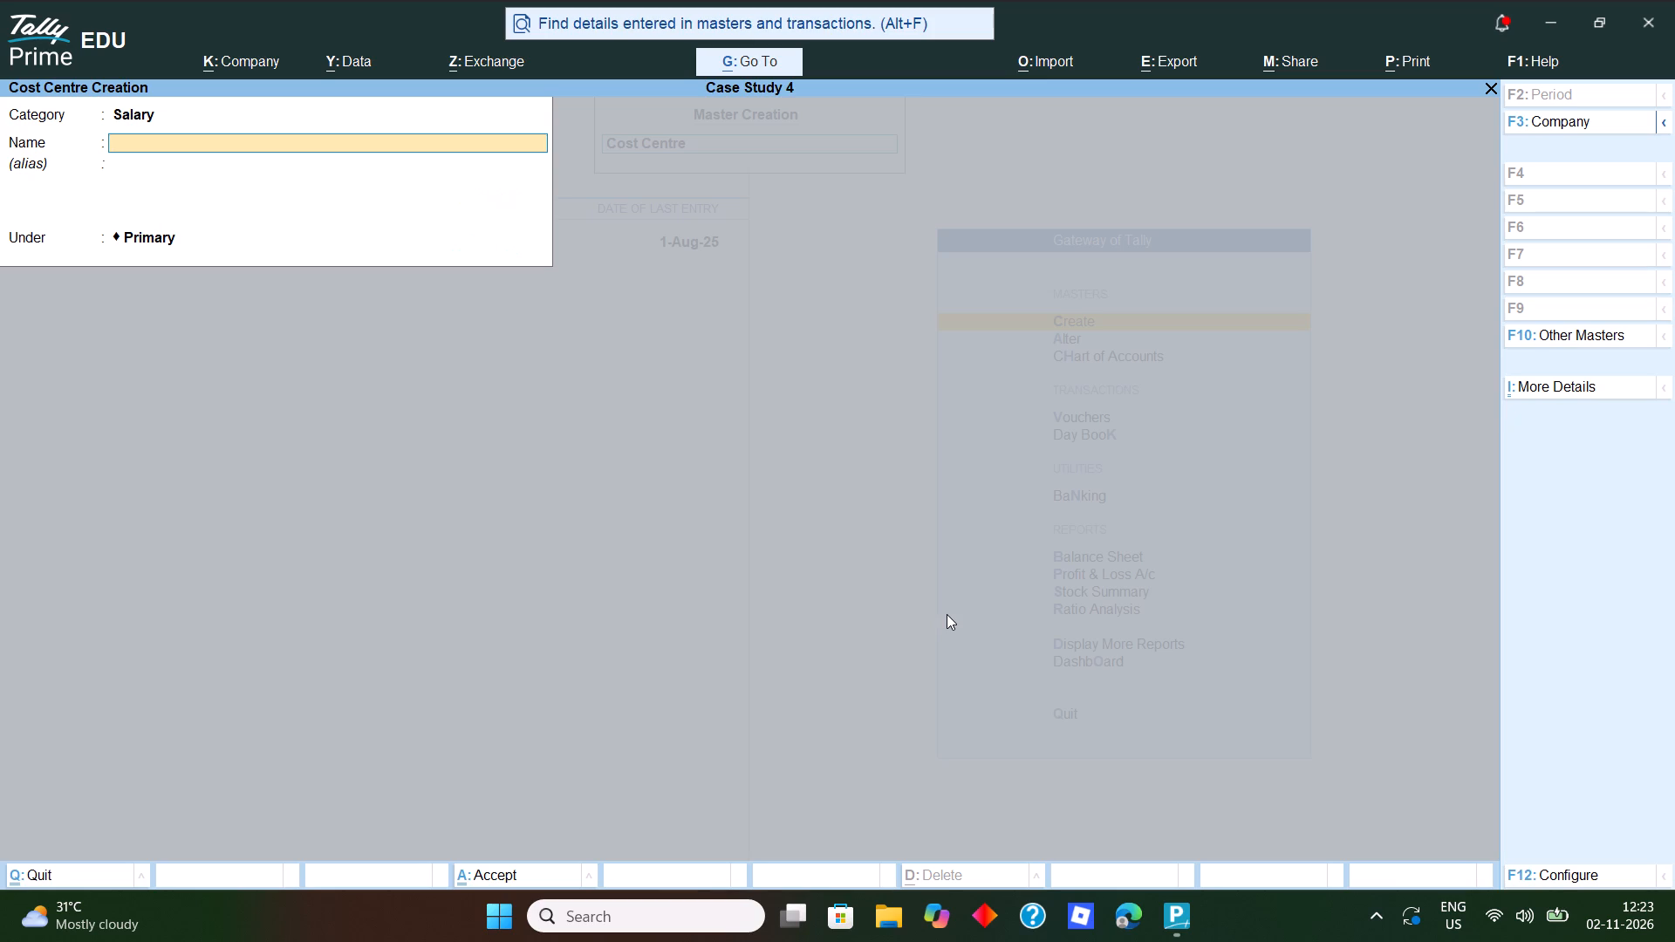
Create a primary cost centre for the employee Imran, using the full name, in the Salary category without an alias.
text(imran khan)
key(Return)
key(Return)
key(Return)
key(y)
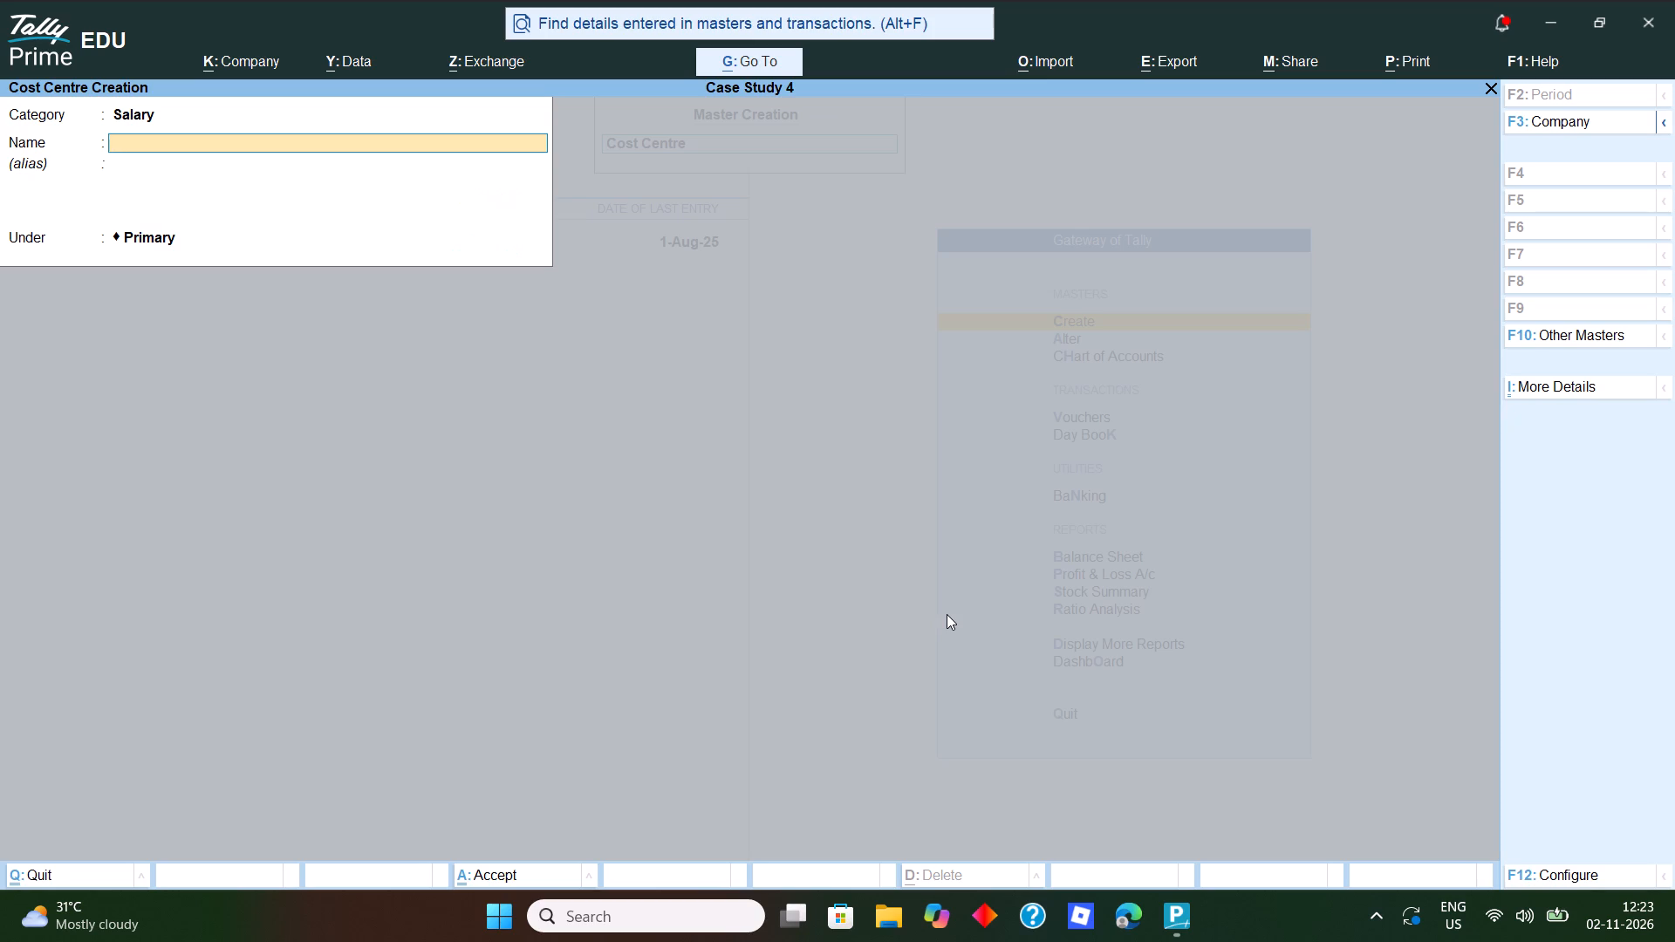
Create a primary cost centre for the employee Kamlesh, using the full name, in the Salary category and return to the master list.
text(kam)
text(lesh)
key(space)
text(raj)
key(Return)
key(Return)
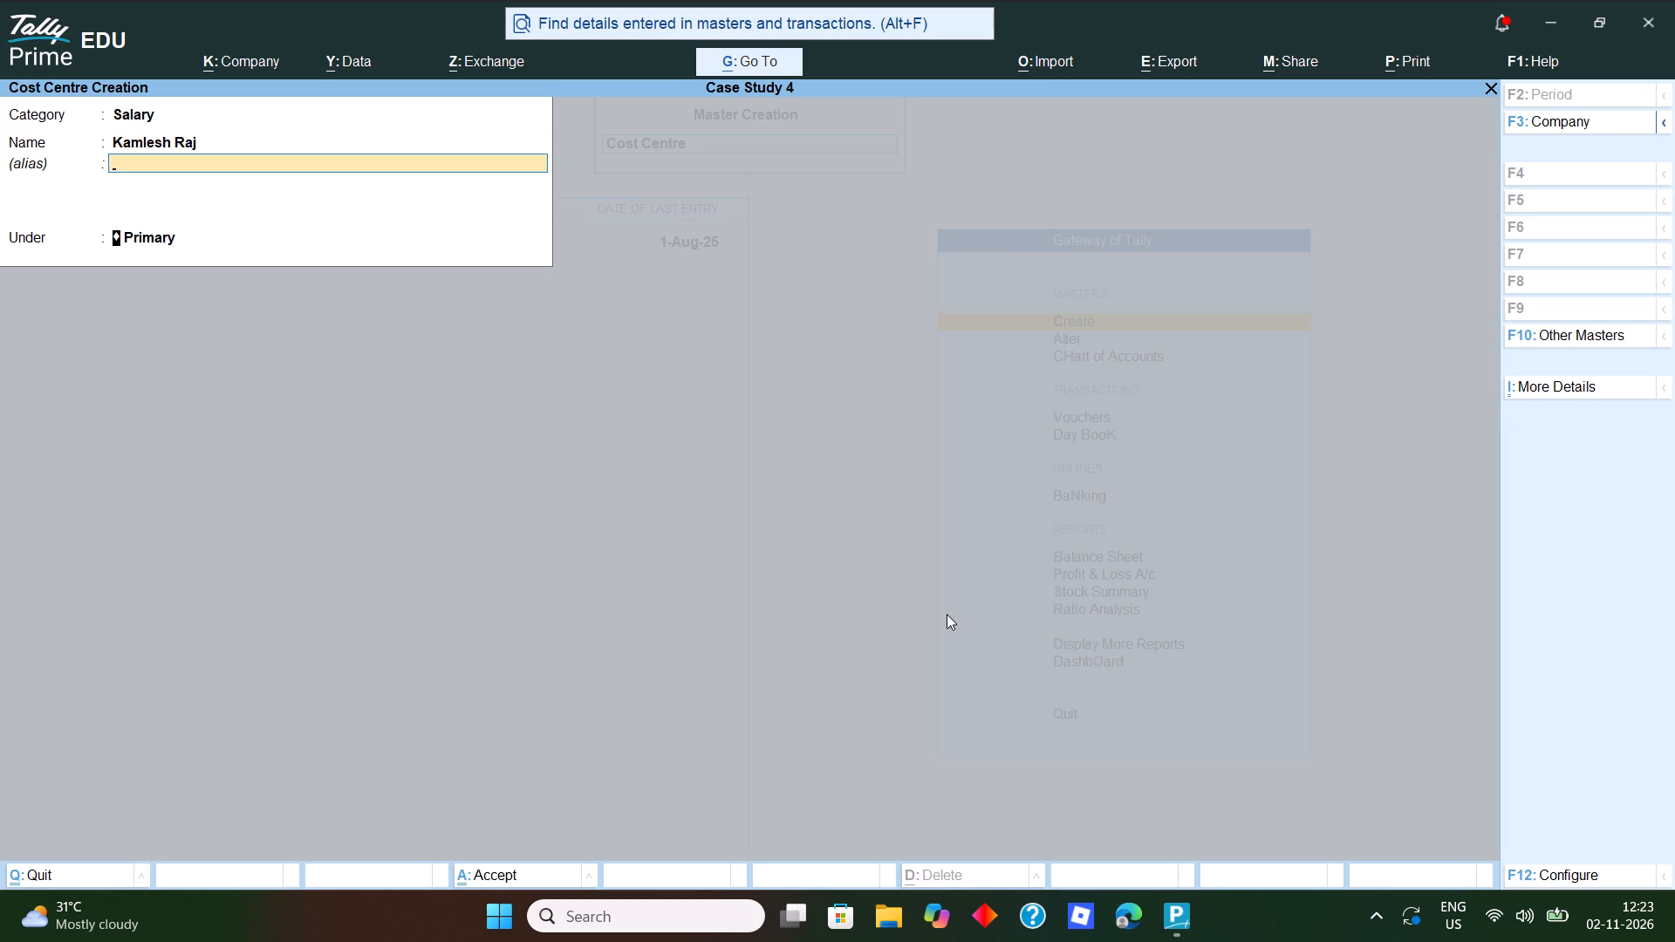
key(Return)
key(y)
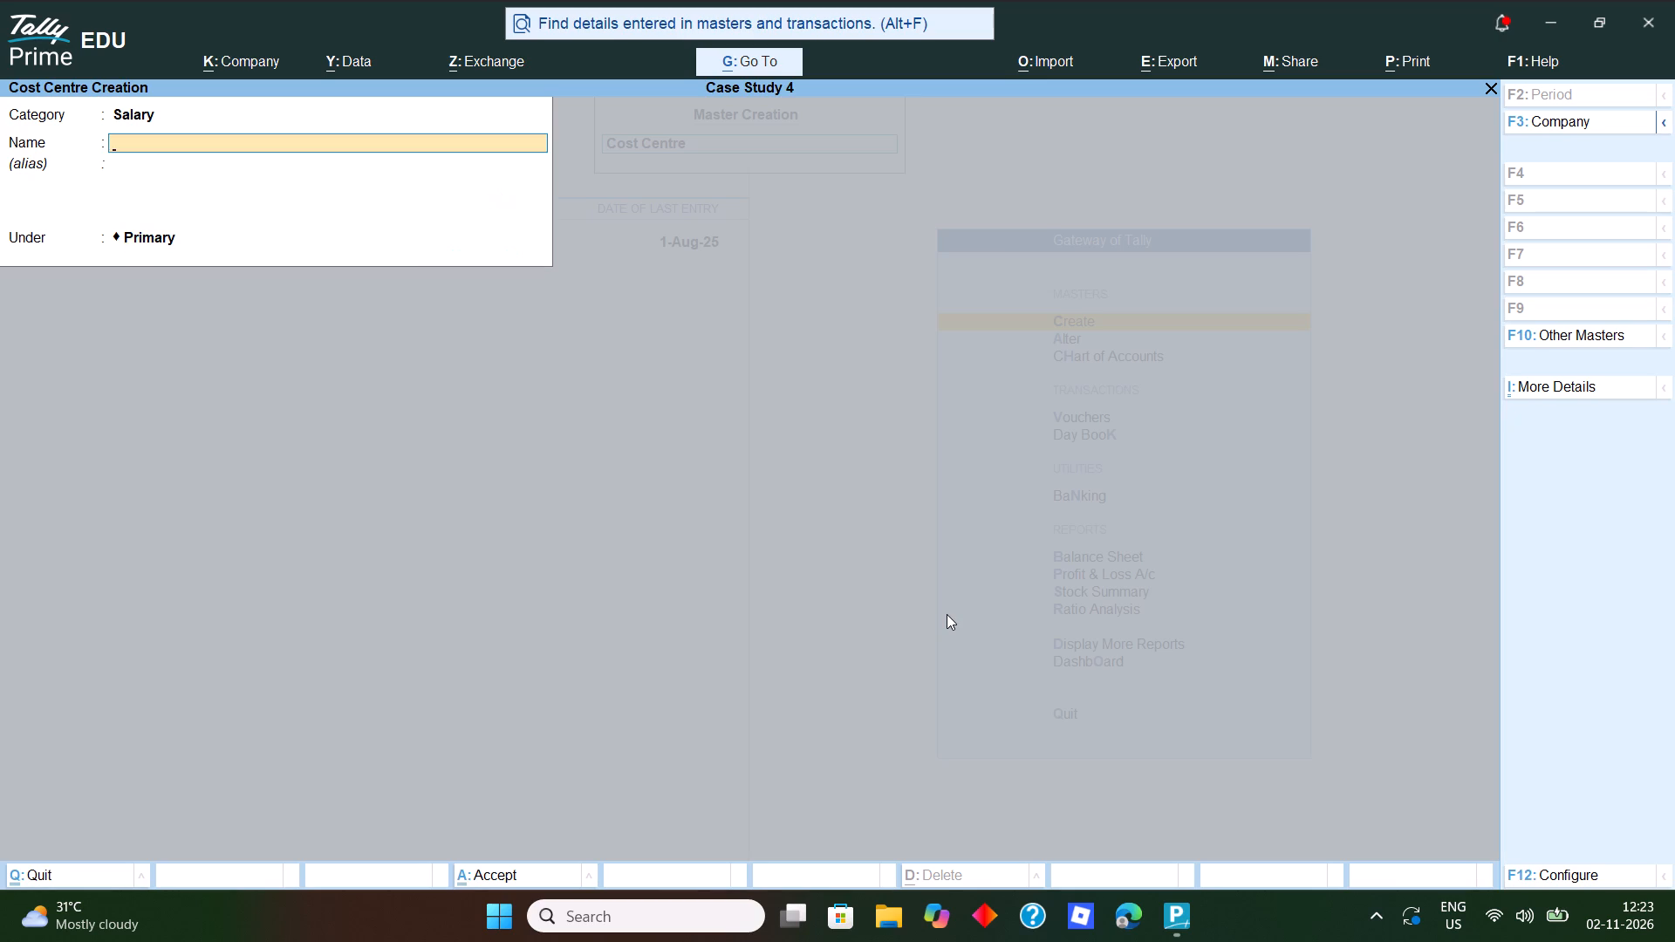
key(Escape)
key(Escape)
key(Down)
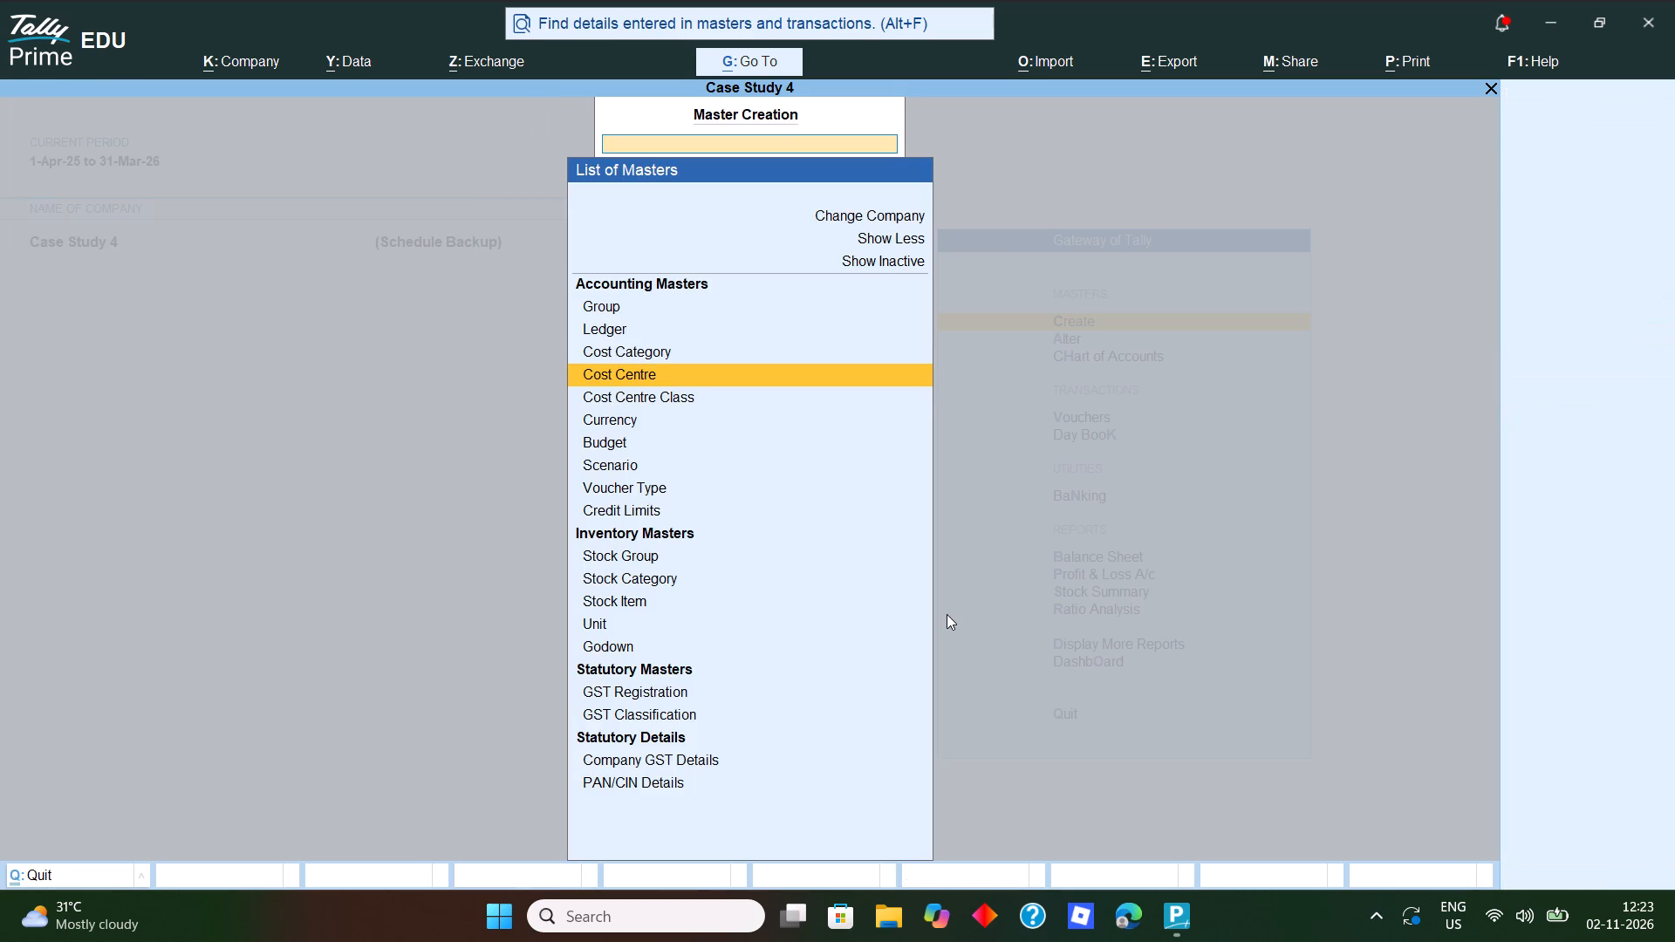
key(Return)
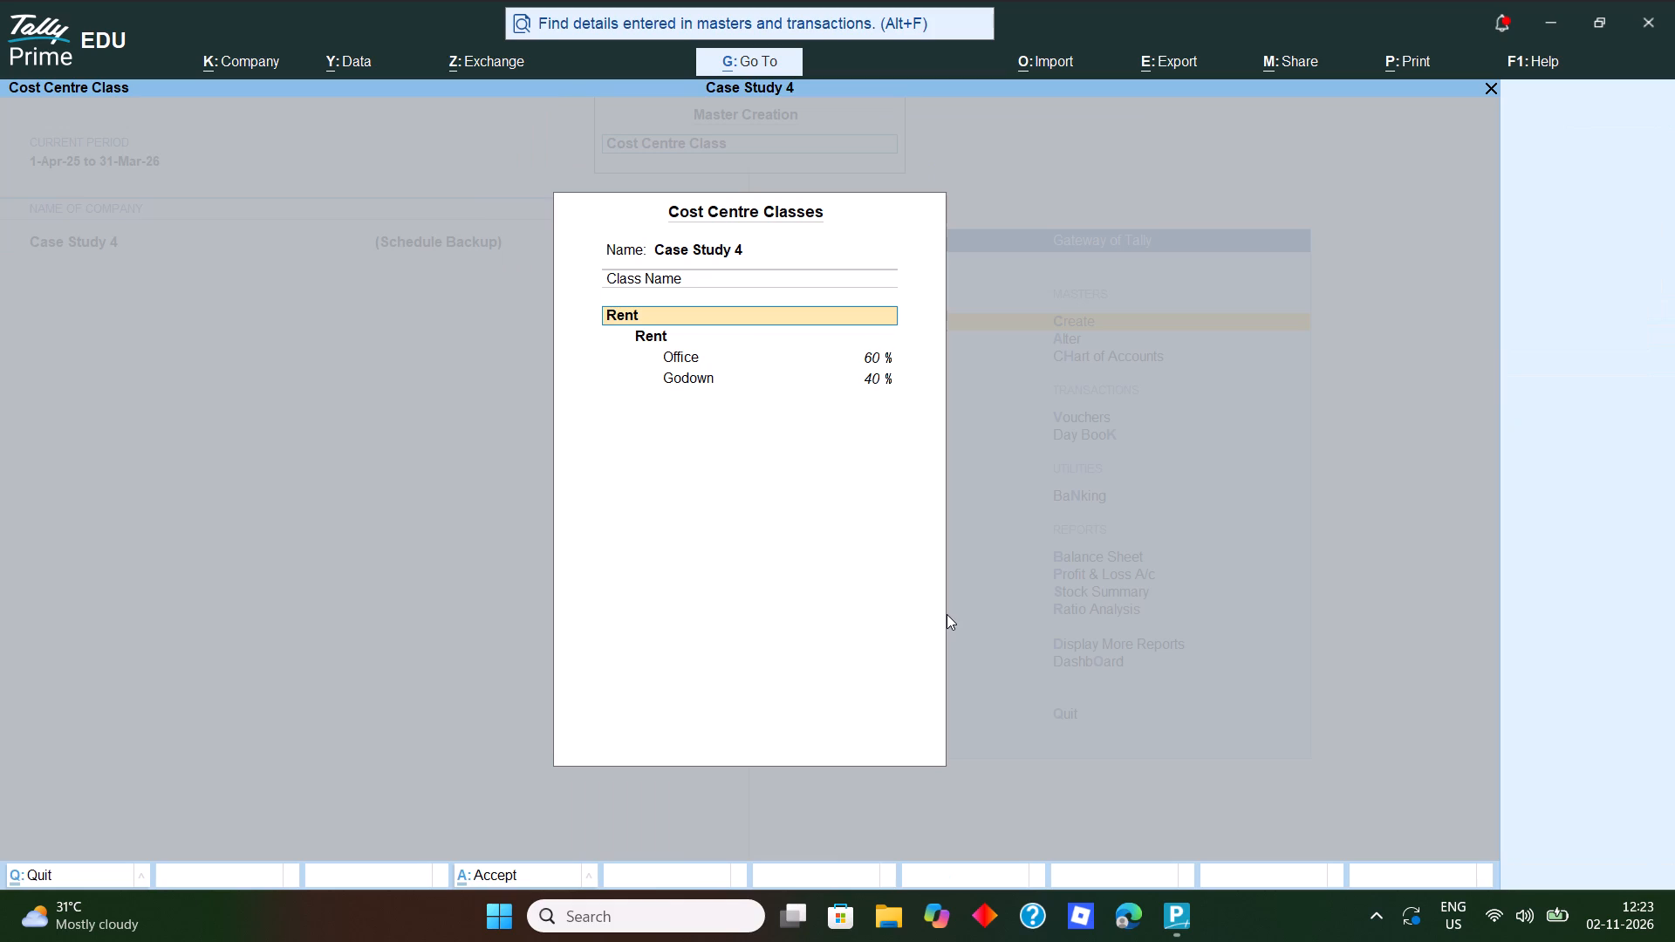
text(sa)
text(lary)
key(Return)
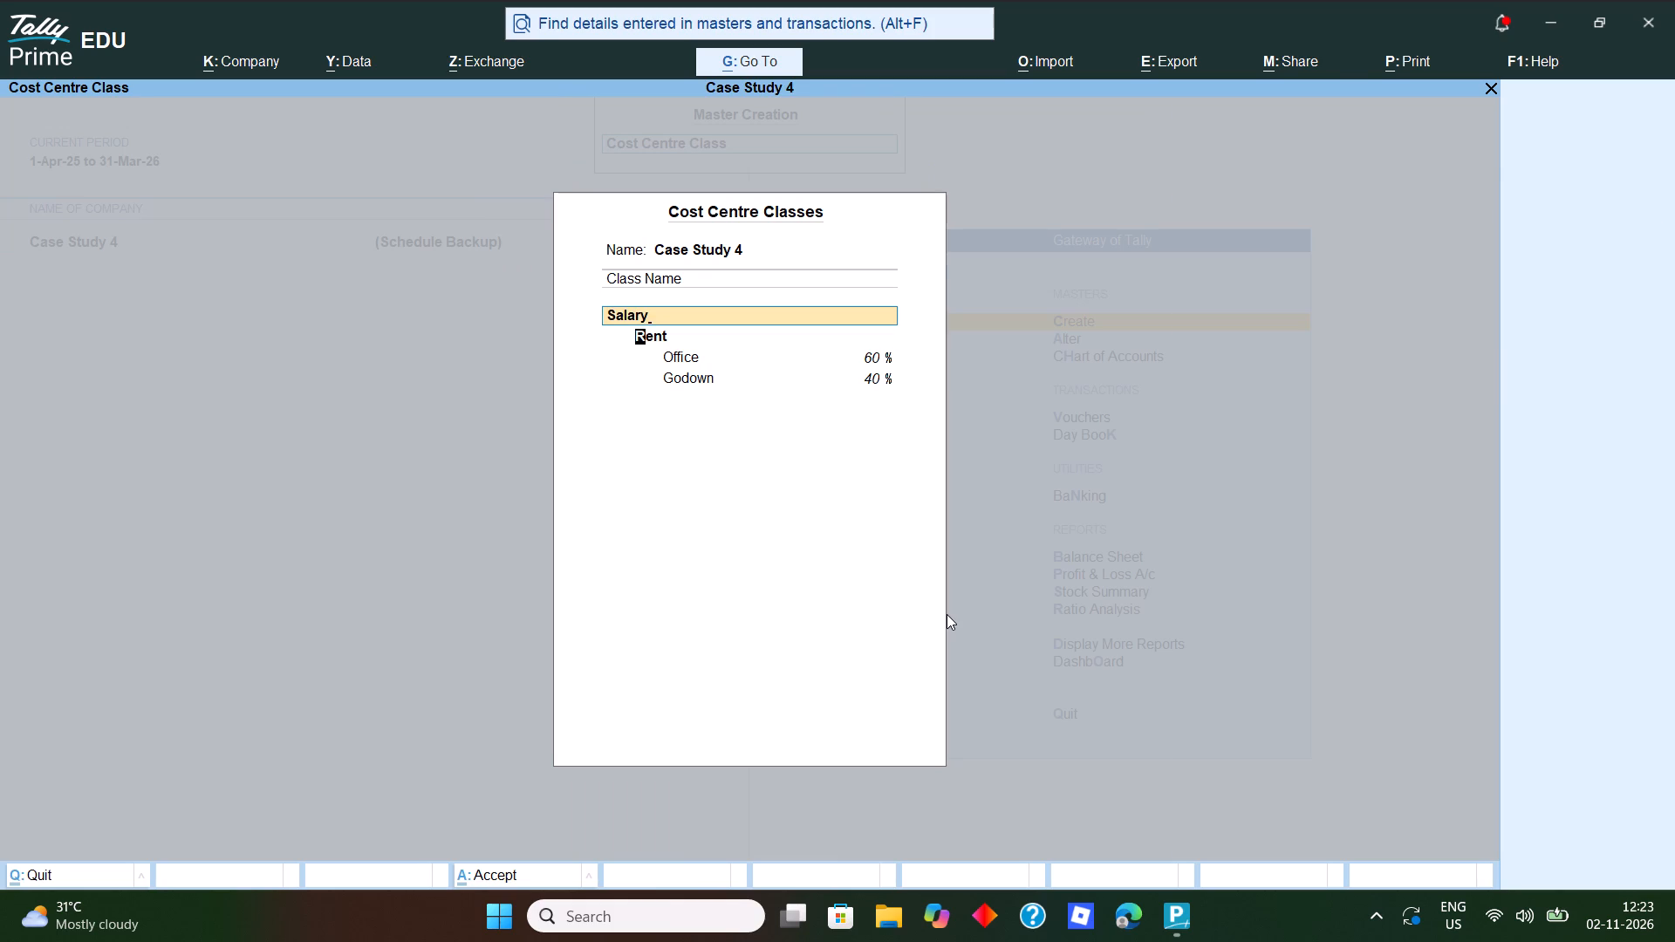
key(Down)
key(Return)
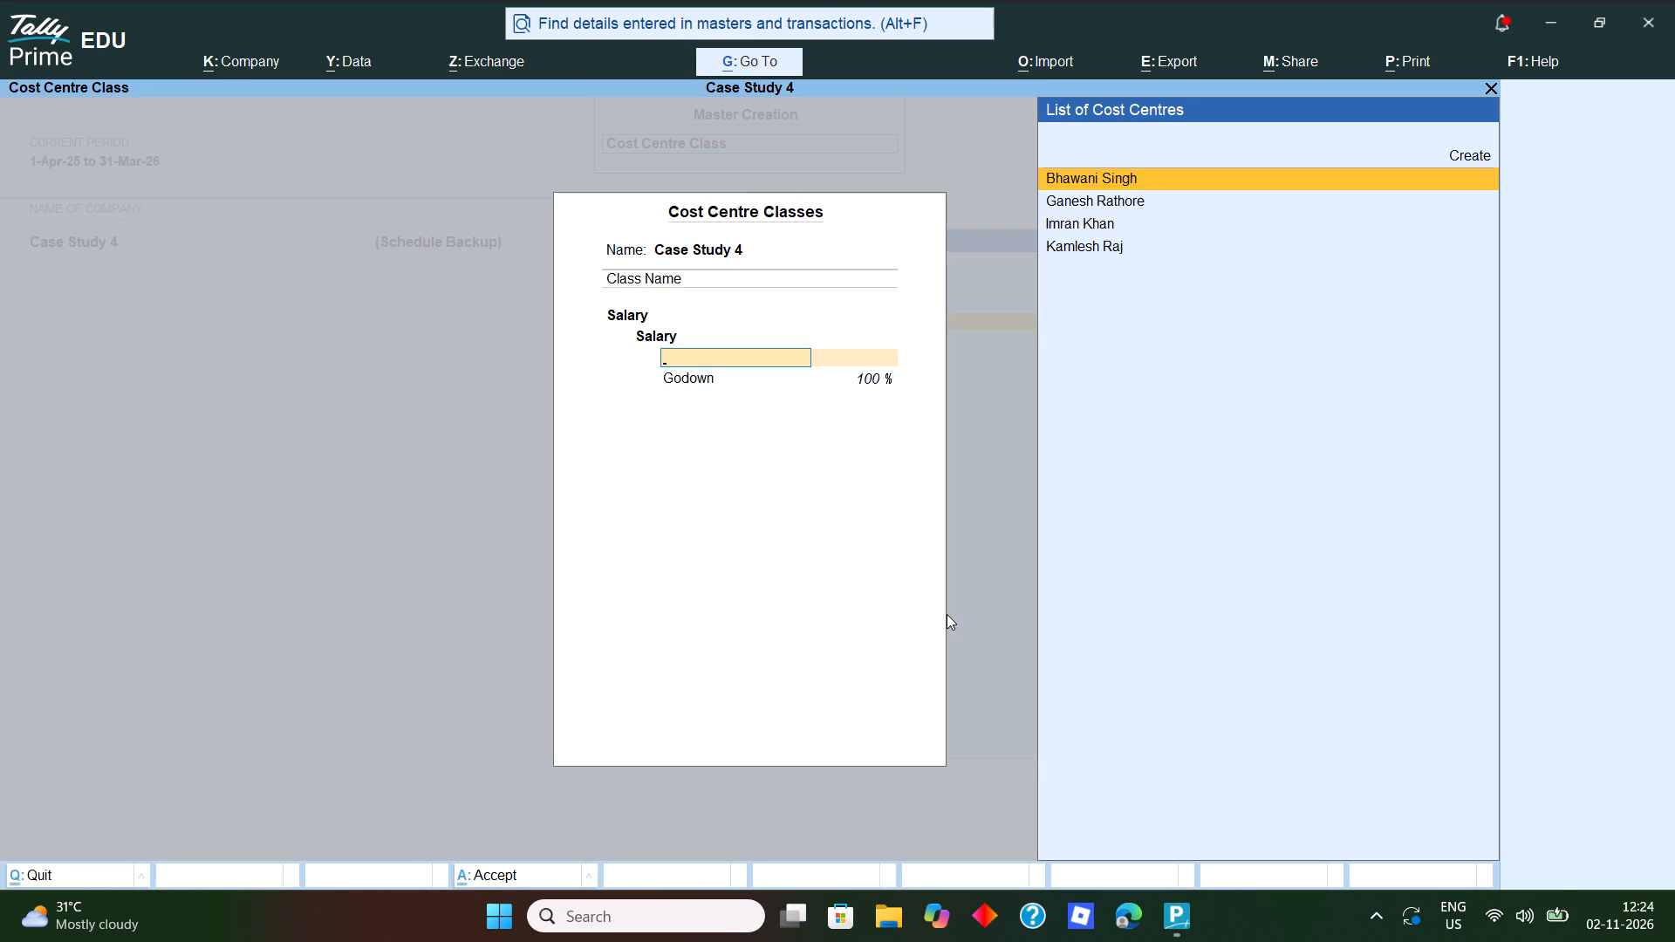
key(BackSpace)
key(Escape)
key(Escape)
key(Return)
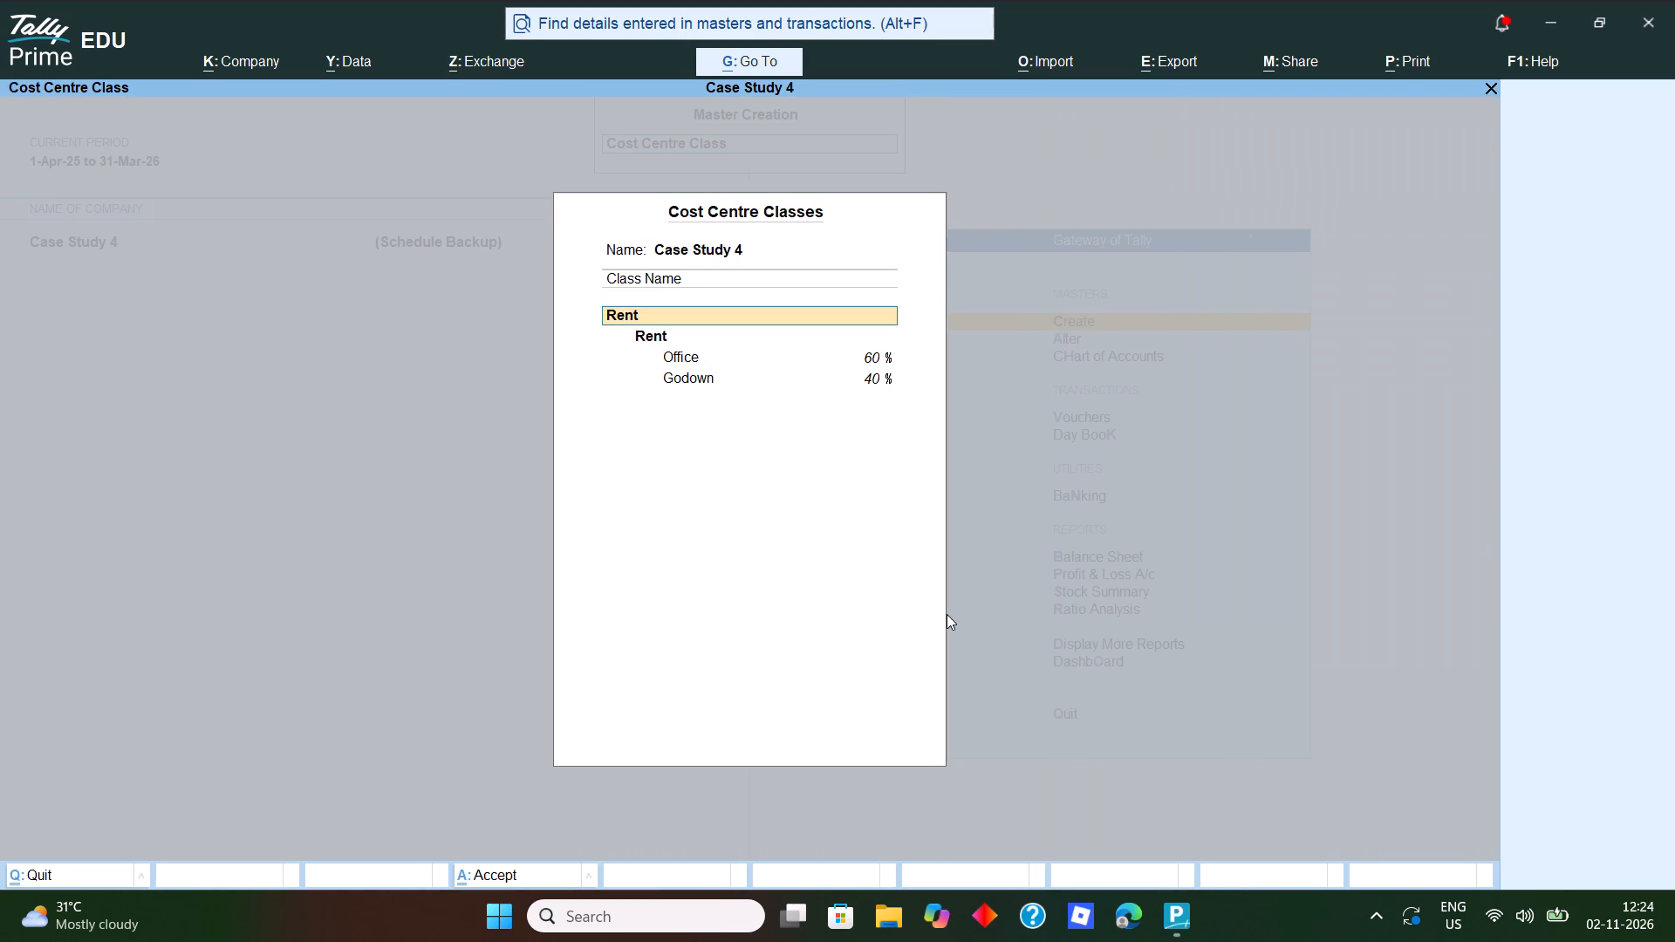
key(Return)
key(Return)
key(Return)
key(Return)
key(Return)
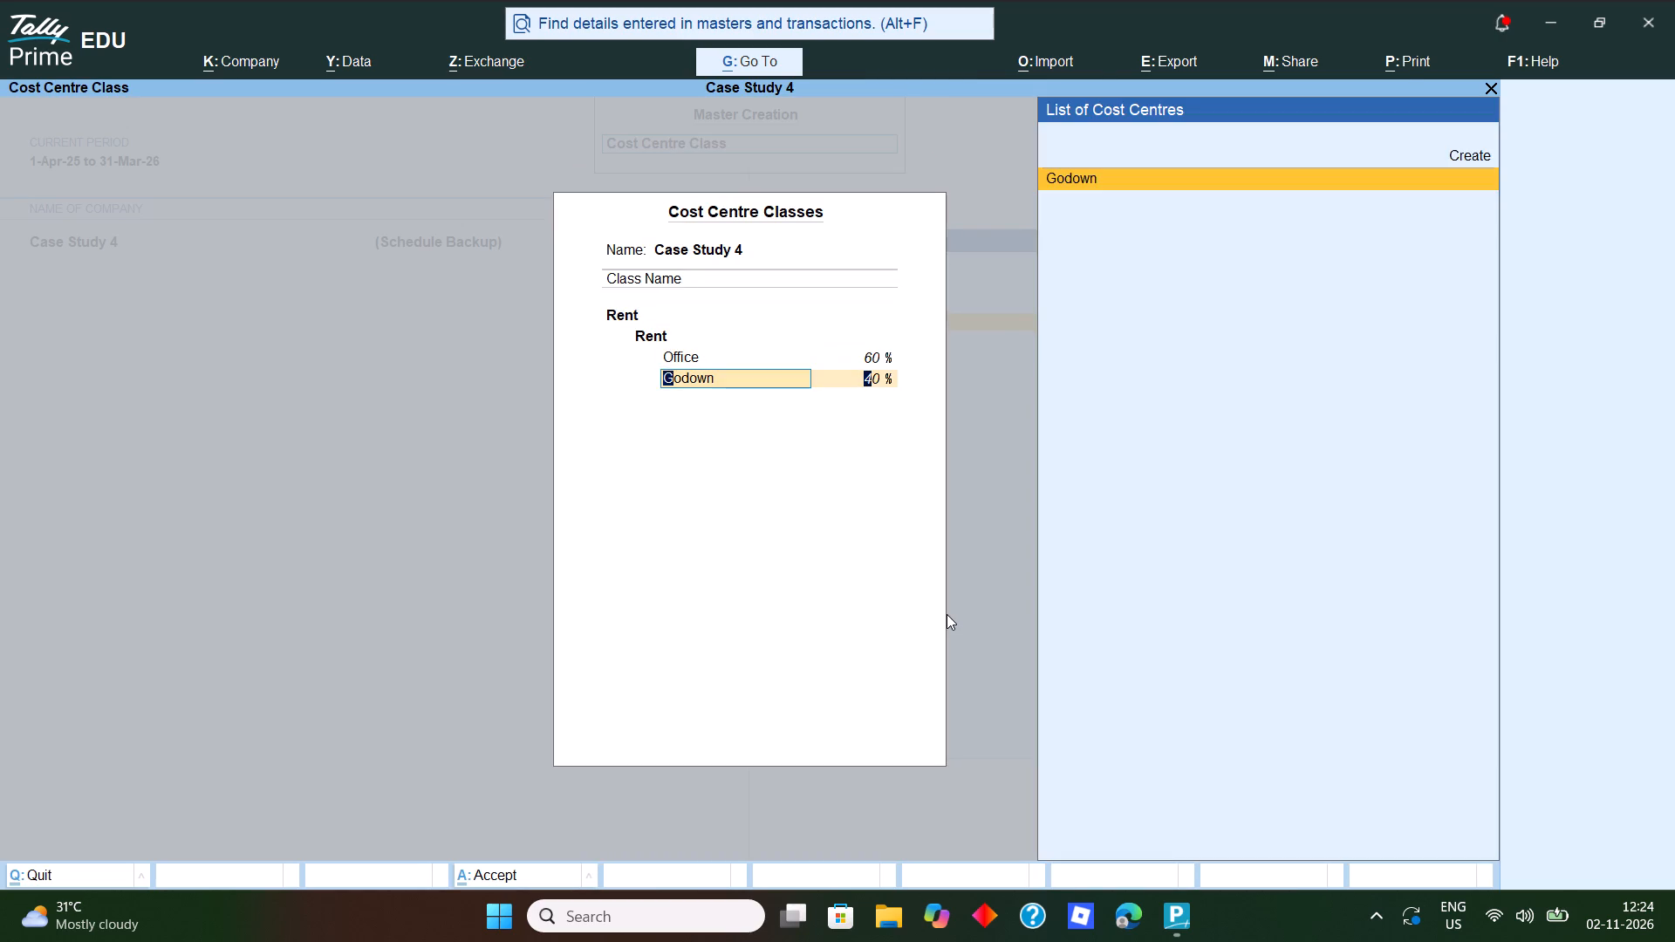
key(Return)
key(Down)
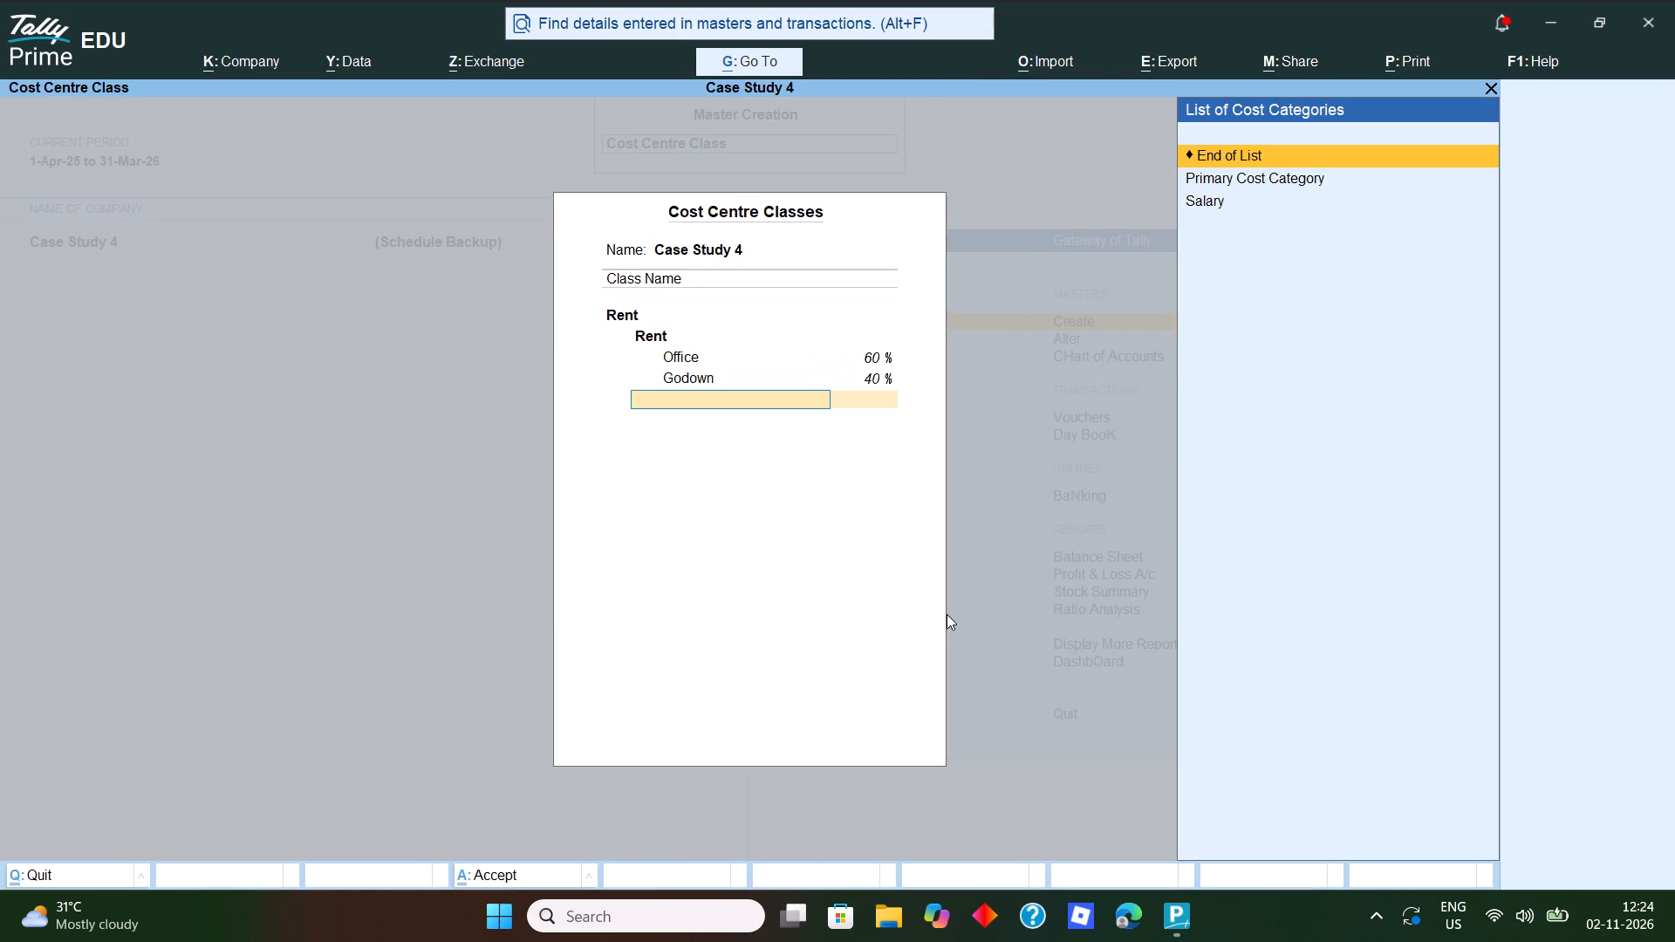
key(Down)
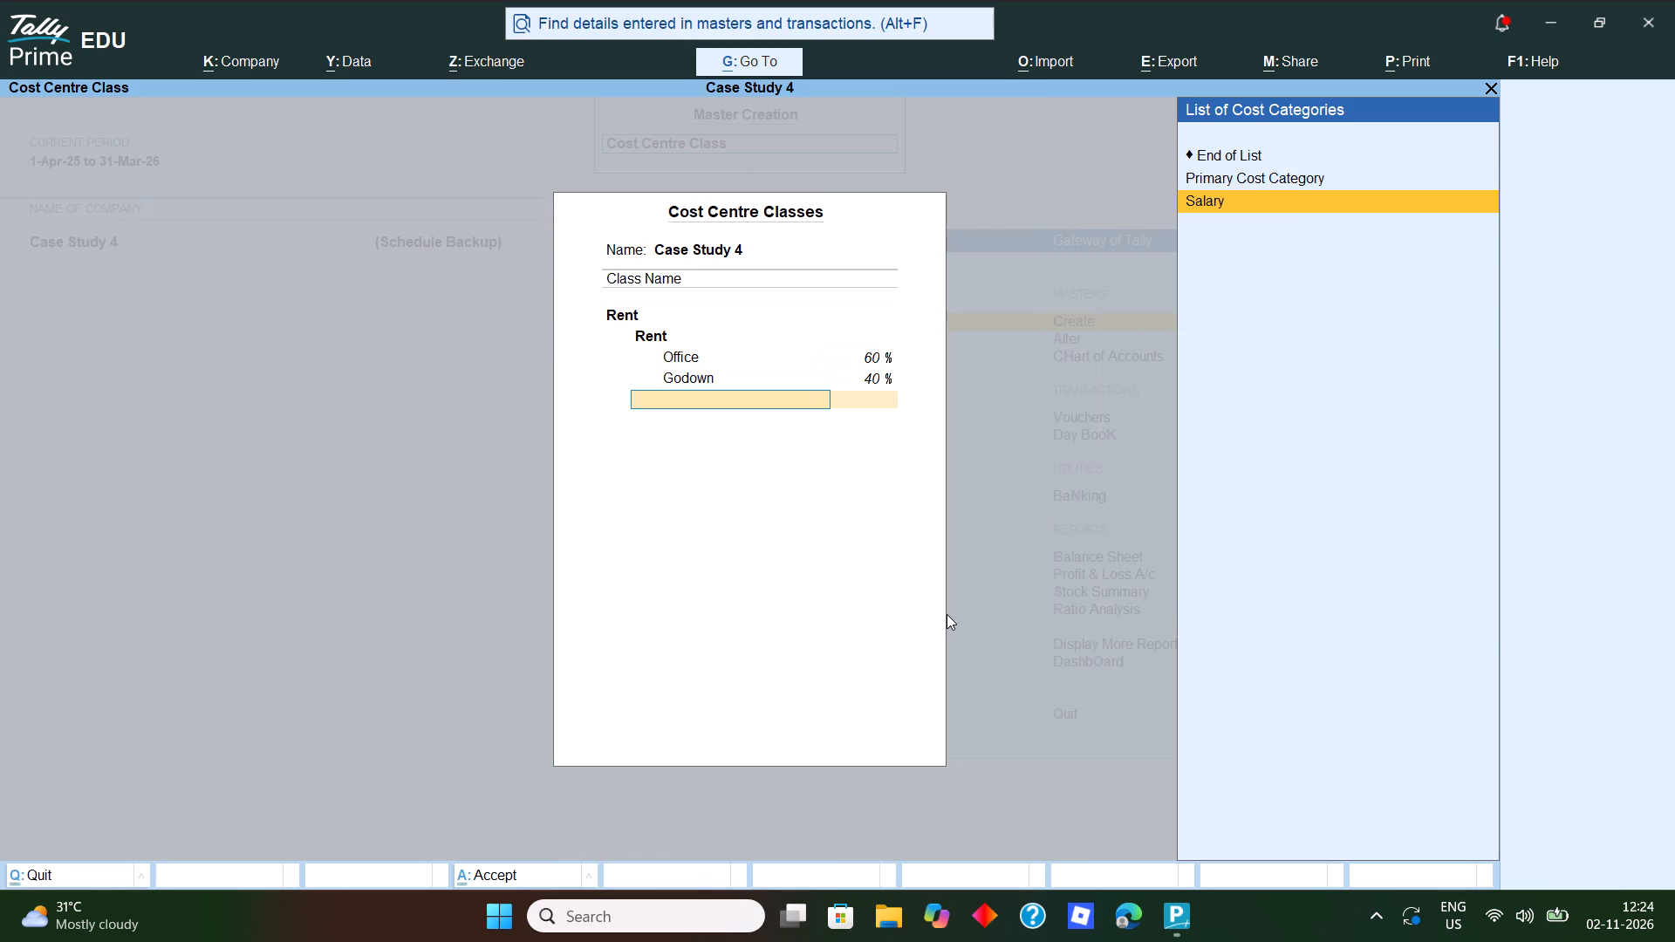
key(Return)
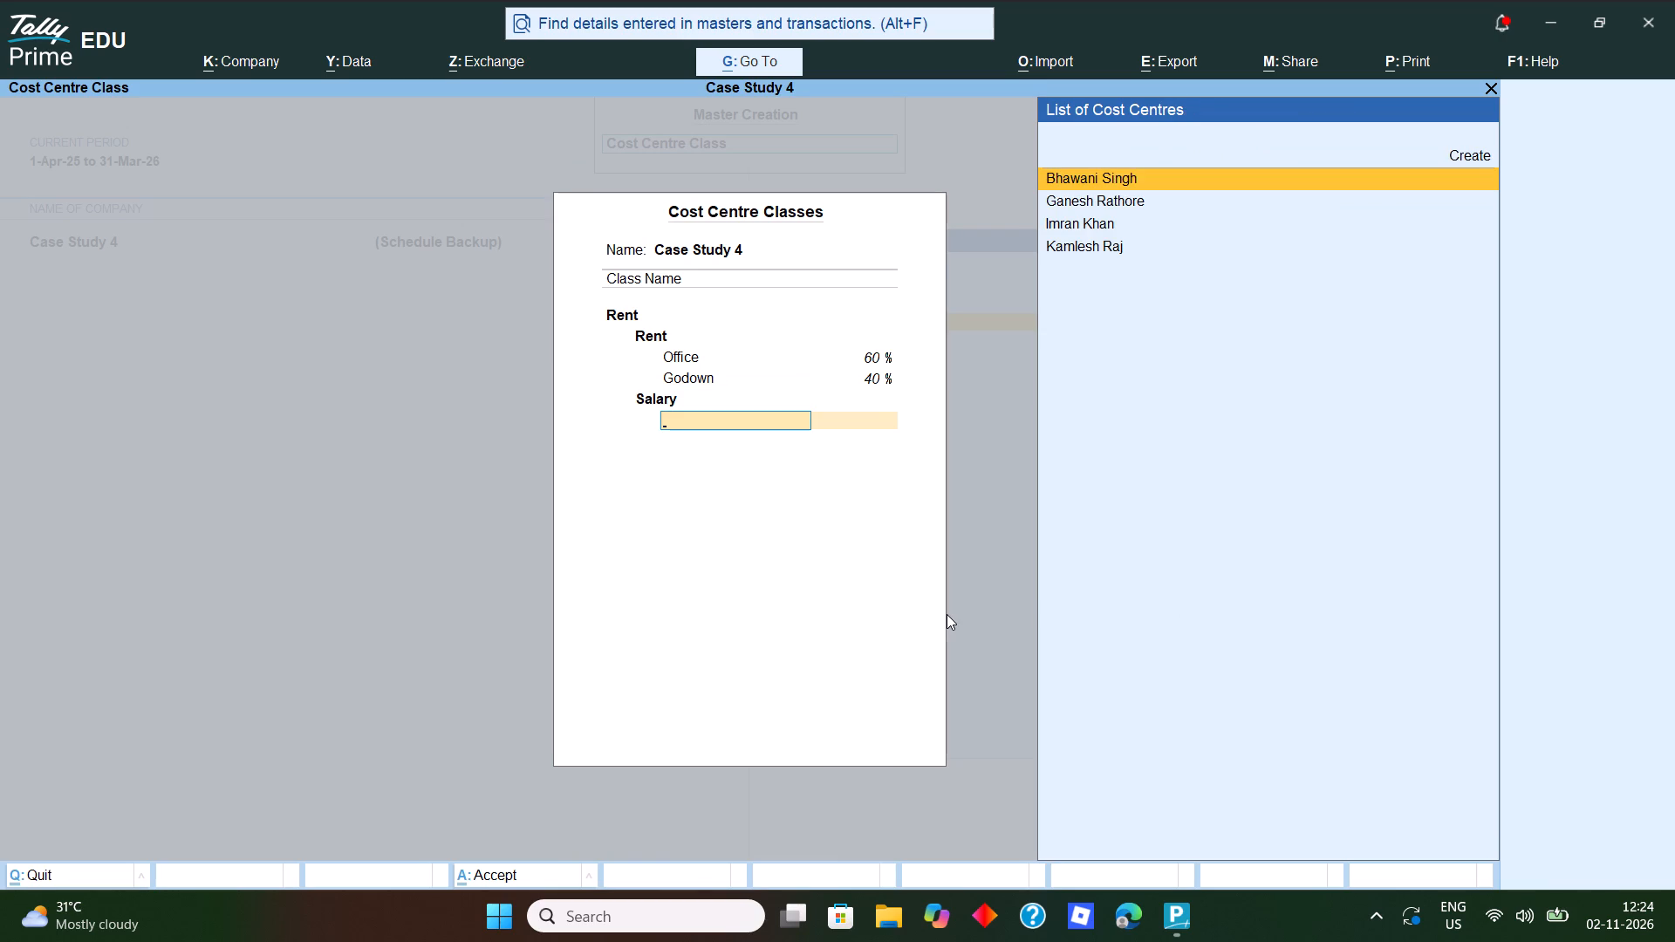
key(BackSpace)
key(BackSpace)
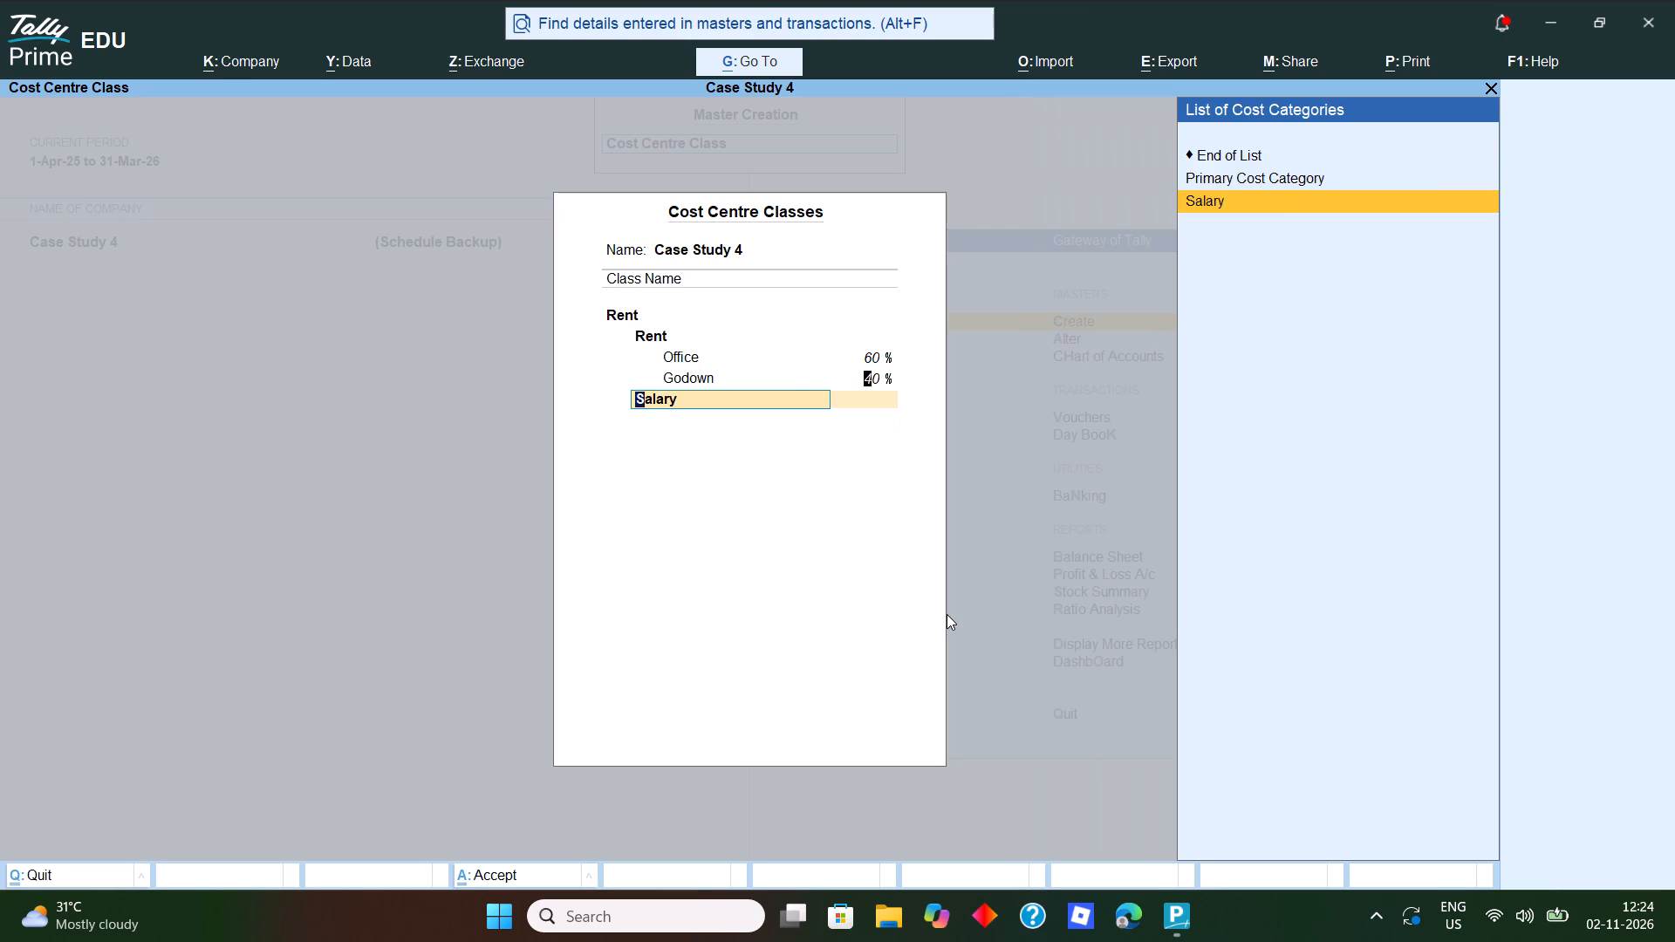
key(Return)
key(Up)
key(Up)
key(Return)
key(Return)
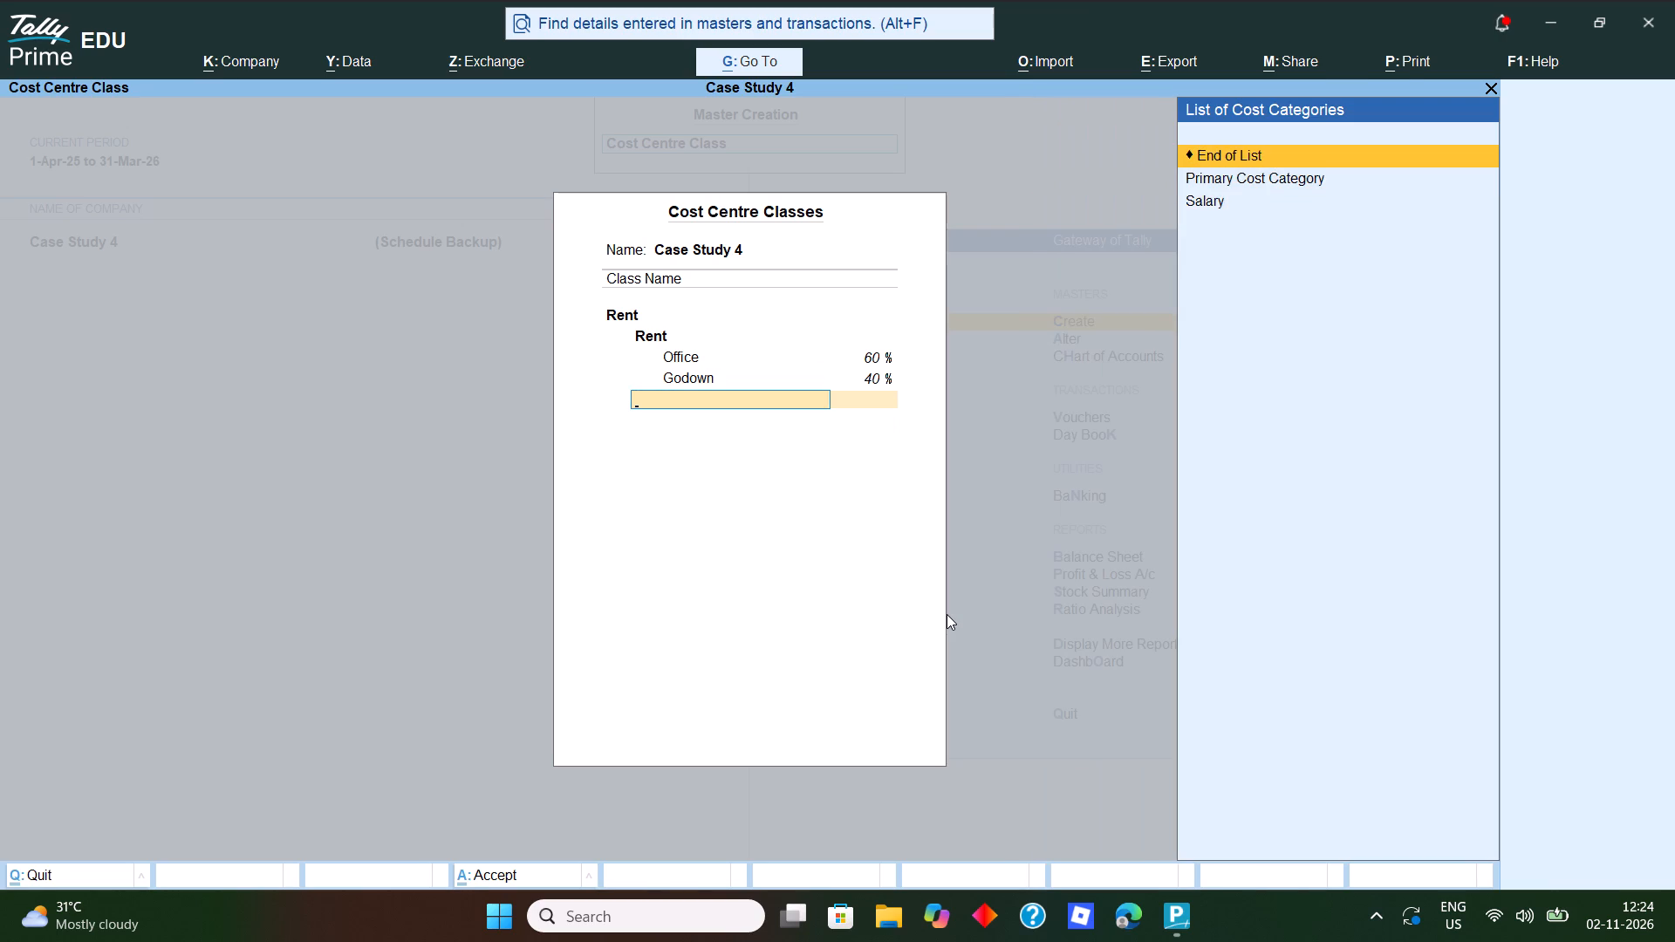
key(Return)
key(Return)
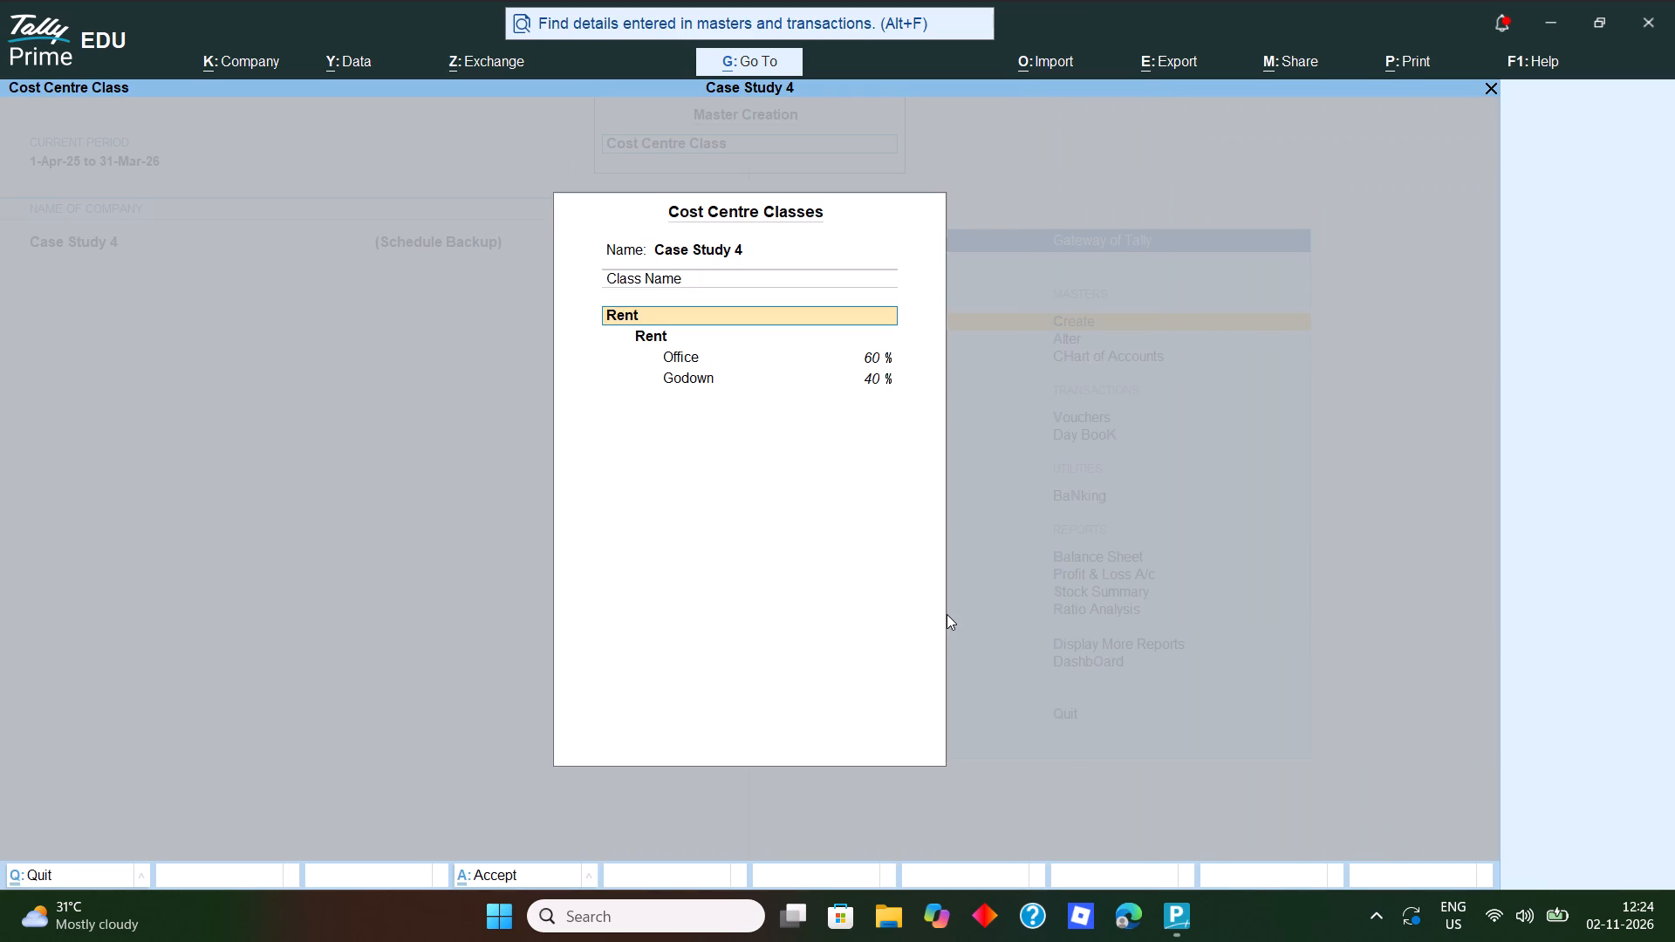
Add a second cost centre class named Salary below the Rent class and base its allocation on the Salary cost category.
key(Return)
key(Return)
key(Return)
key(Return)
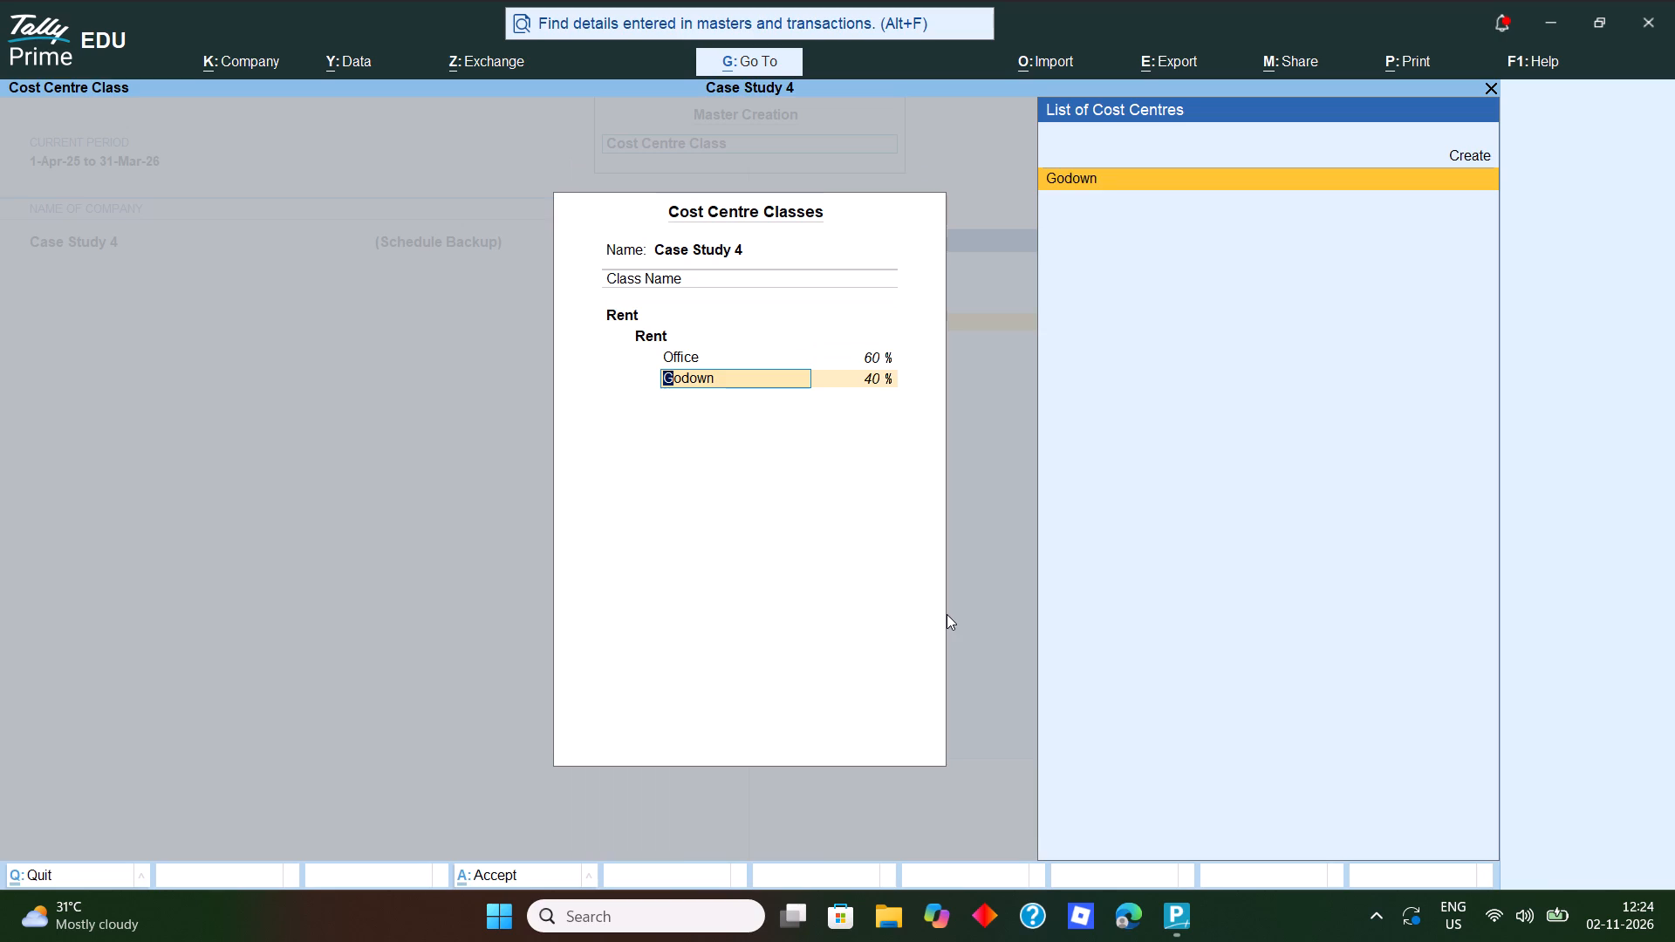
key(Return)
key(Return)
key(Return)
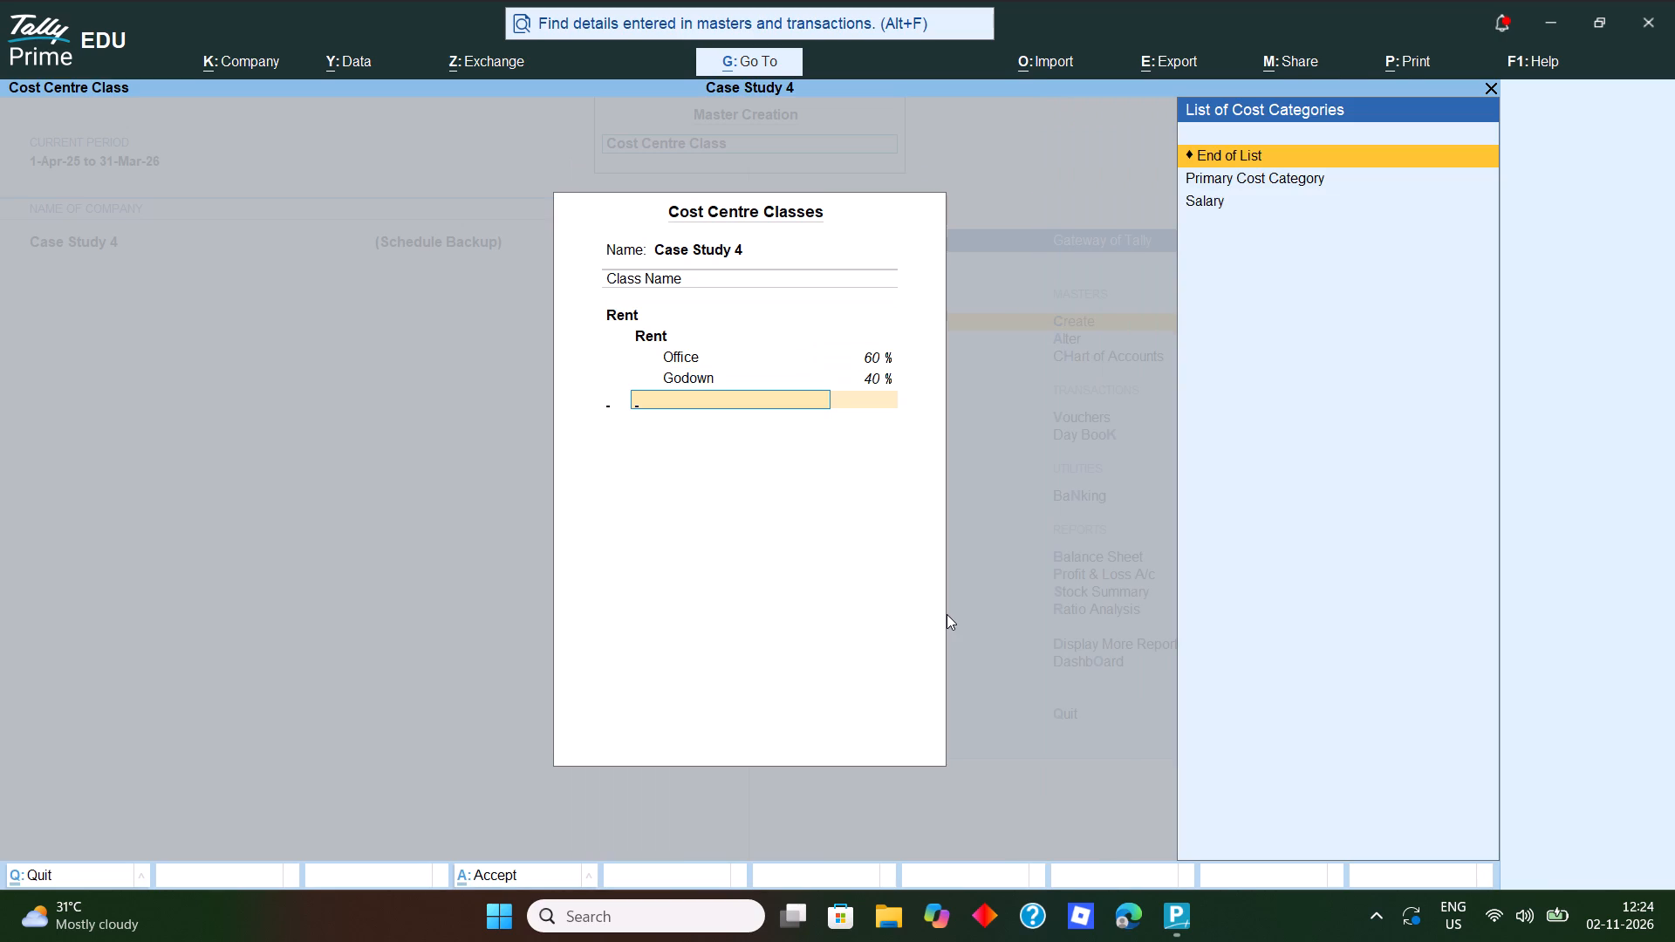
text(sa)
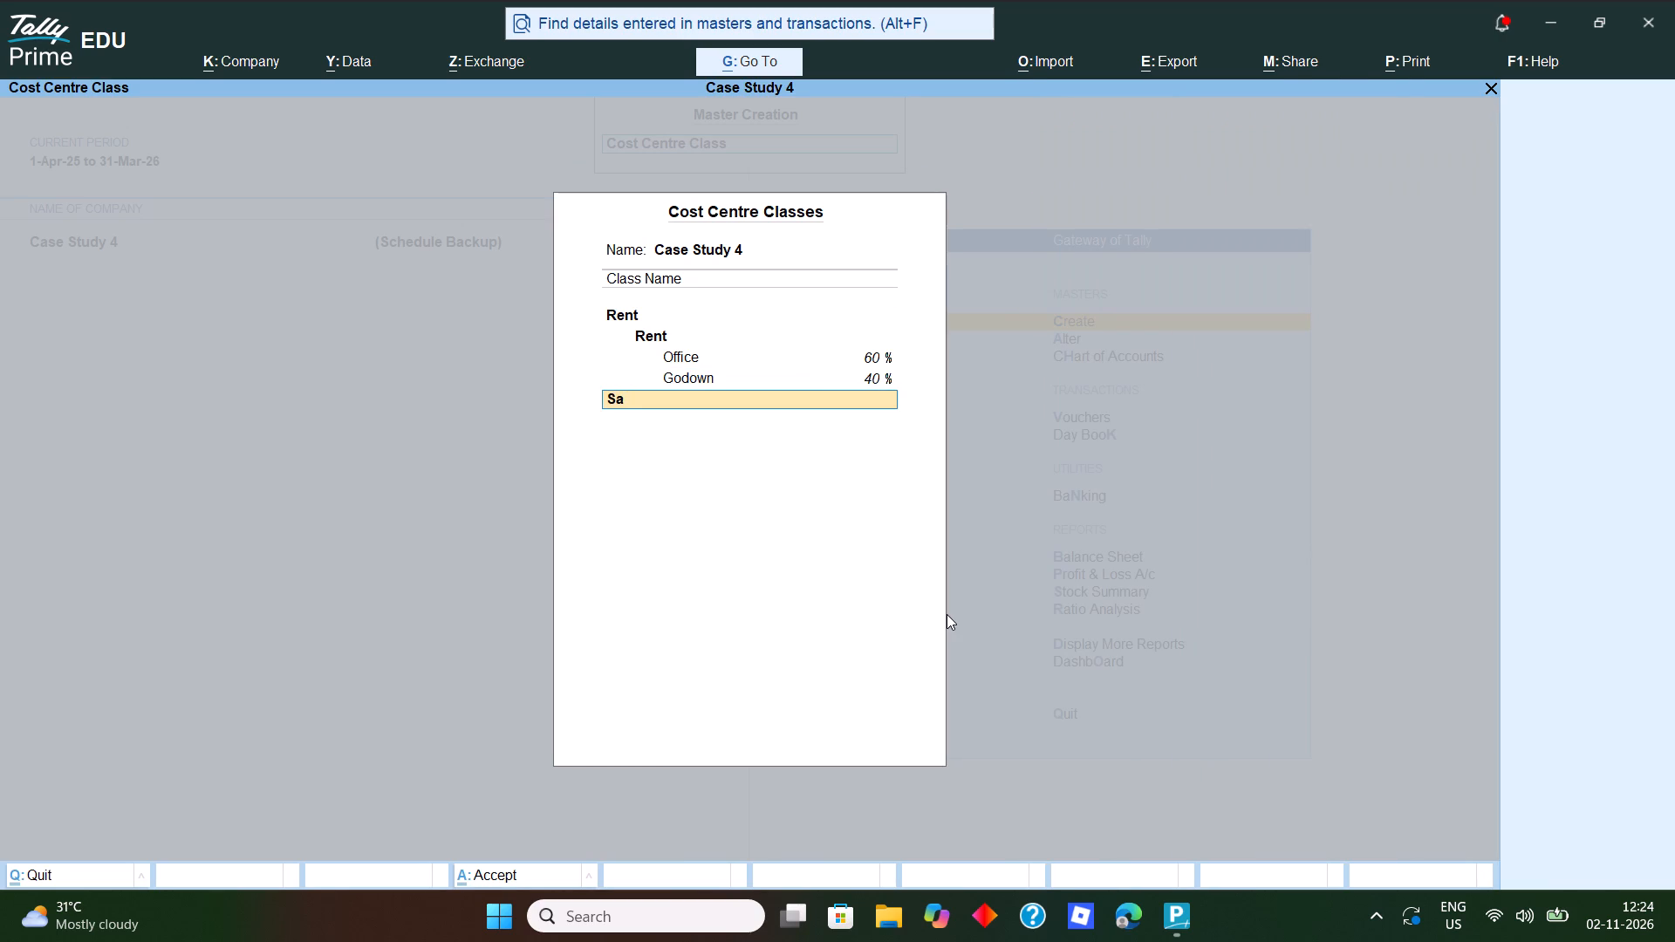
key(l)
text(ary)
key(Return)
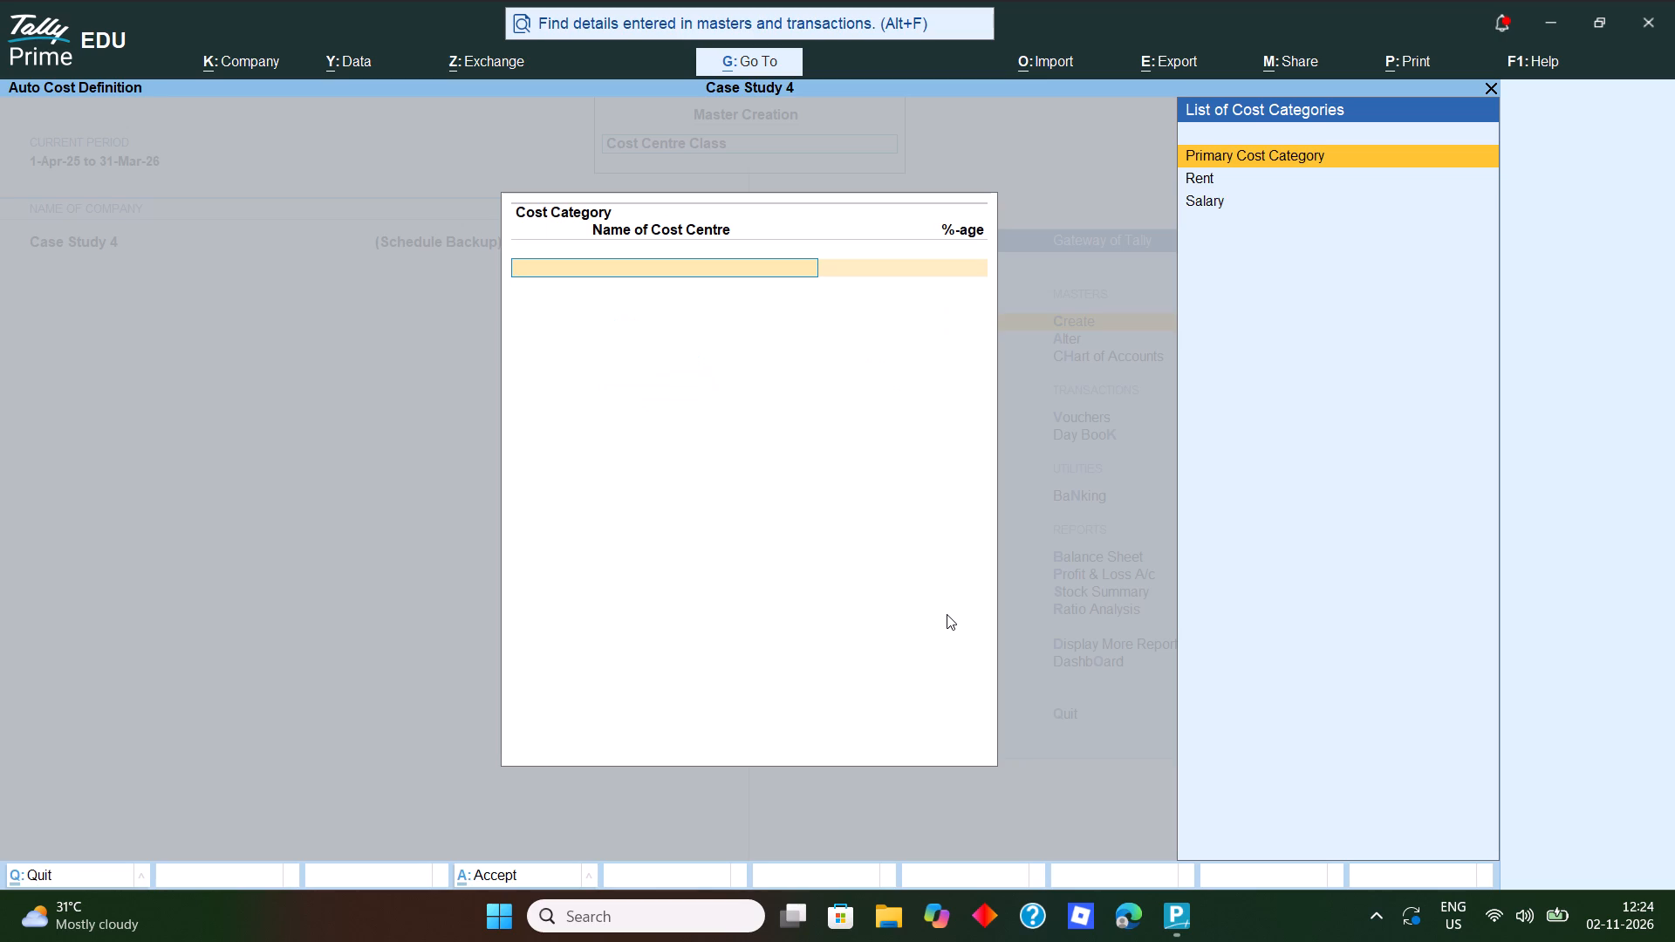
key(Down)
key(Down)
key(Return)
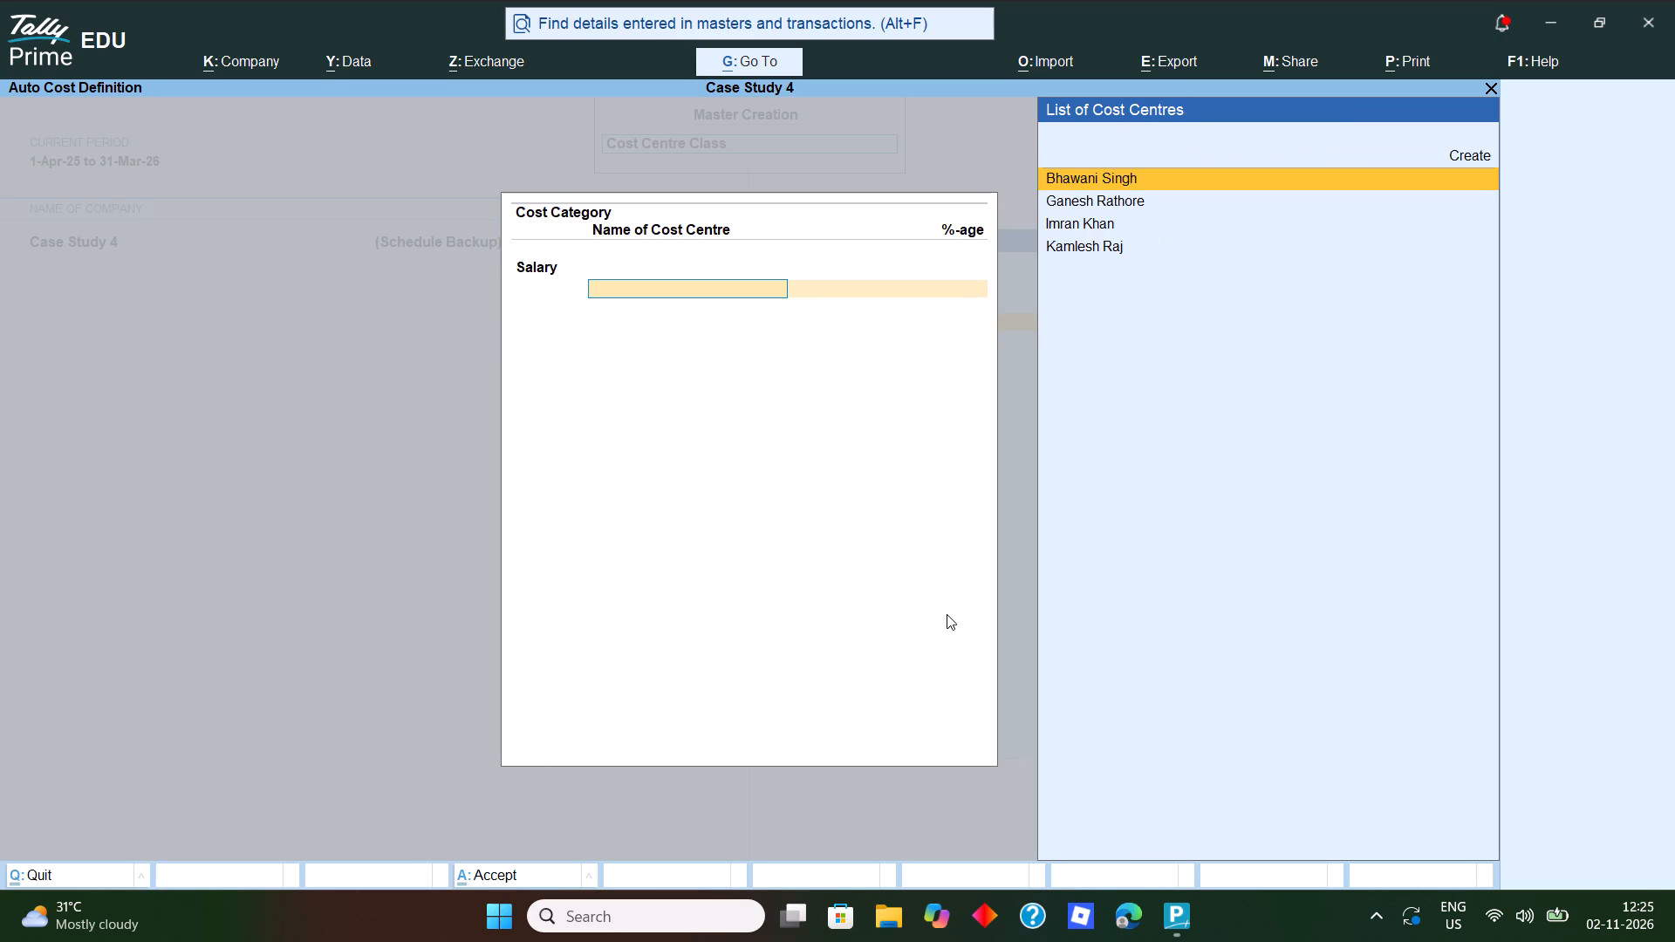
Allocate 32% to the employee Ganesh and 24% to the employee Bhawani in the Salary class's cost definition.
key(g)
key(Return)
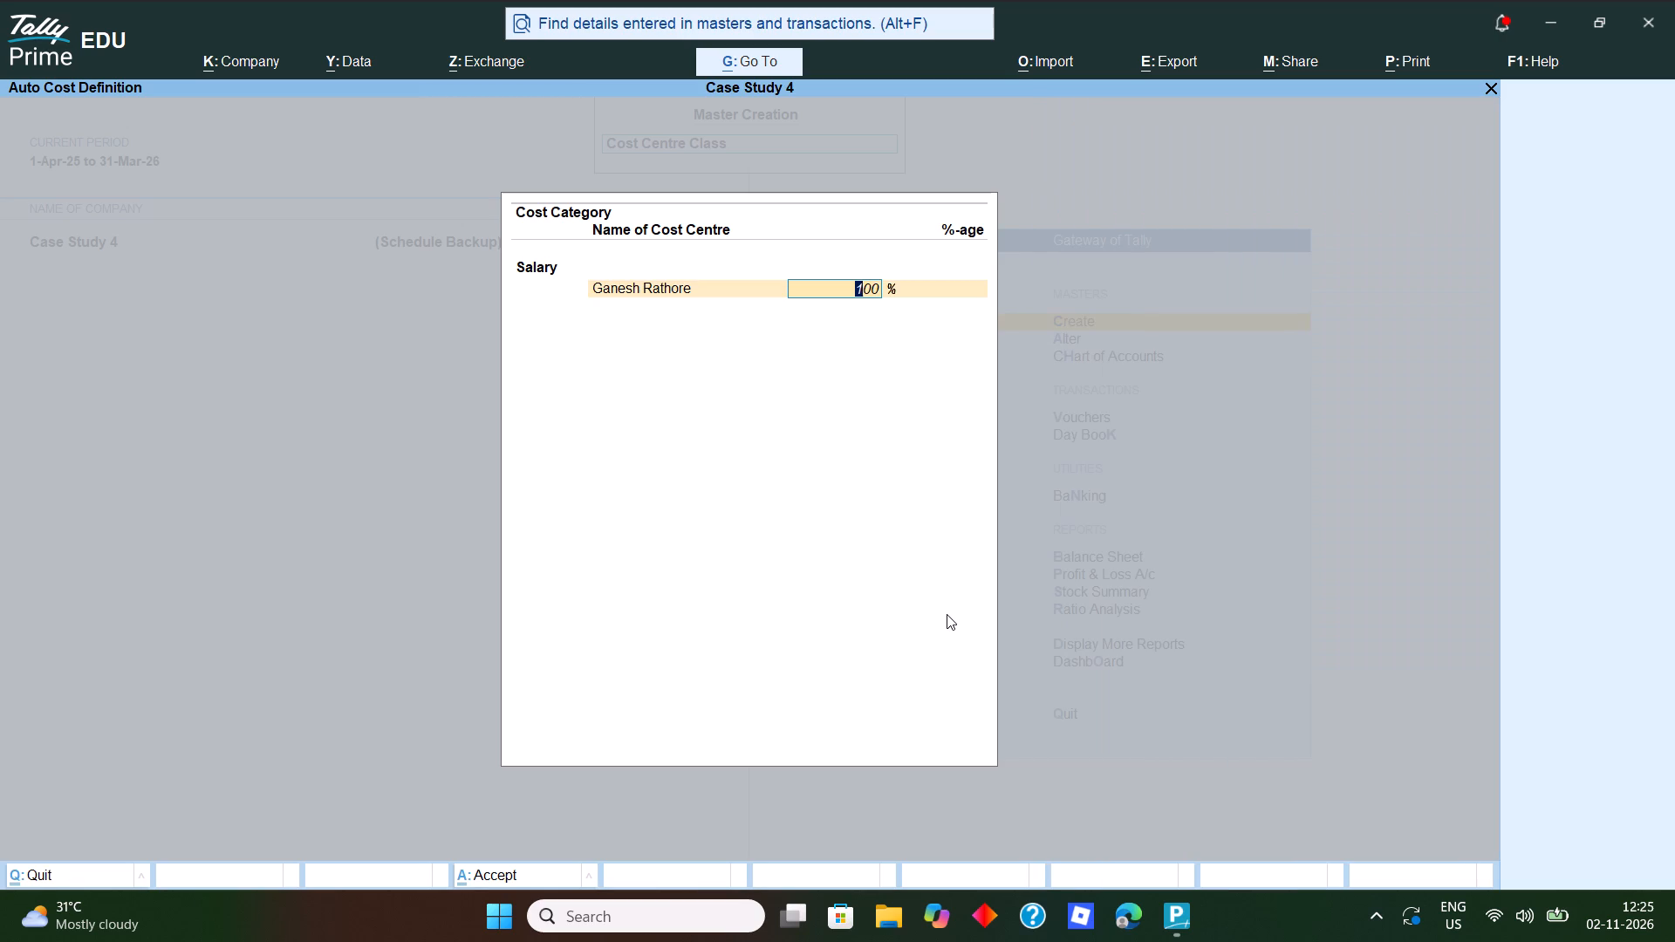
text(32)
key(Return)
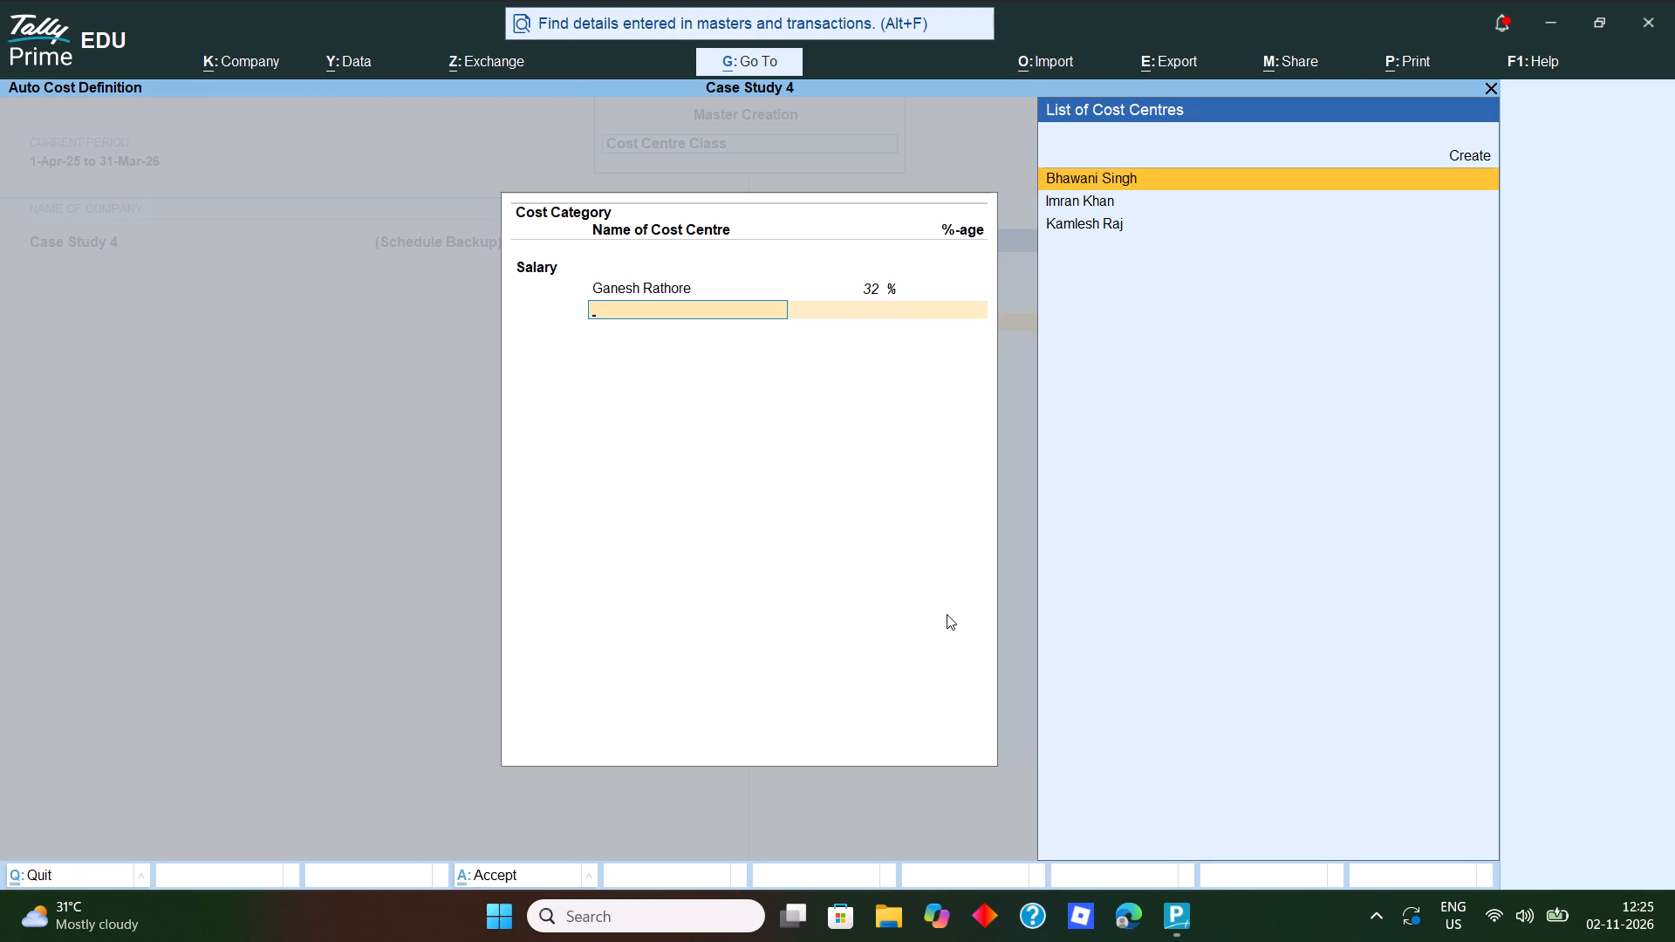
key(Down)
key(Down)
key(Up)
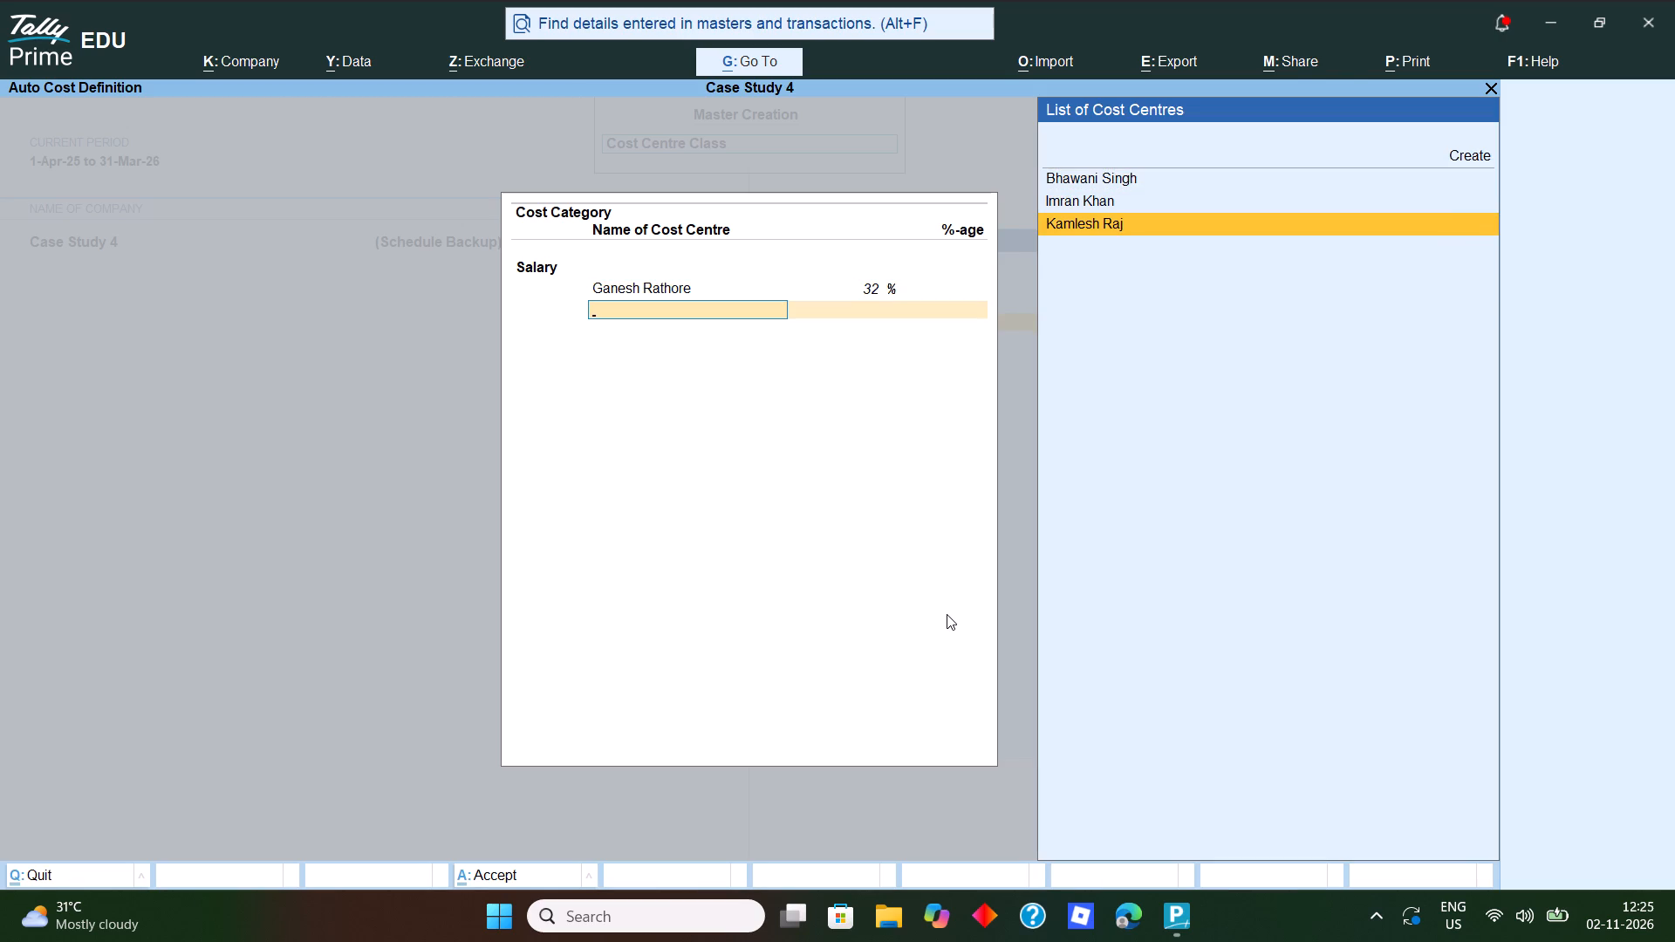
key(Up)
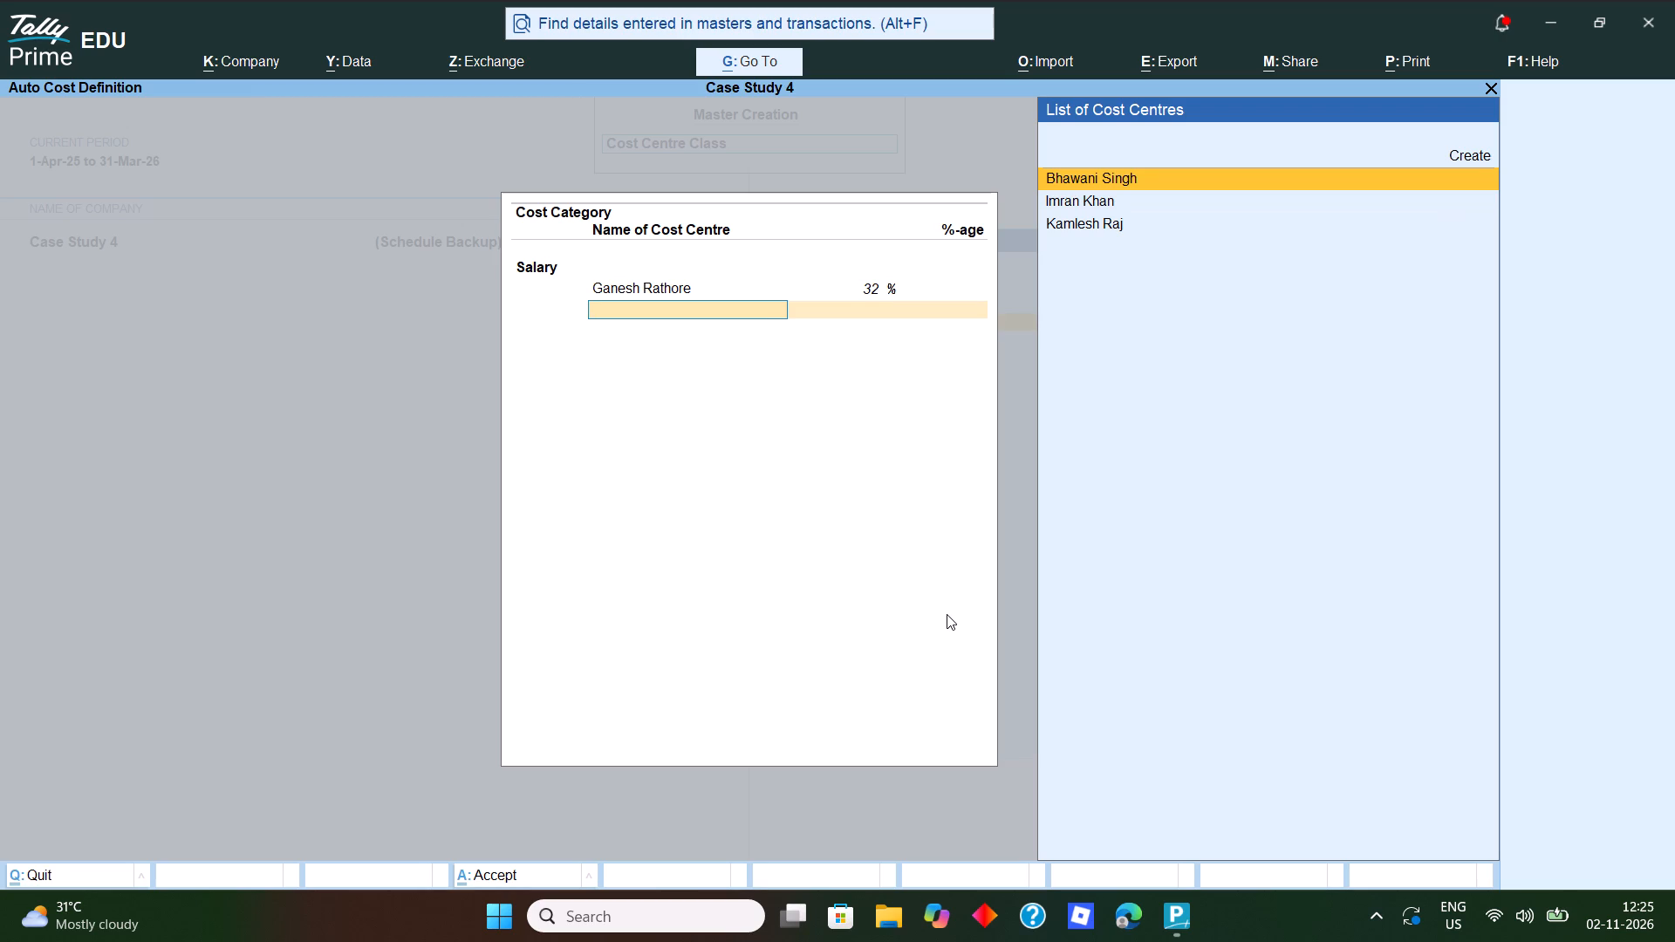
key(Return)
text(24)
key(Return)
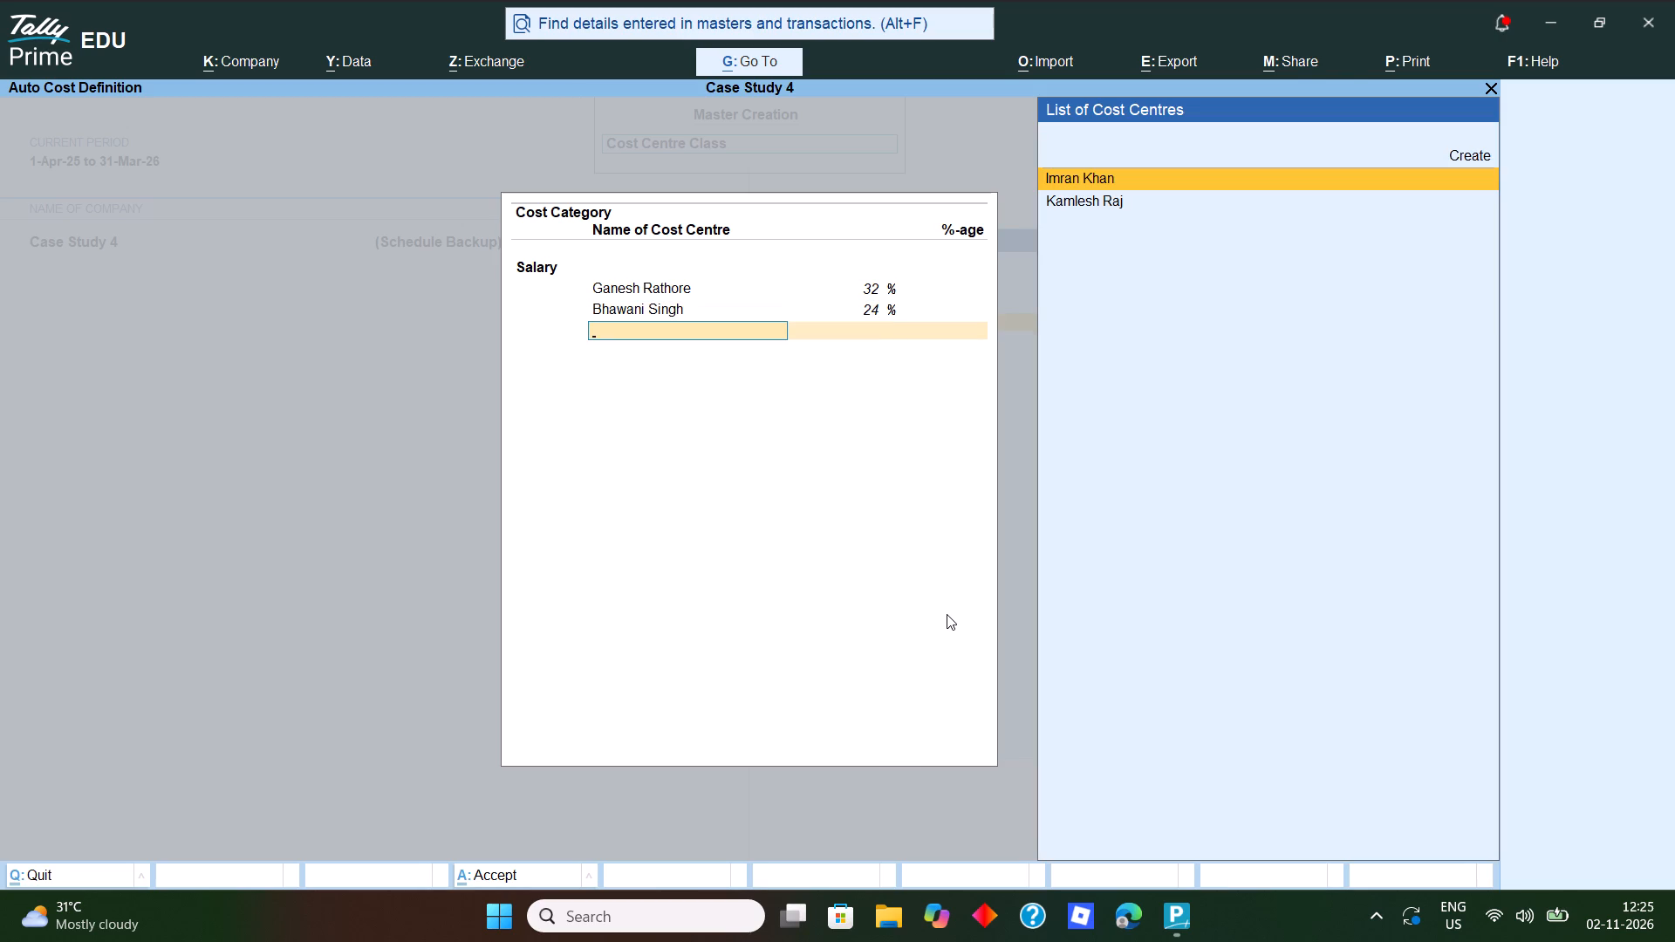
Allocate 24% to Imran and 20% to Kamlesh, save the cost centre classes, and return to the Gateway of Tally.
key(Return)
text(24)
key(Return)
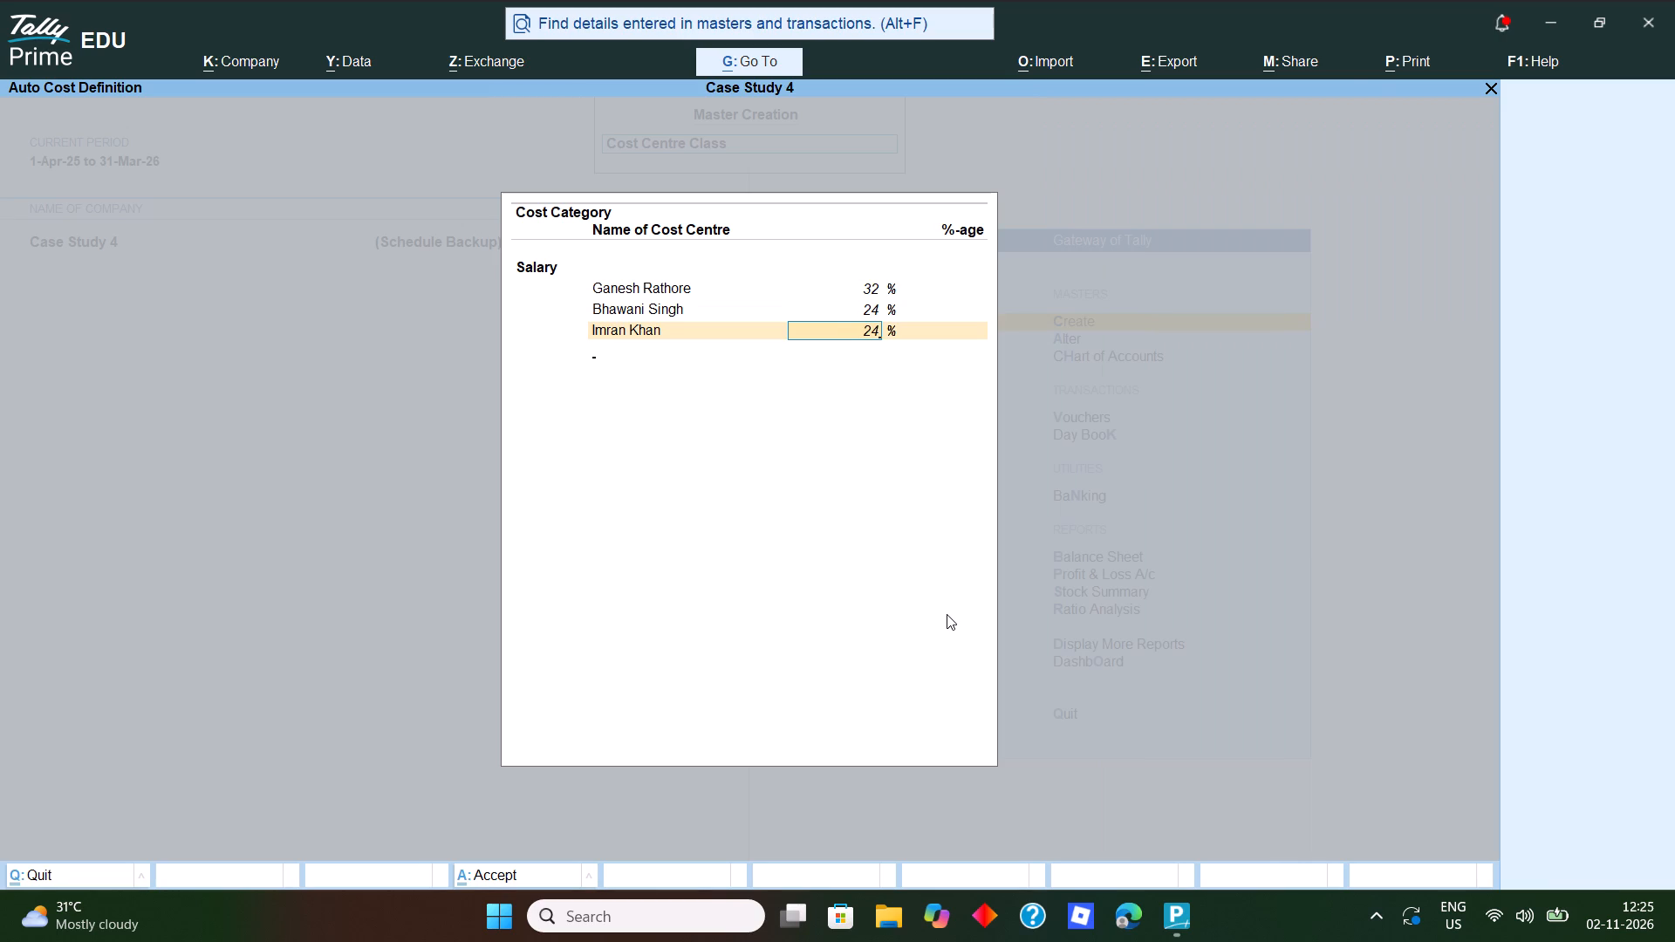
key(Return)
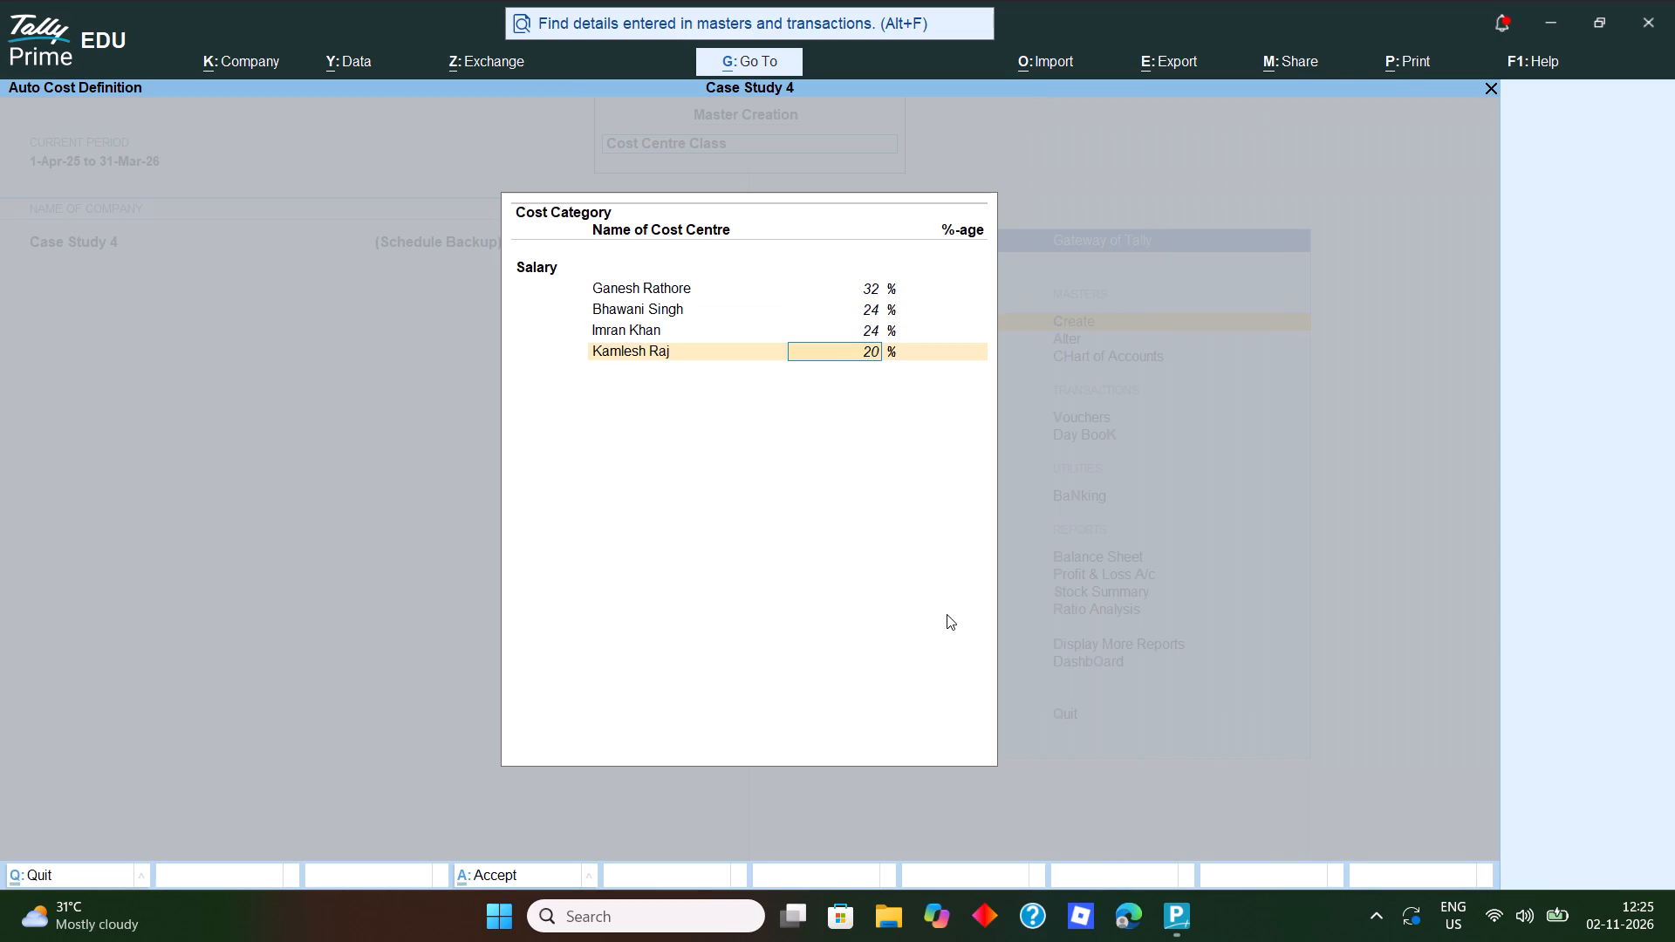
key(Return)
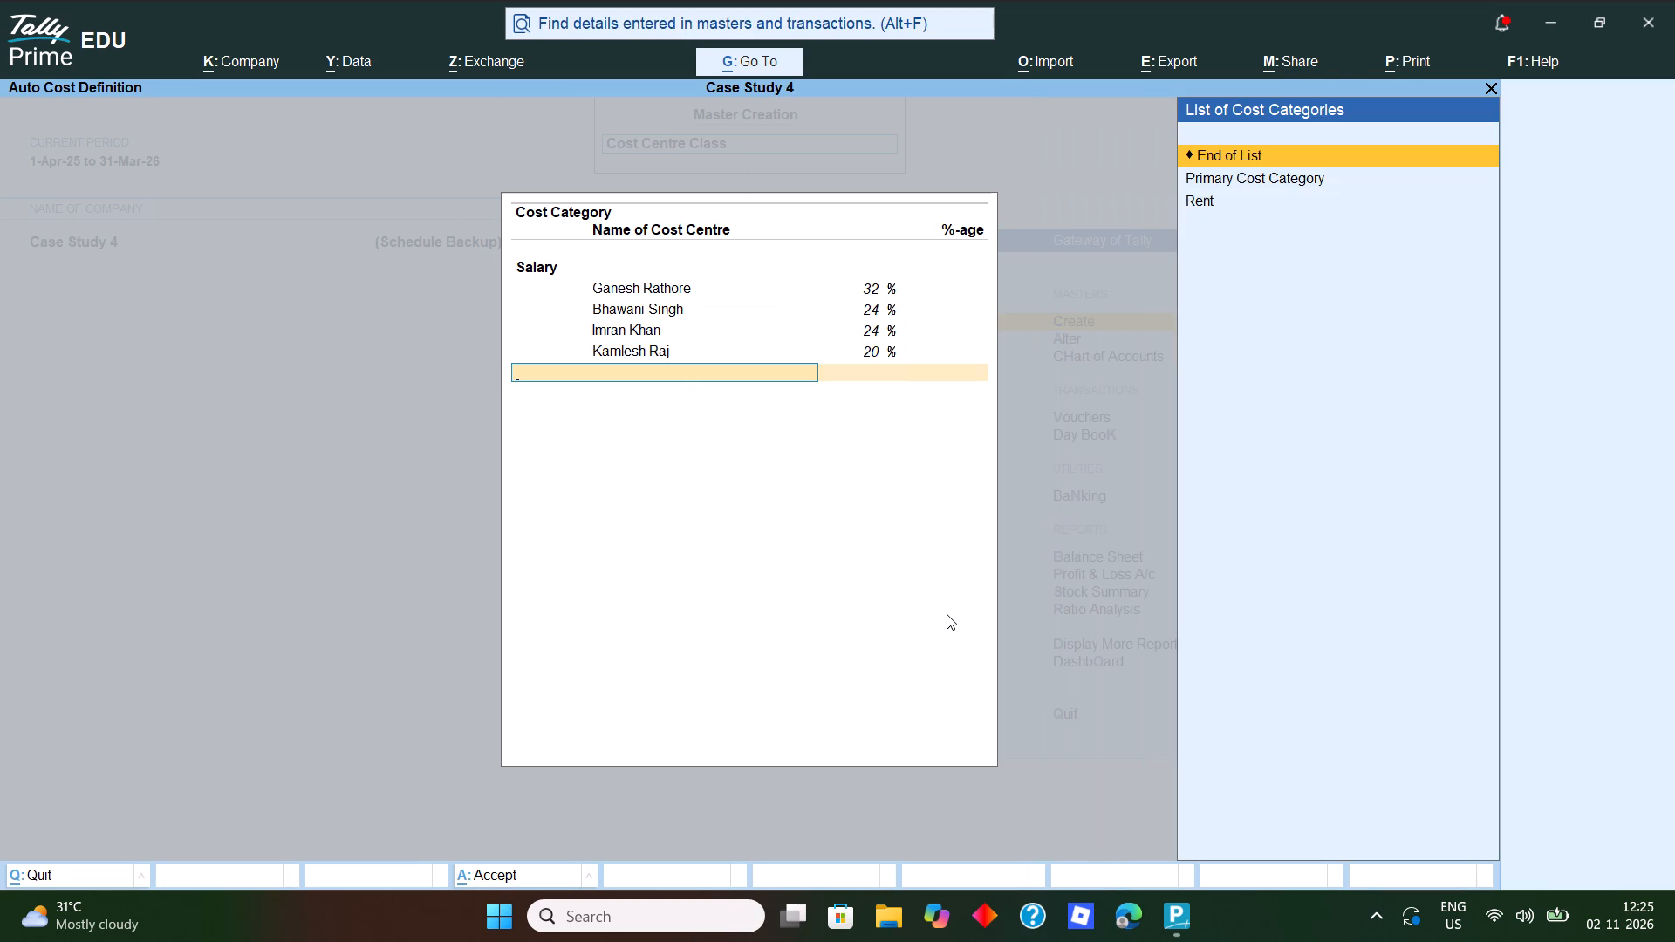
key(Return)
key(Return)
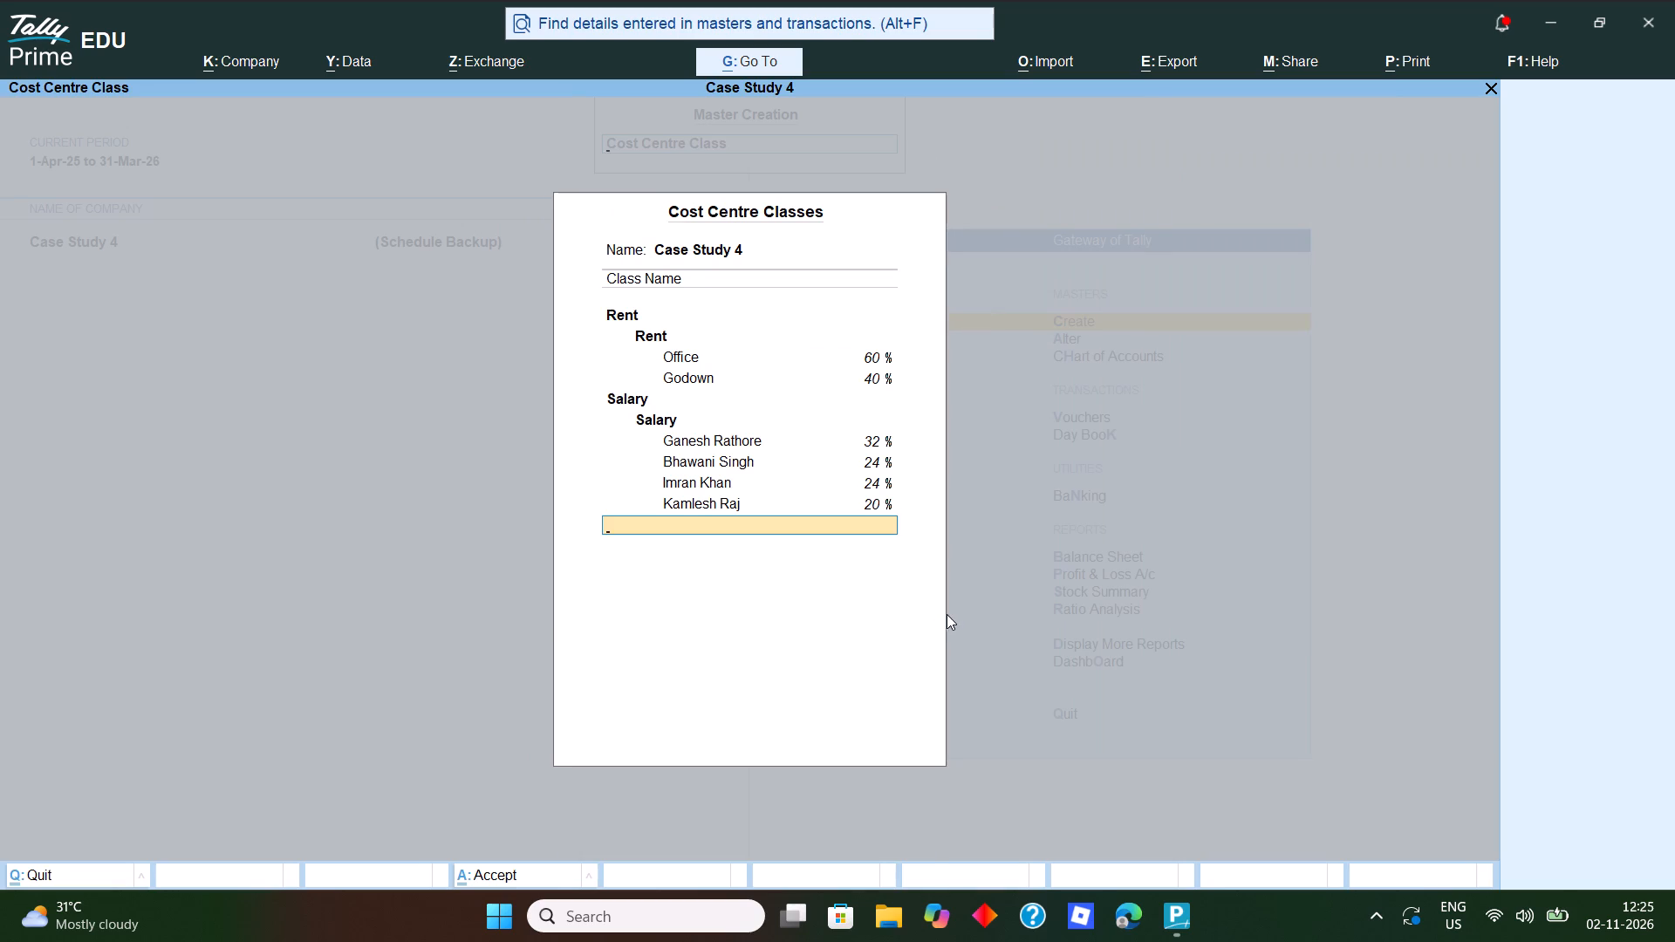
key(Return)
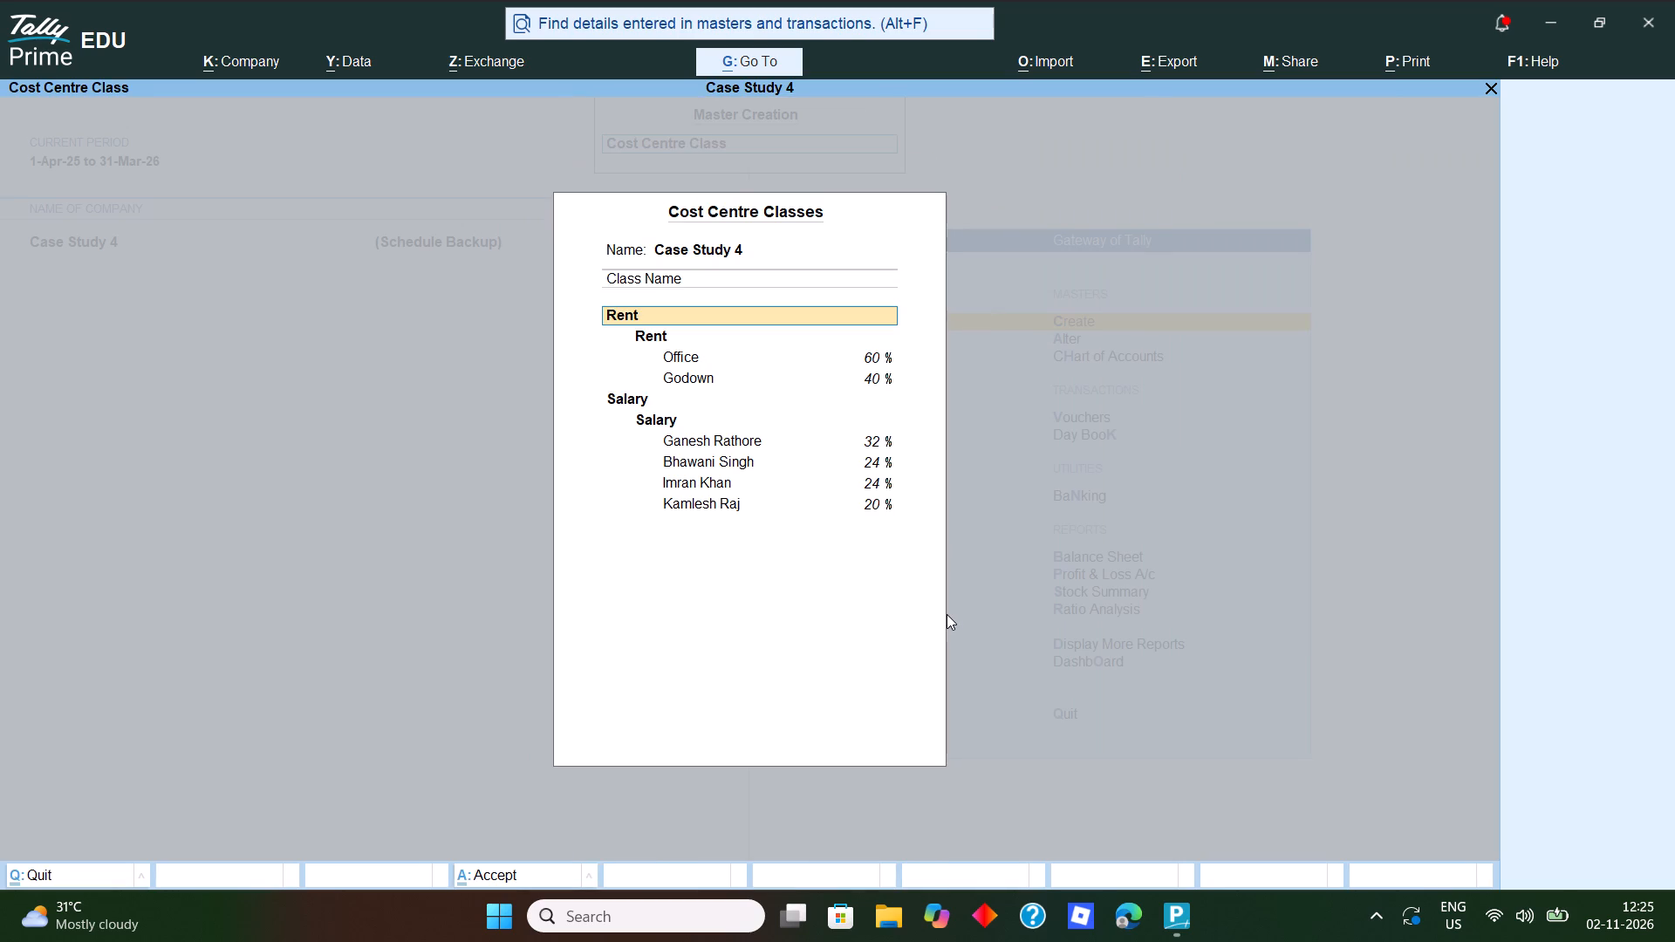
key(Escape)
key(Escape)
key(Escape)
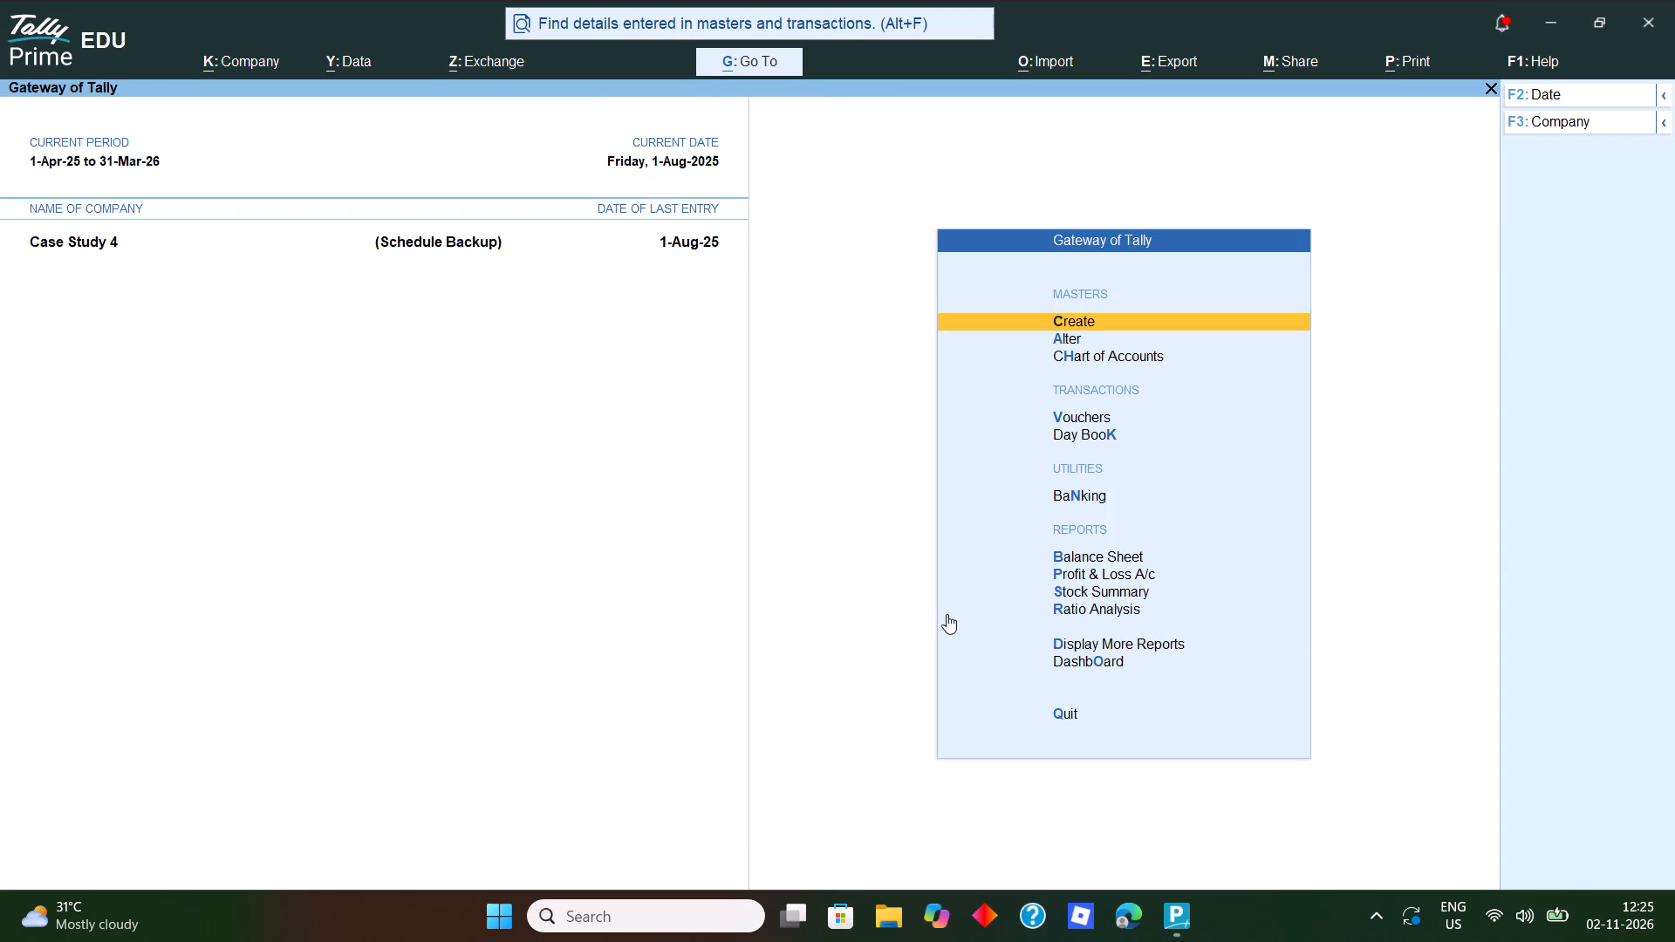
Start a new payment voucher dated 1-Aug-25 and choose Salary as its cost centre class.
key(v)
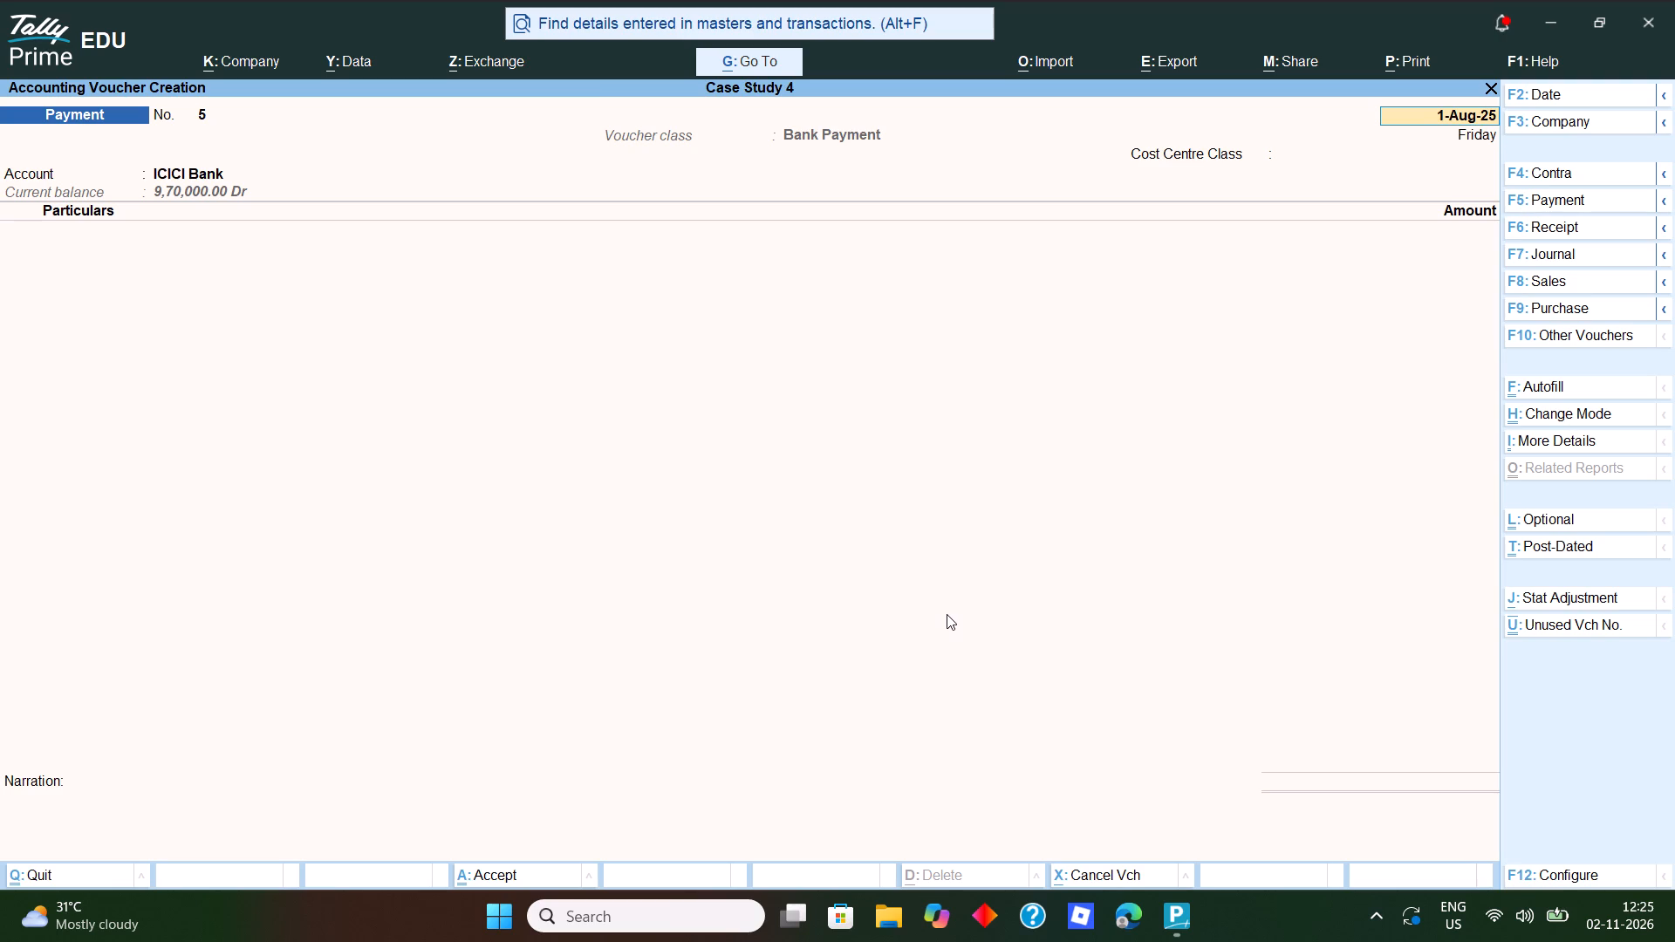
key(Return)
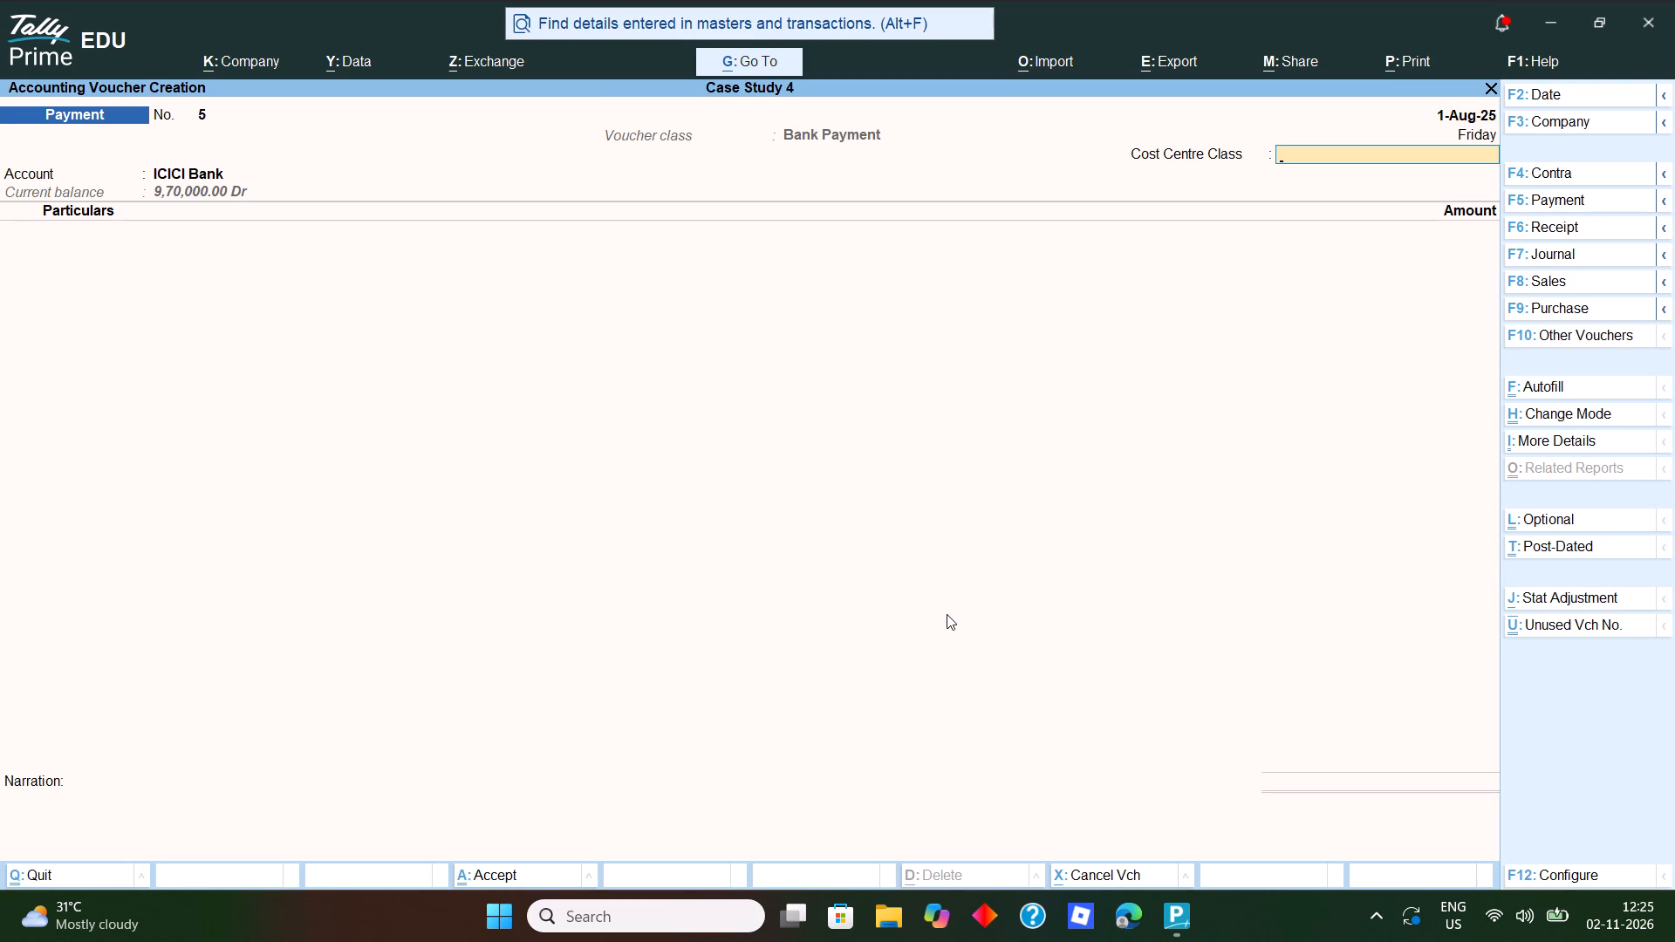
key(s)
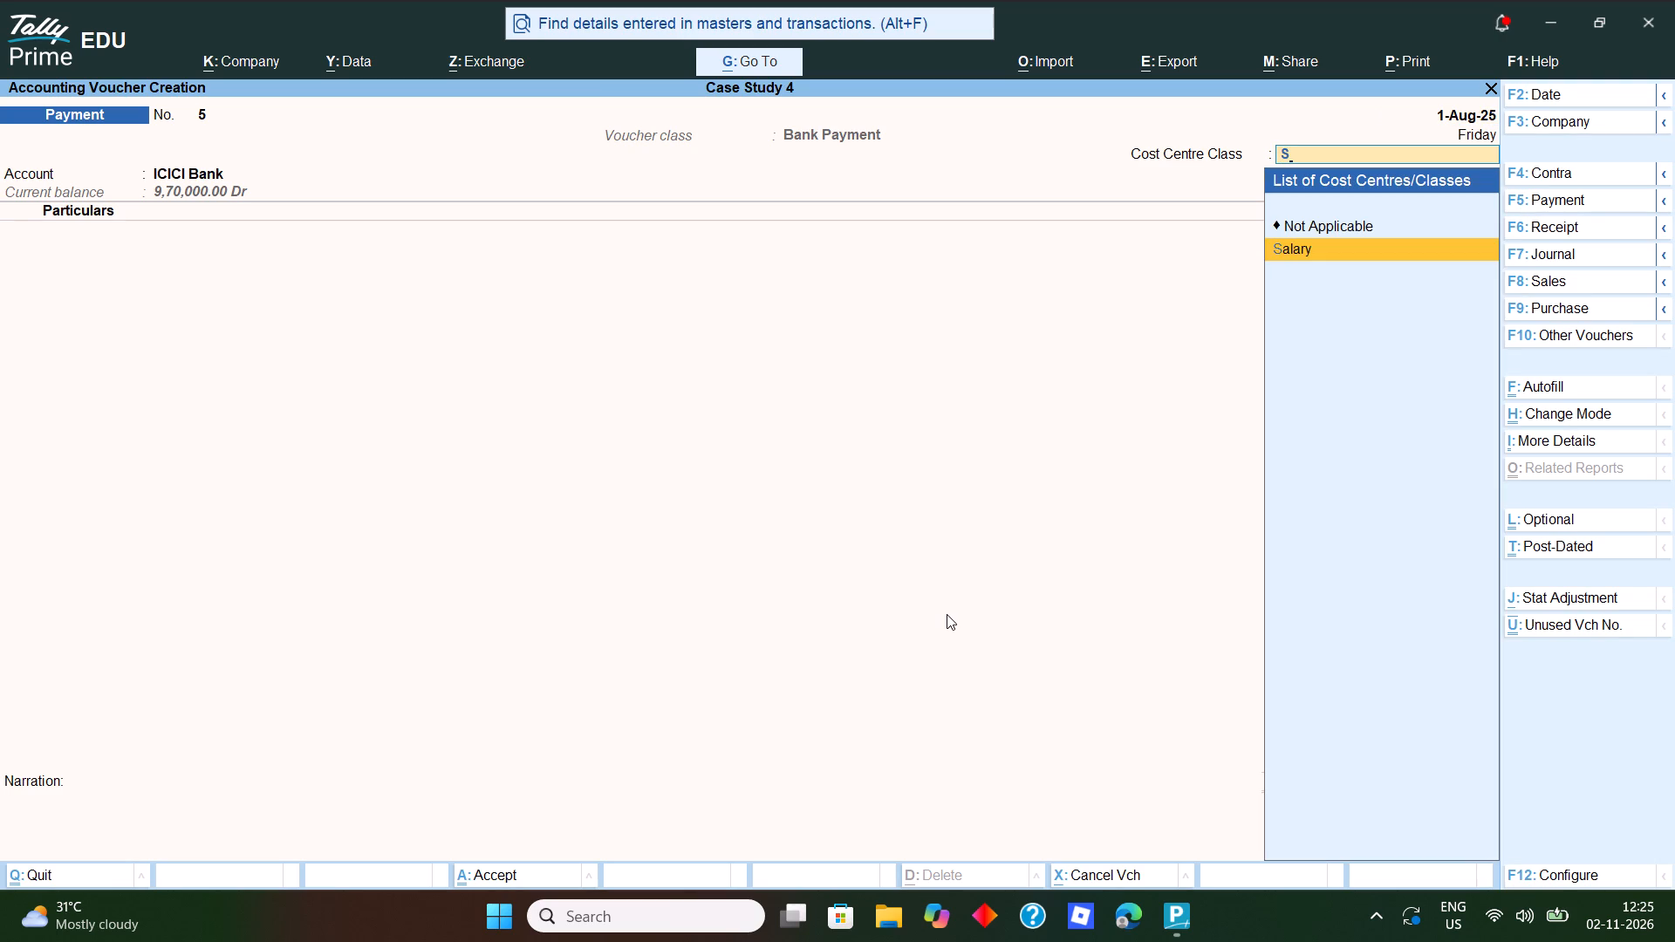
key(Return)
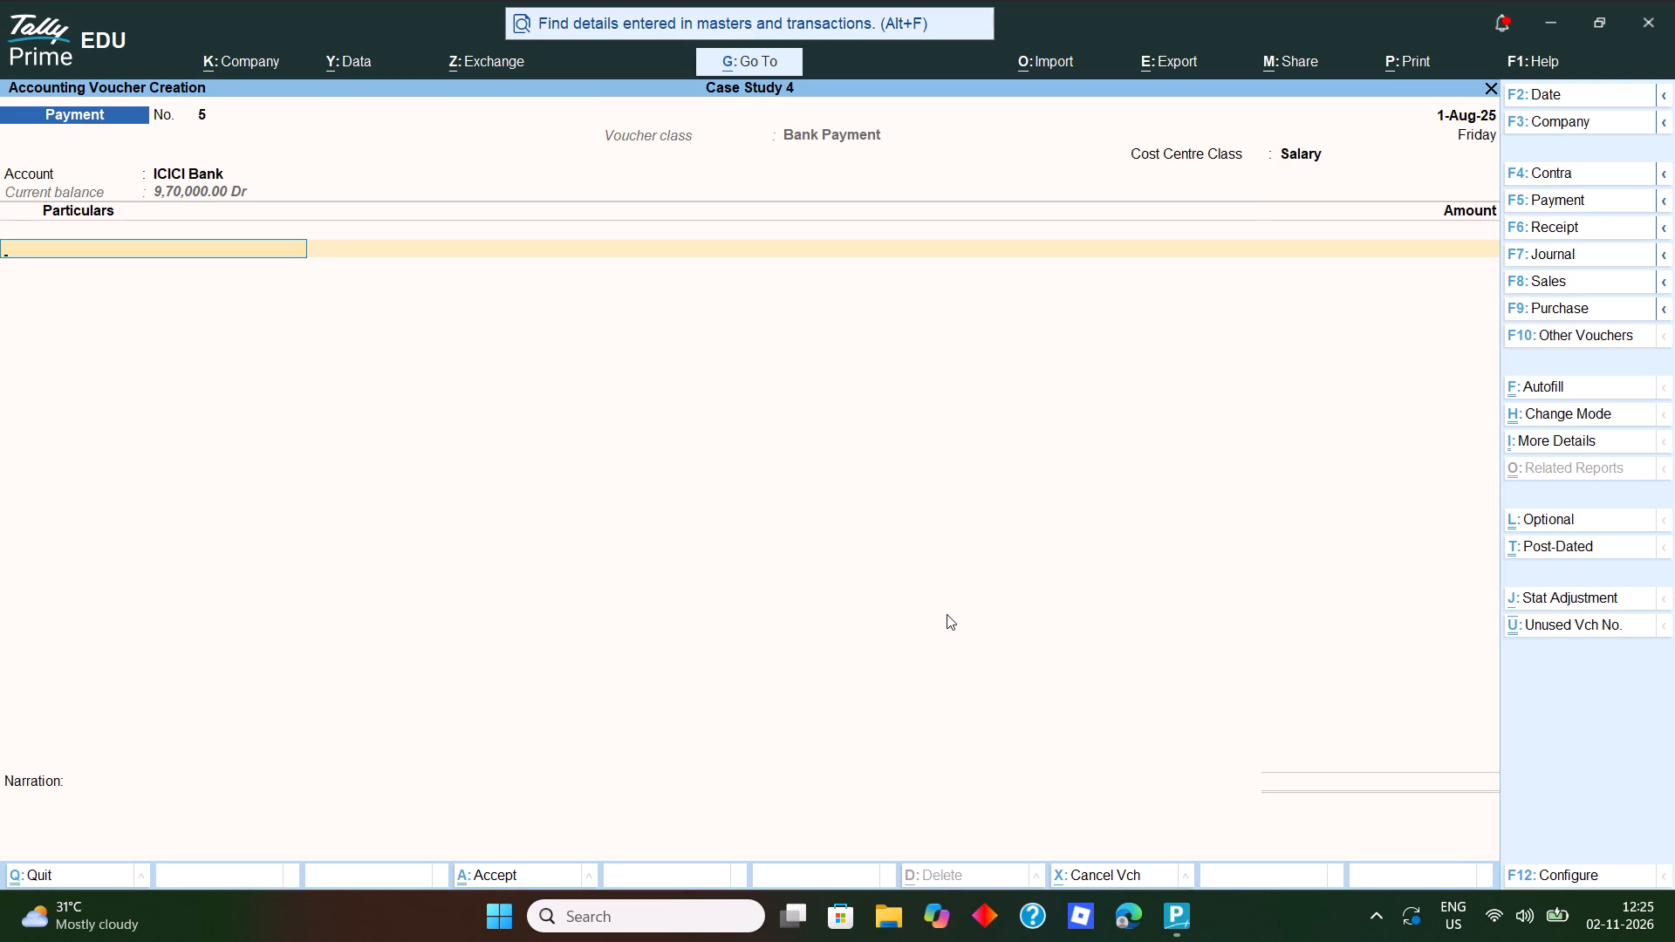
Create a ledger named Salary Expences under Indirect Expenses with GST applicability set to Not Applicable, and use it in the payment voucher.
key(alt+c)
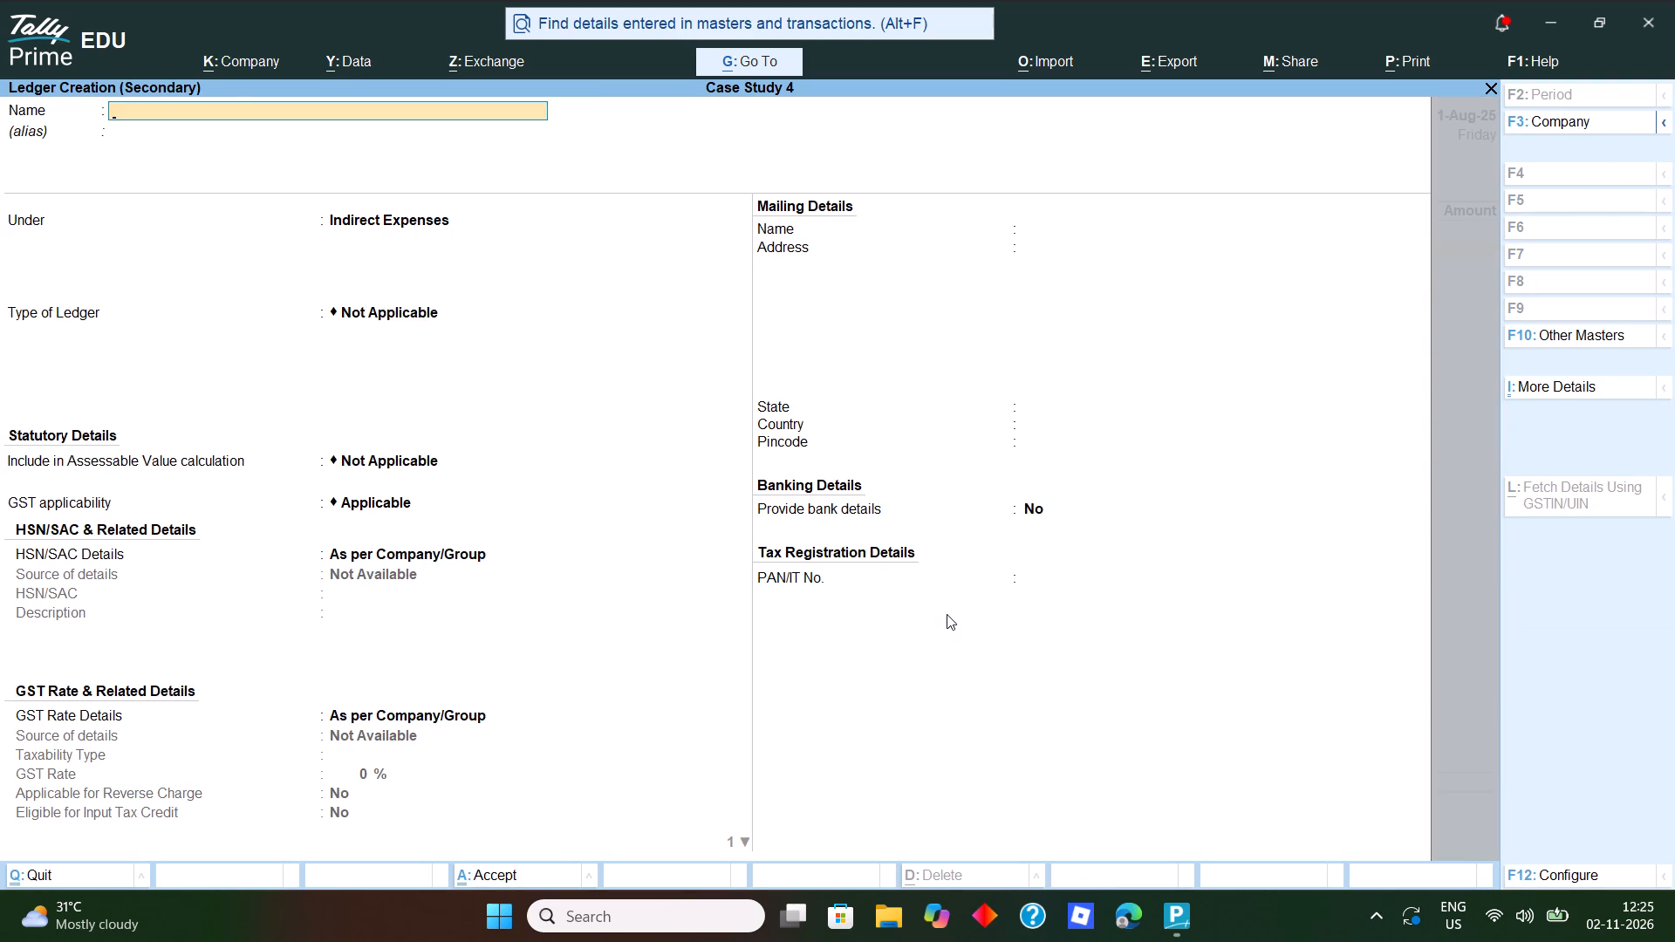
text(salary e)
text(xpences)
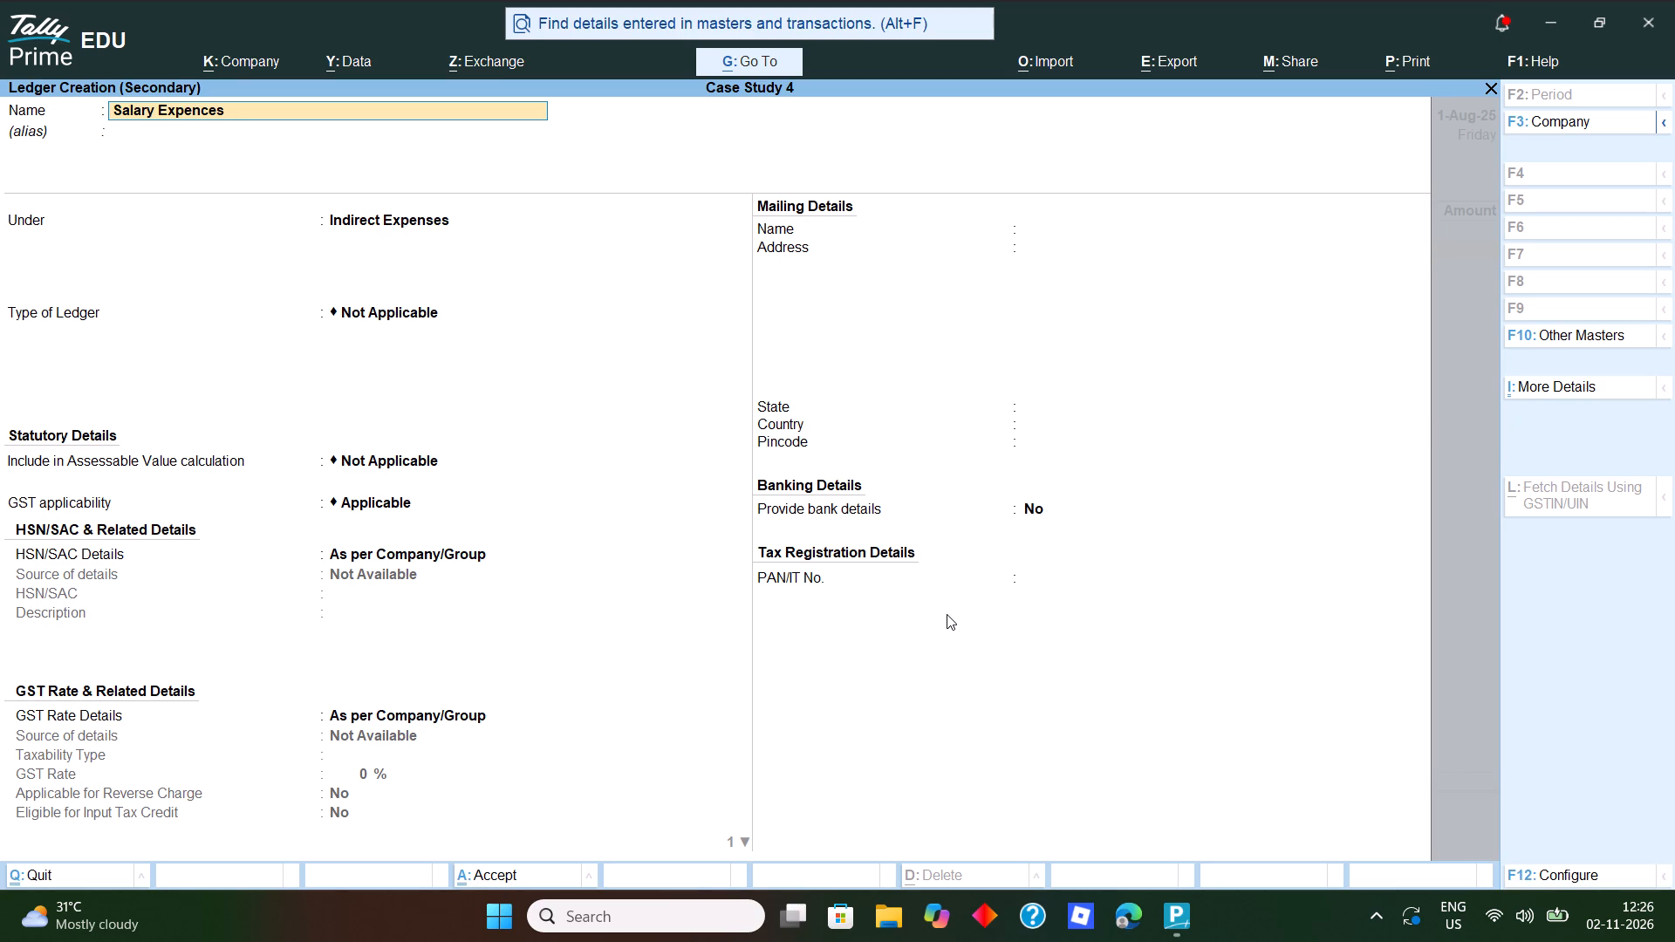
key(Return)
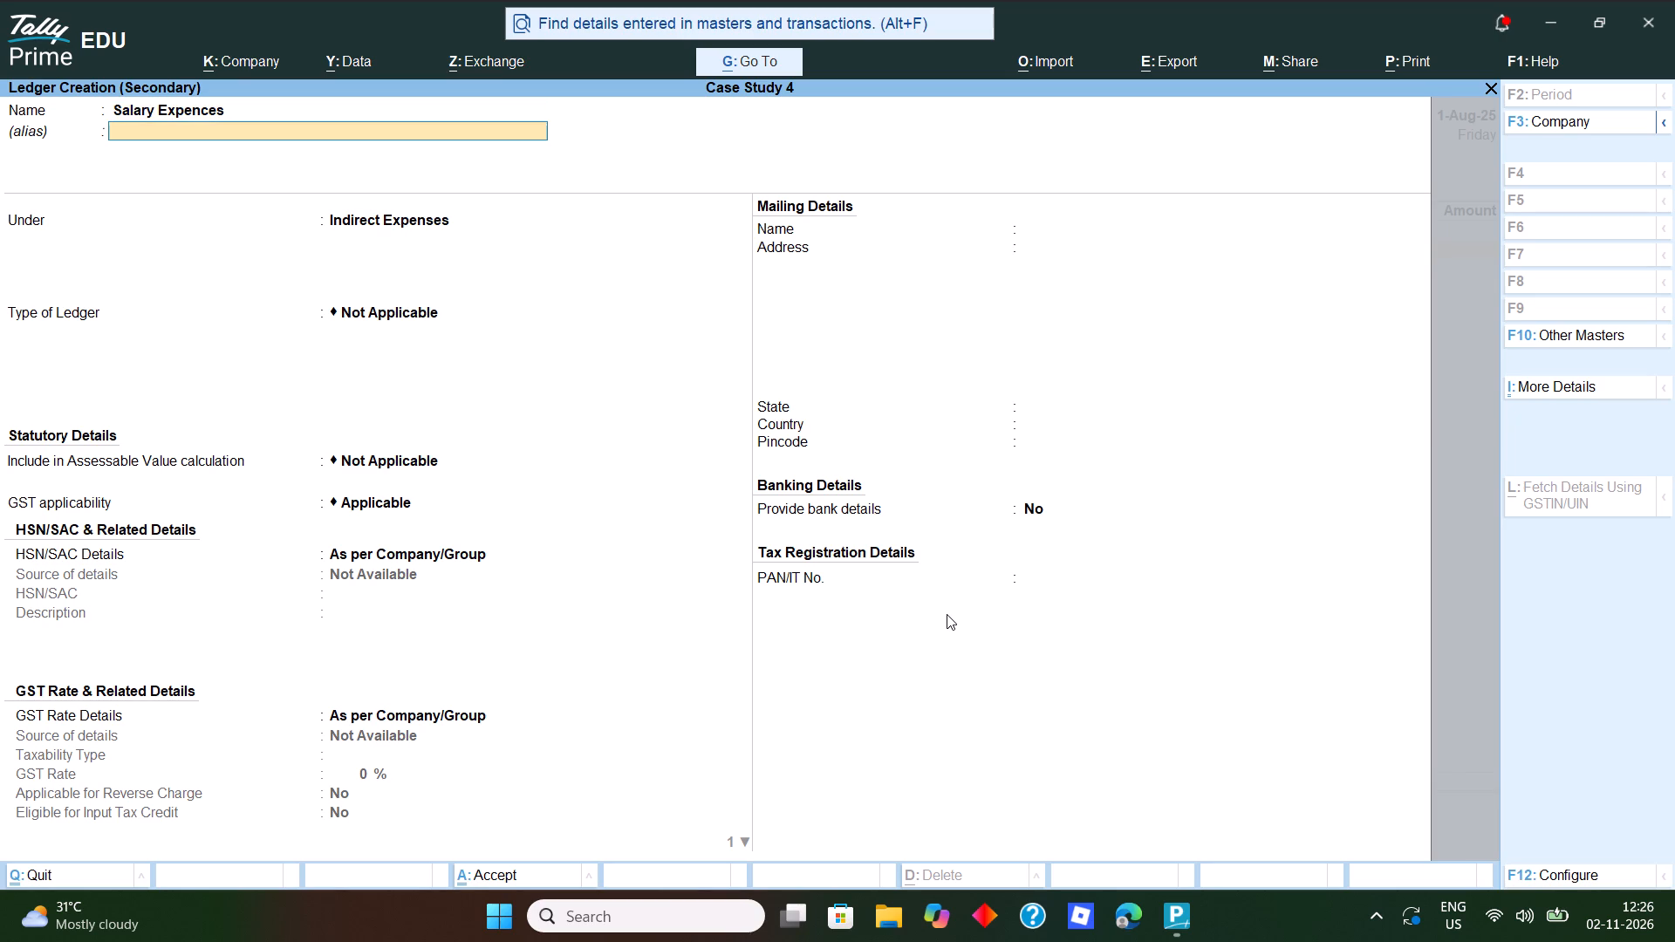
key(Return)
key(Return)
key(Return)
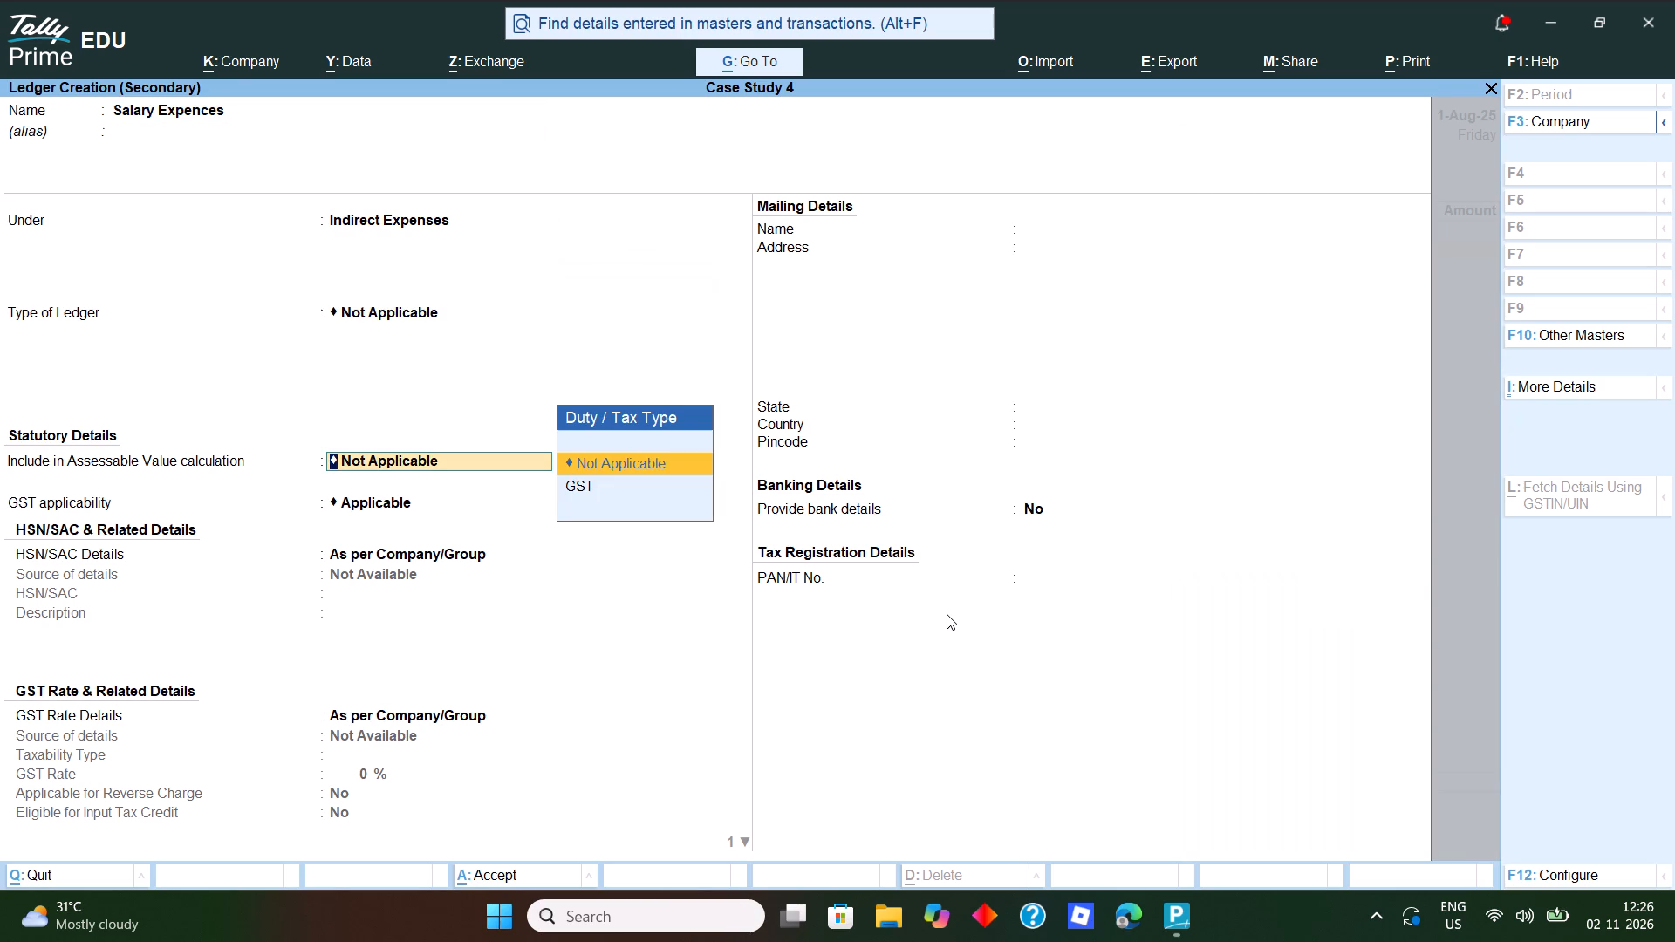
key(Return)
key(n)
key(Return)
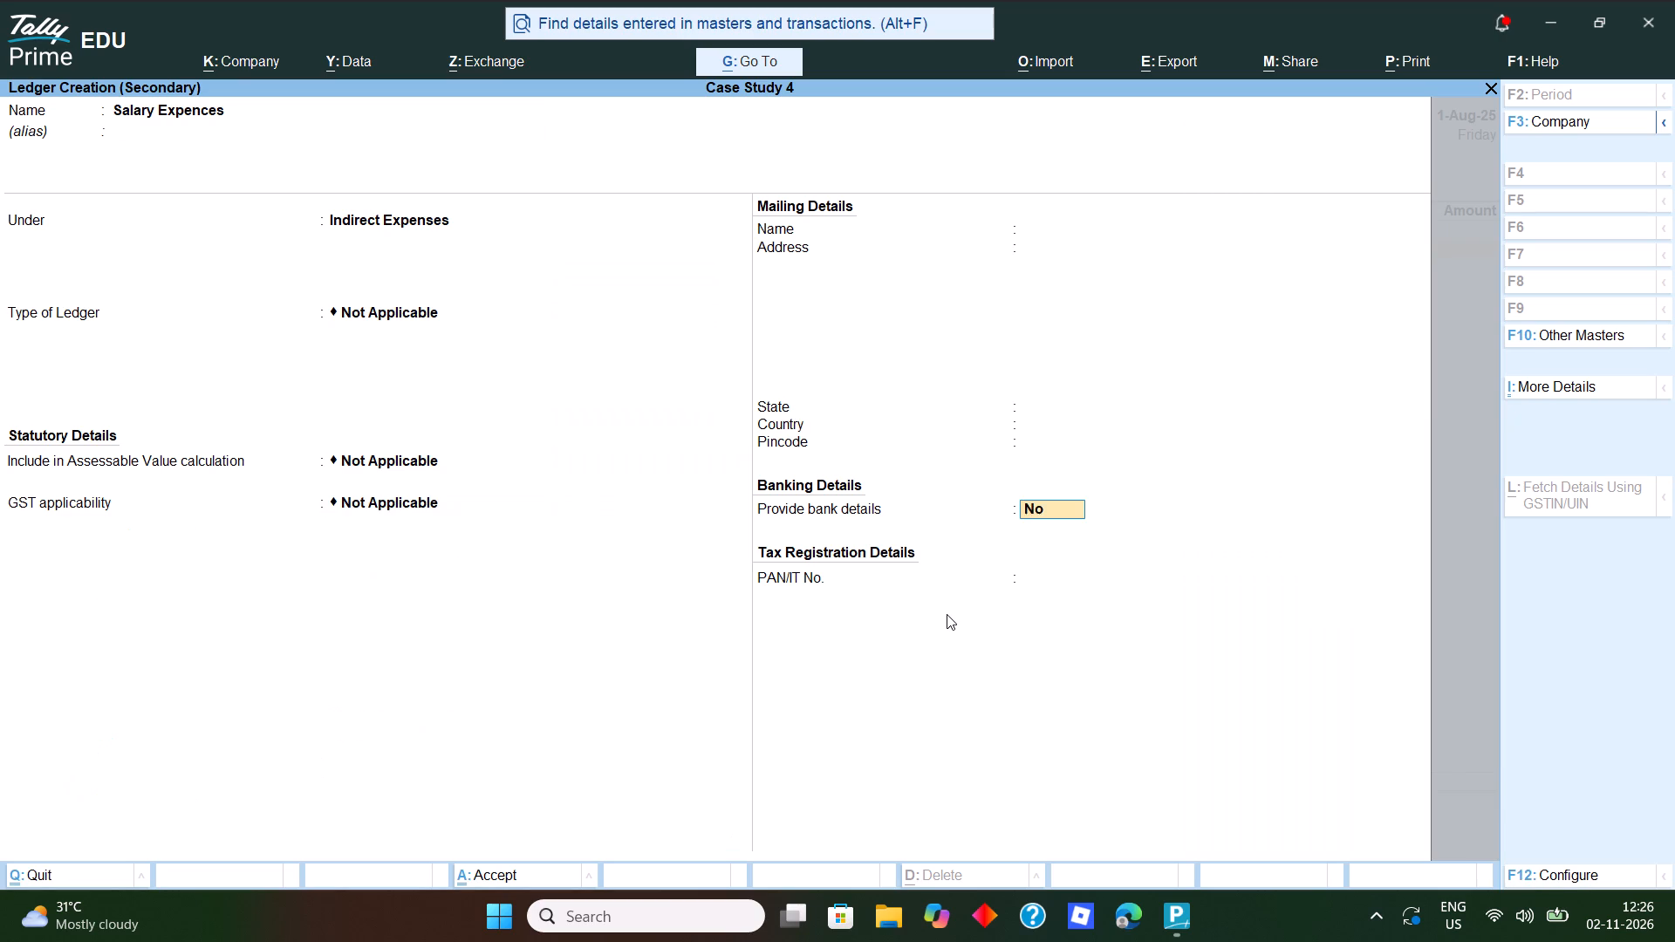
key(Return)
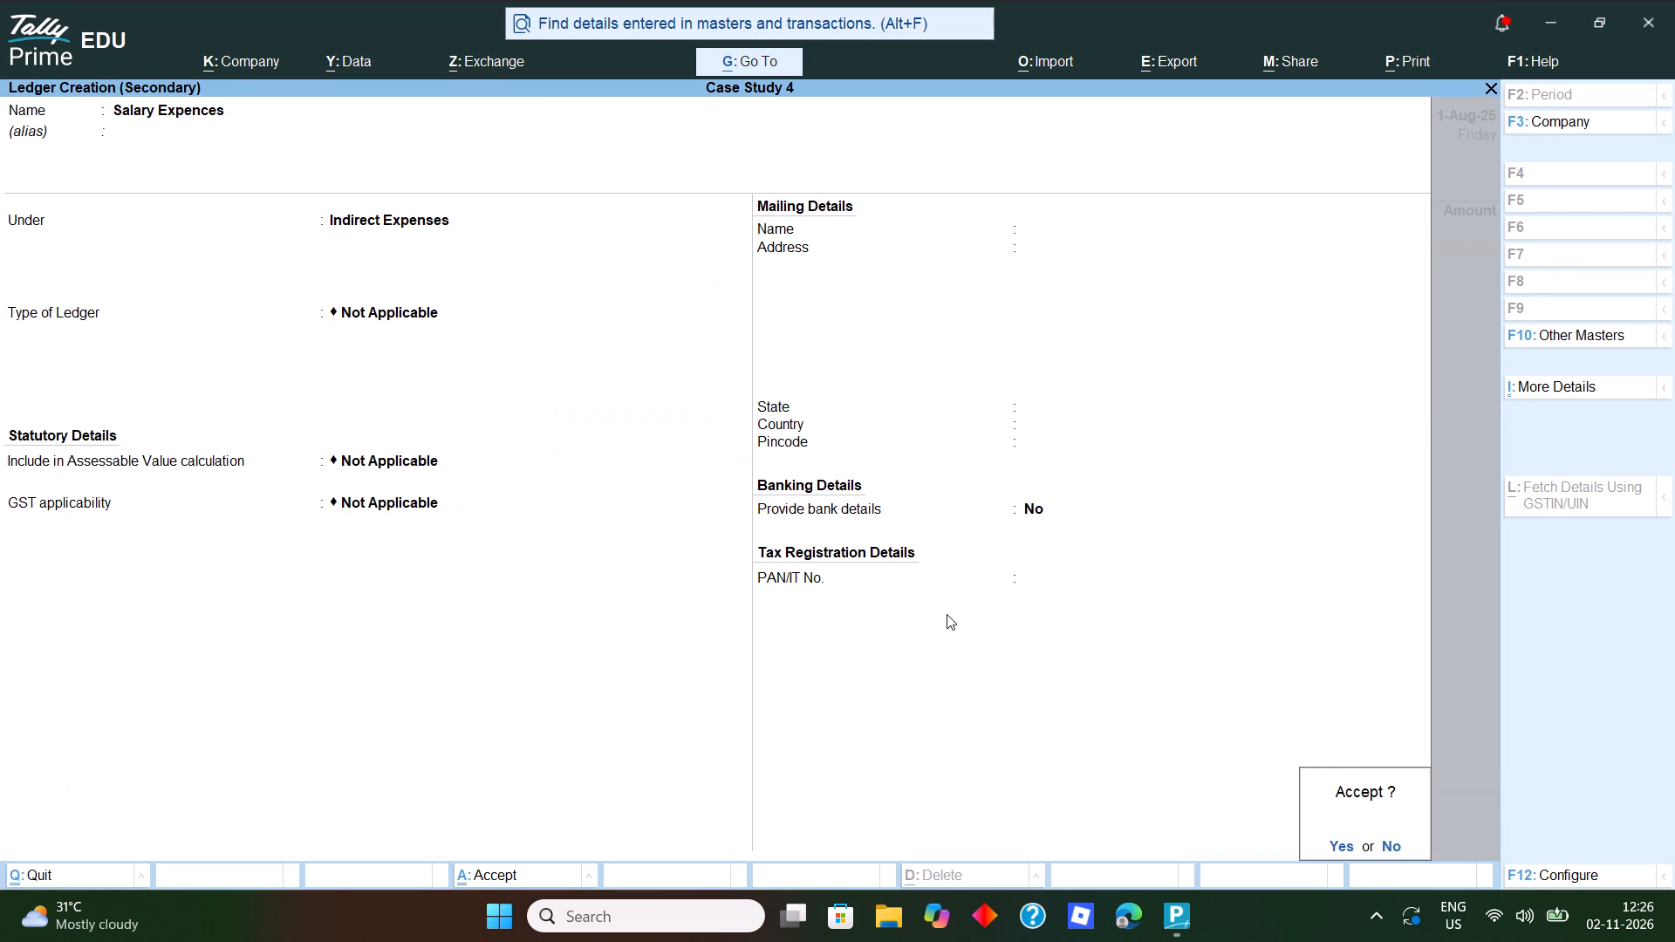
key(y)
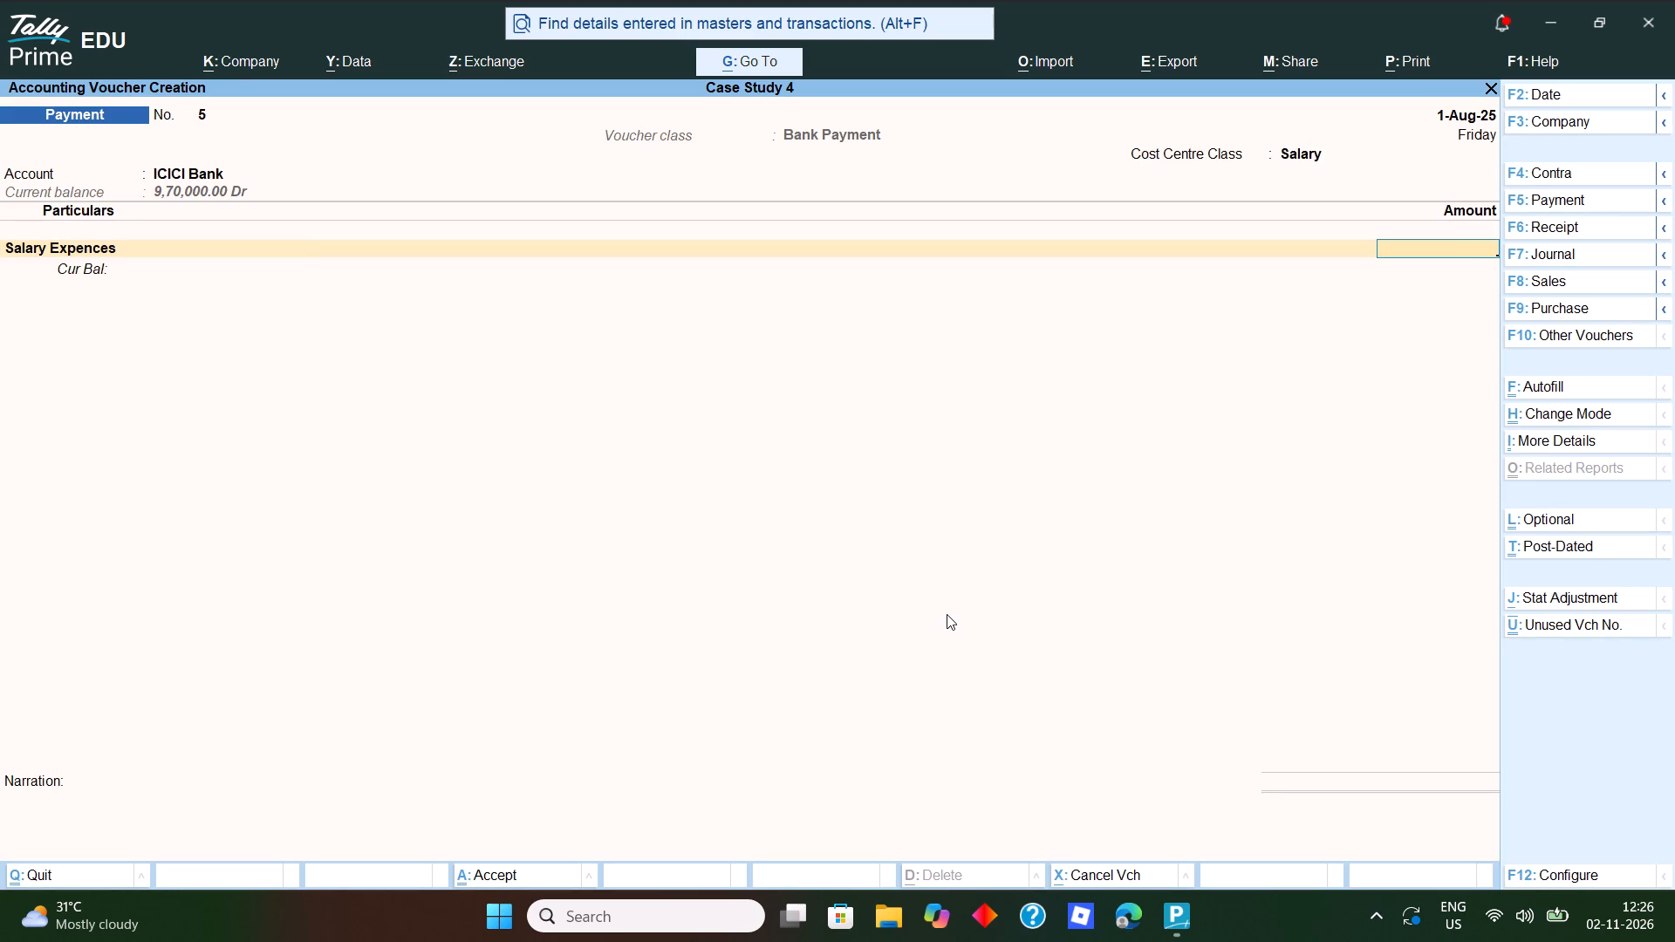
Enter 12500 for Salary Expences, set the cheque's instrument date to 1-8-25, and save the payment voucher.
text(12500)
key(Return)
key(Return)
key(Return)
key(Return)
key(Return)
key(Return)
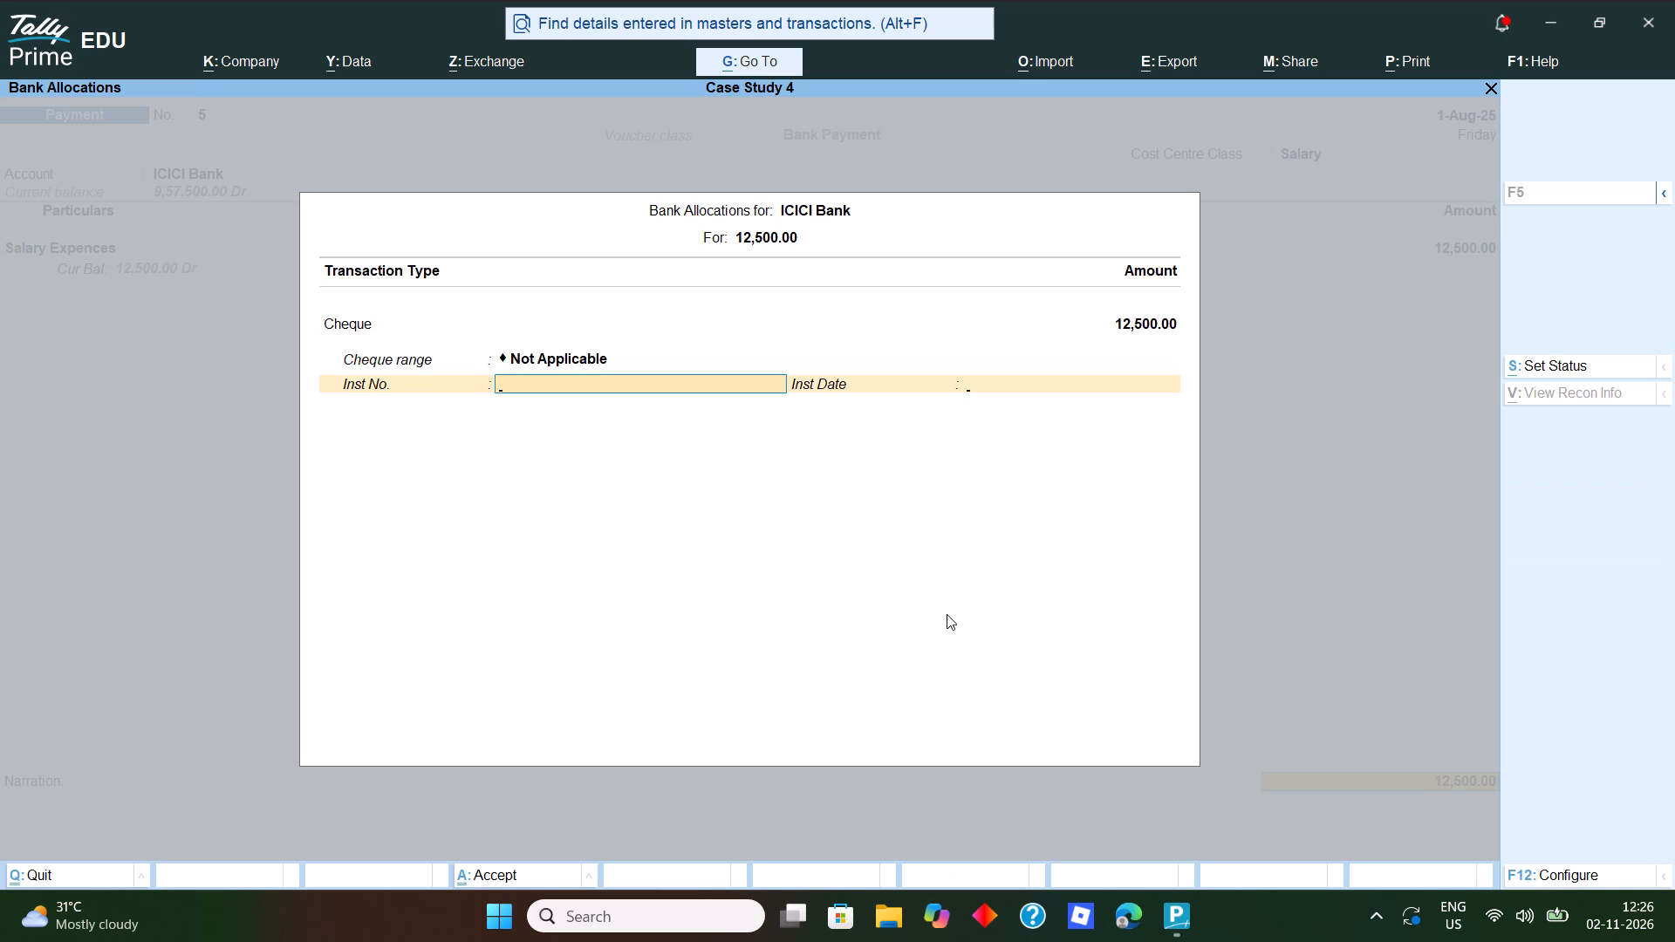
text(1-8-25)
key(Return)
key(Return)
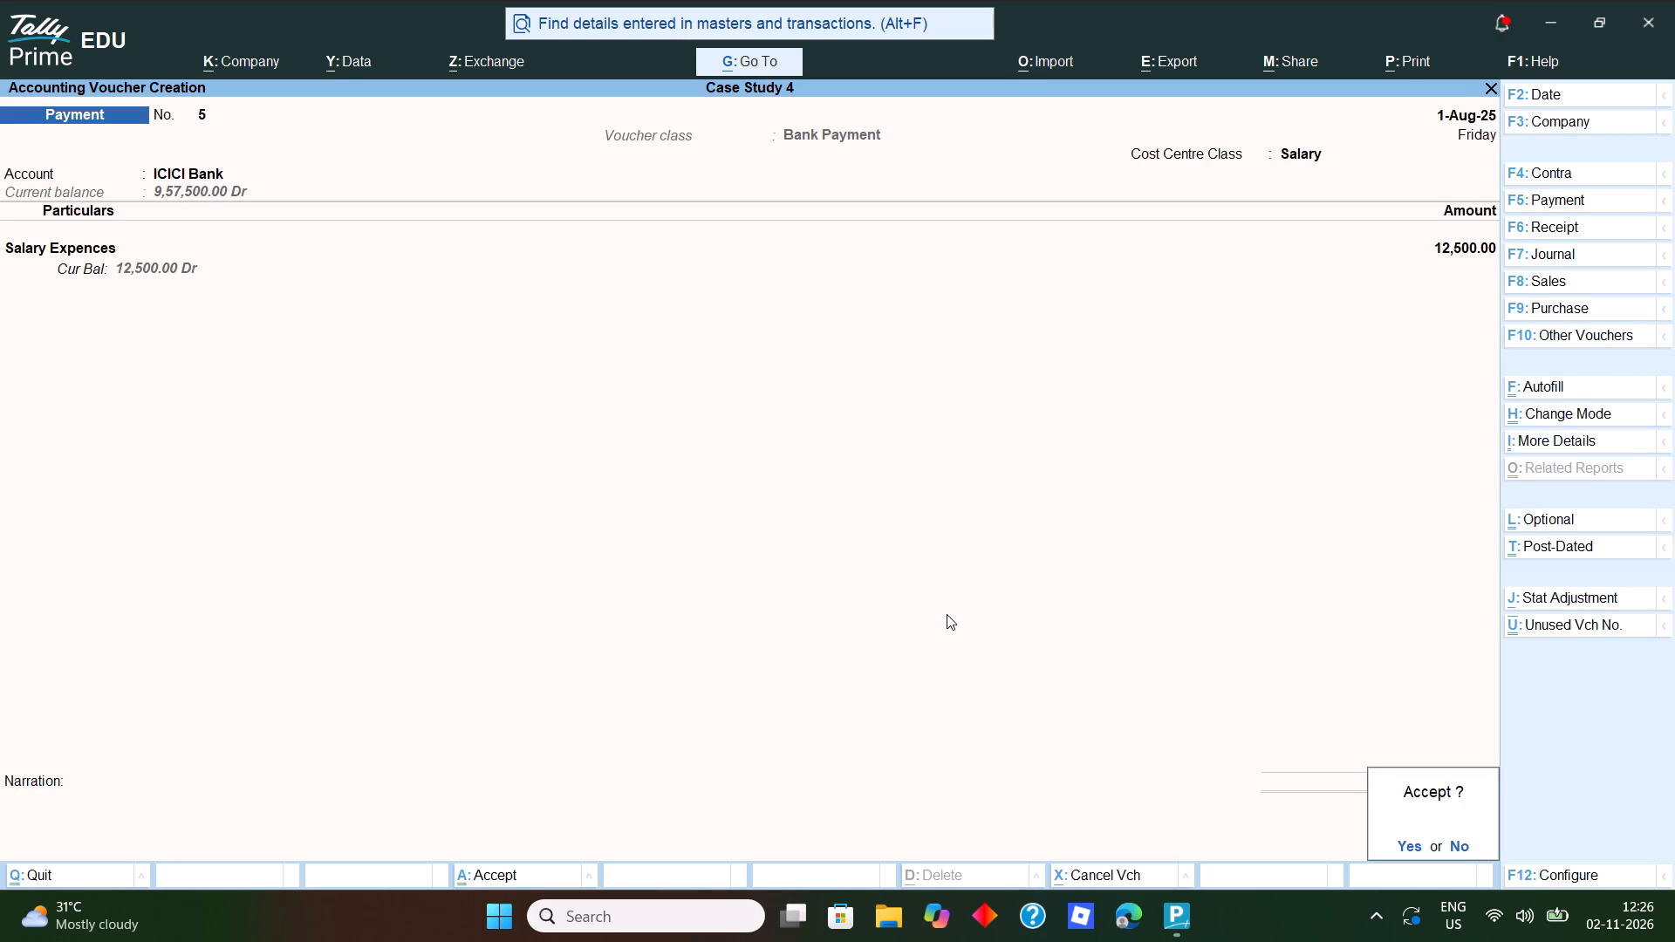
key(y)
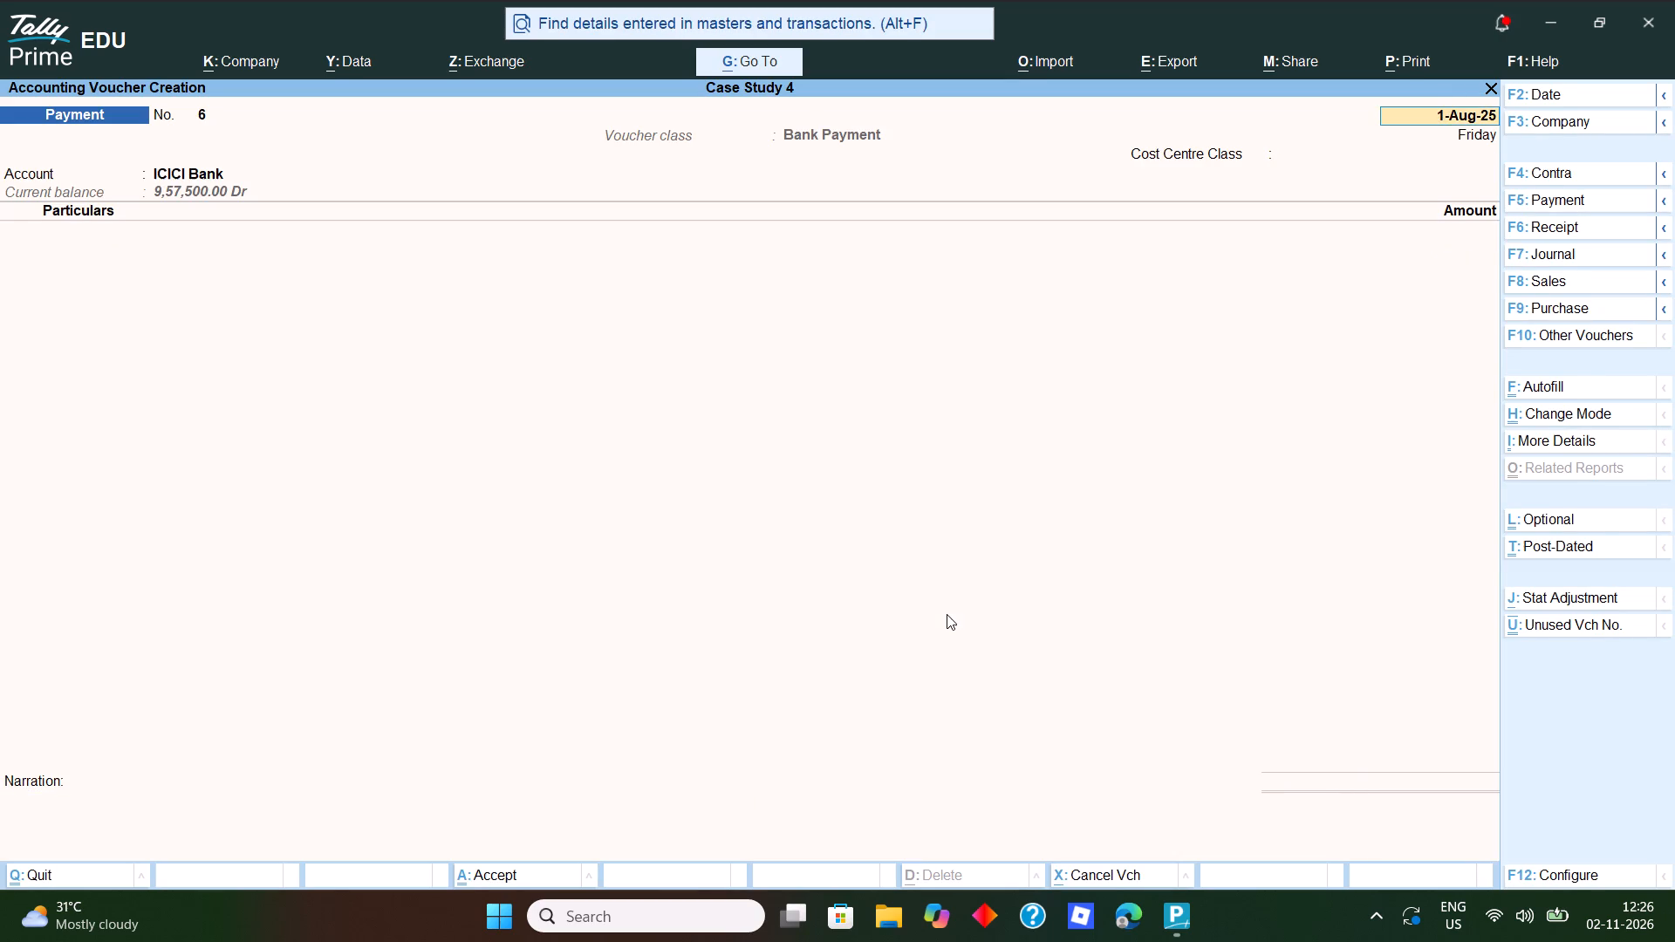
Examine the employee-wise salary allocation in the saved payment voucher, and return to the blank voucher.
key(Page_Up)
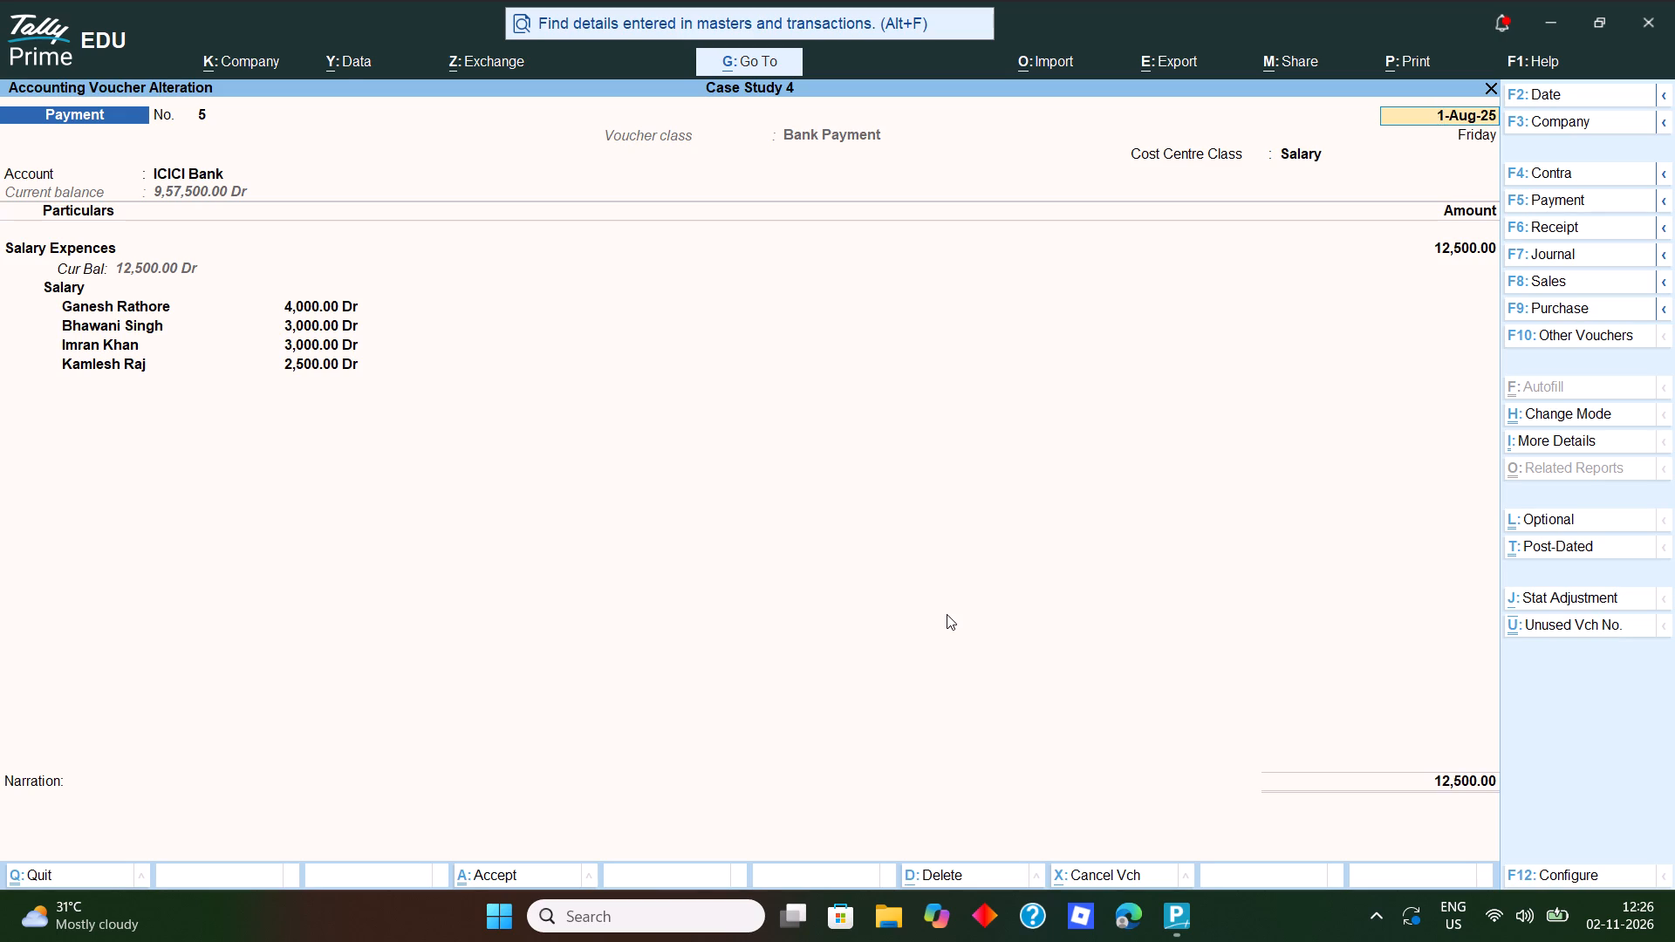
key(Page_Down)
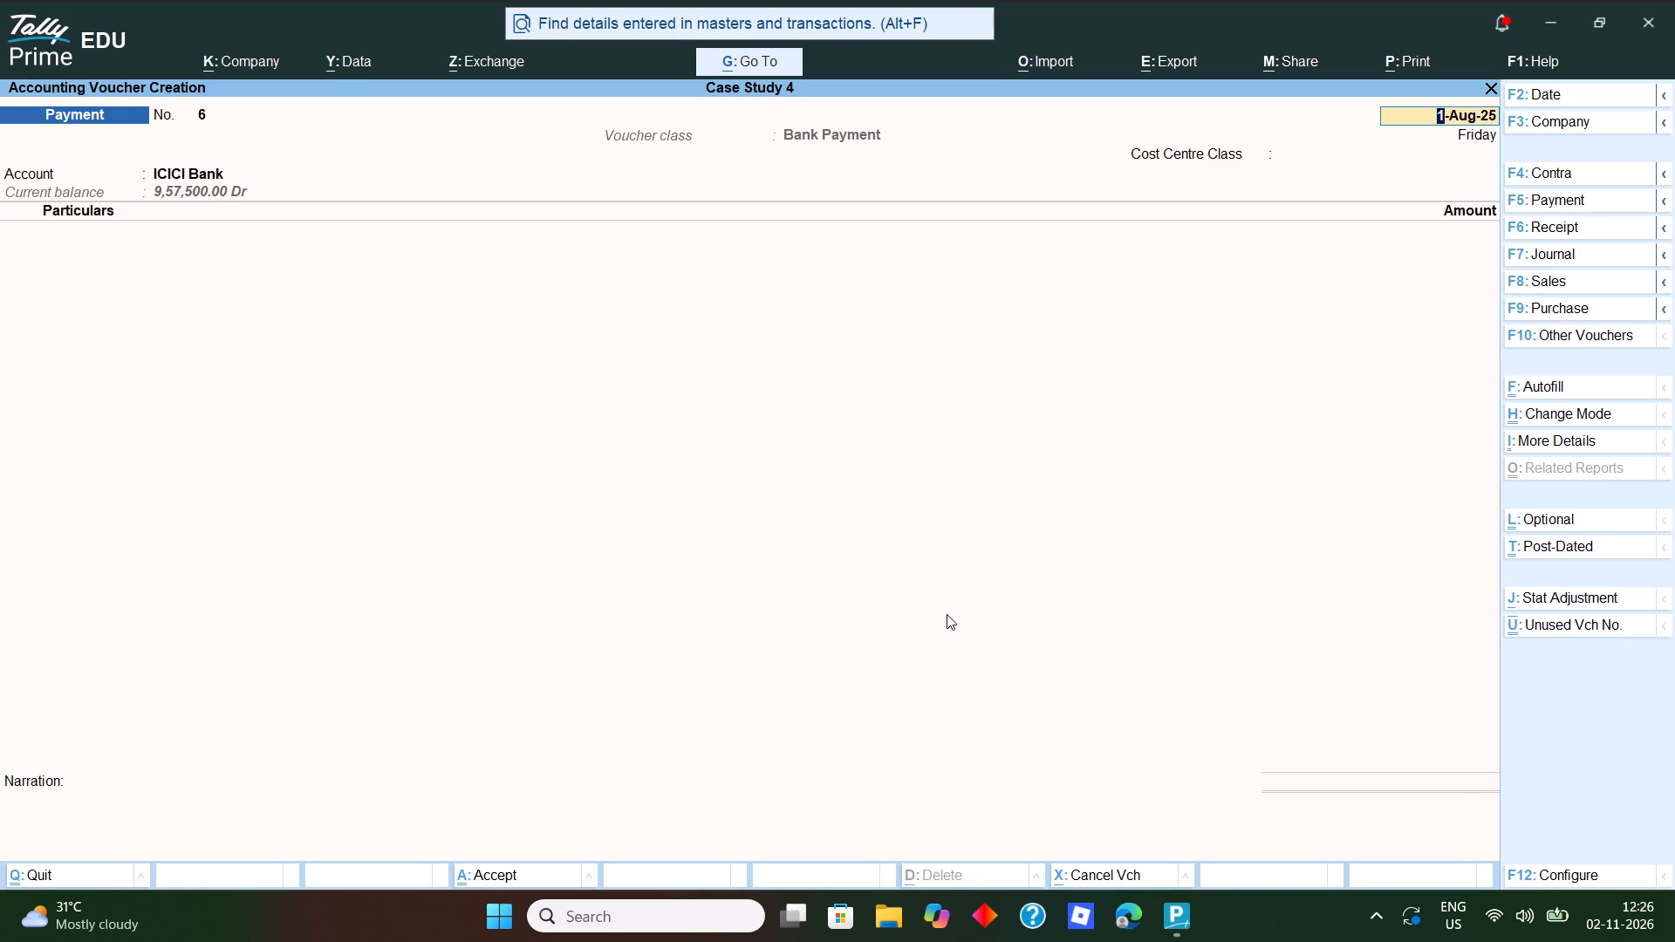
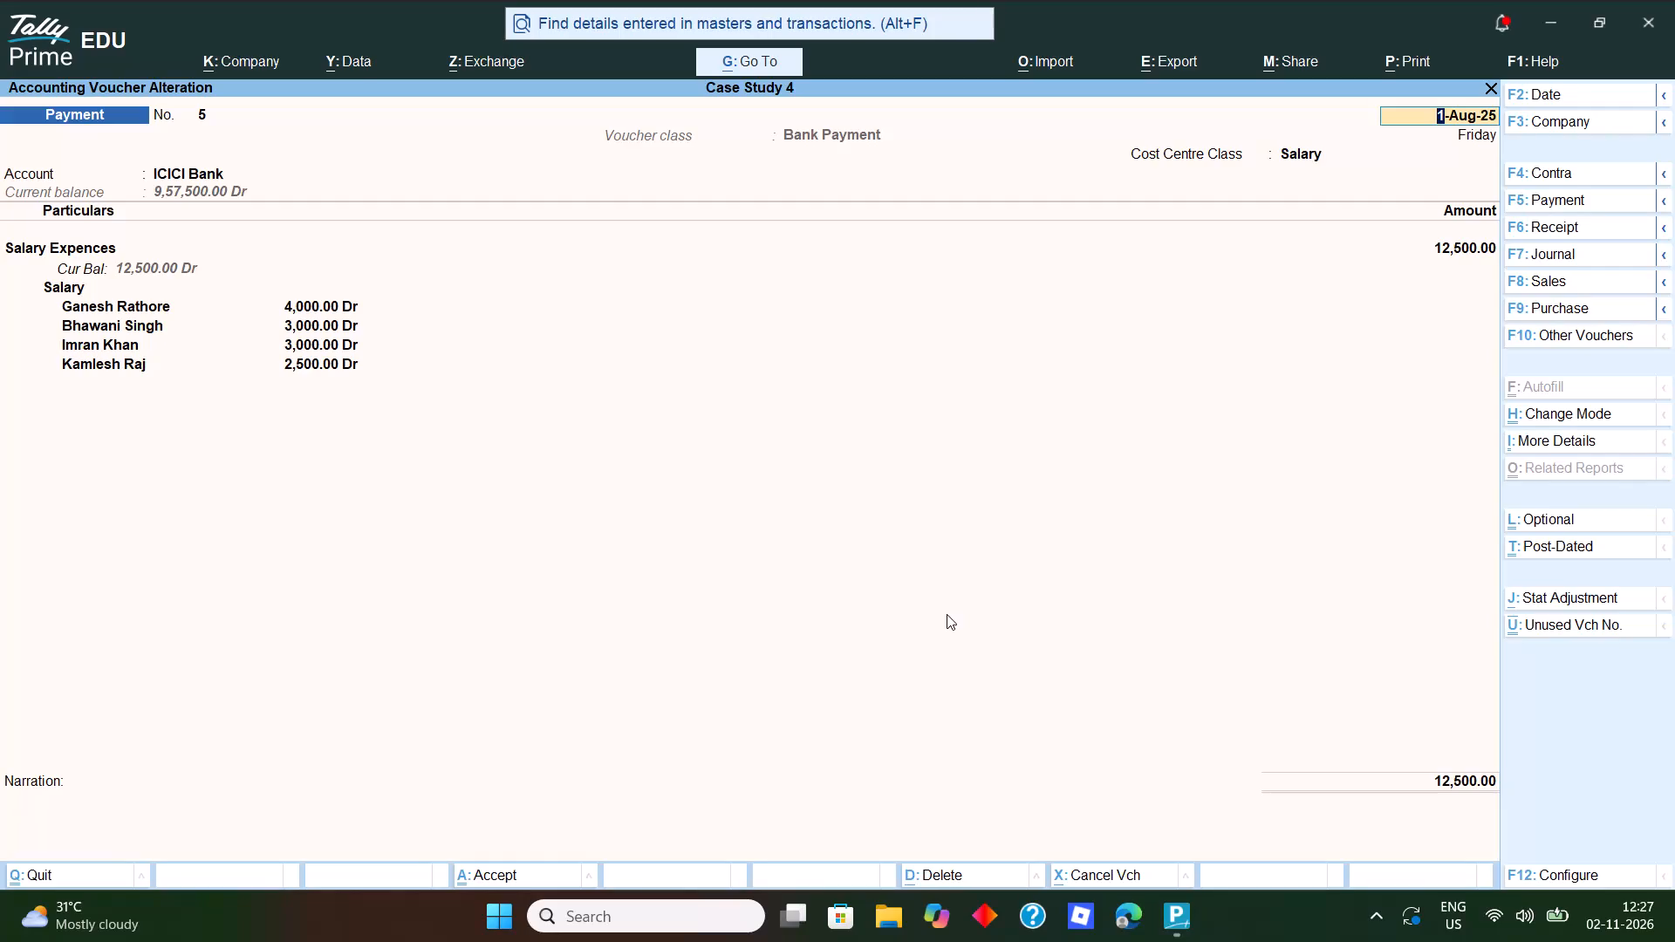
Leave voucher entry and review the payment vouchers recorded in the Day Book for 1-Aug-25, returning to the Gateway of Tally.
key(Page_Down)
key(Page_Down)
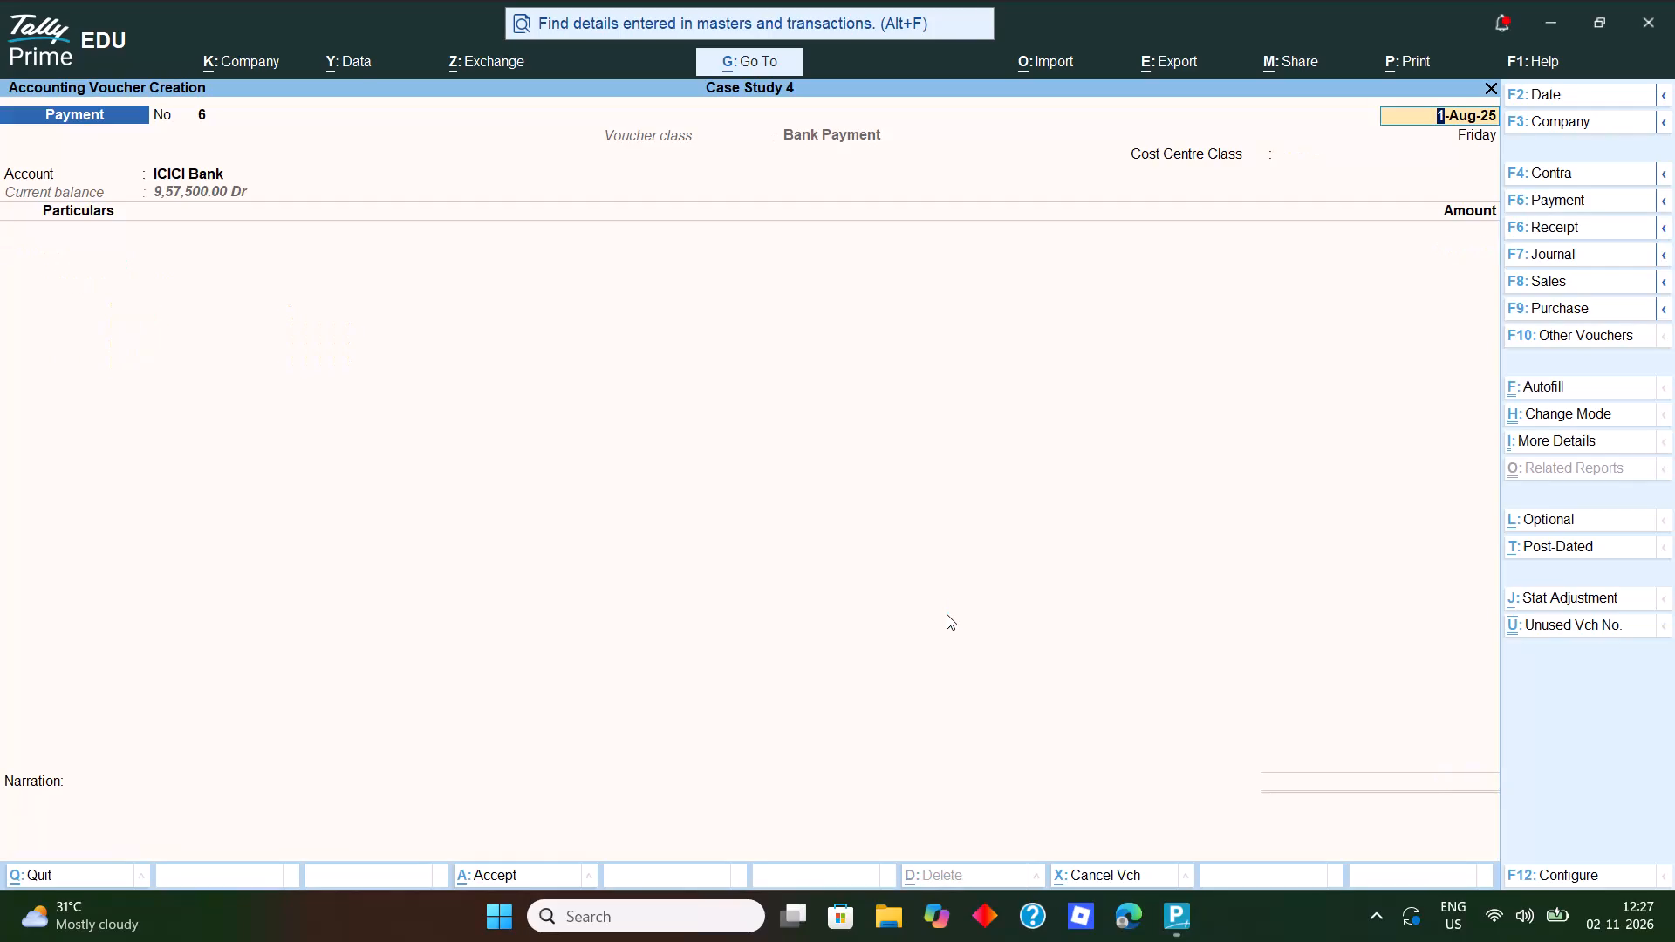
key(Escape)
key(Escape)
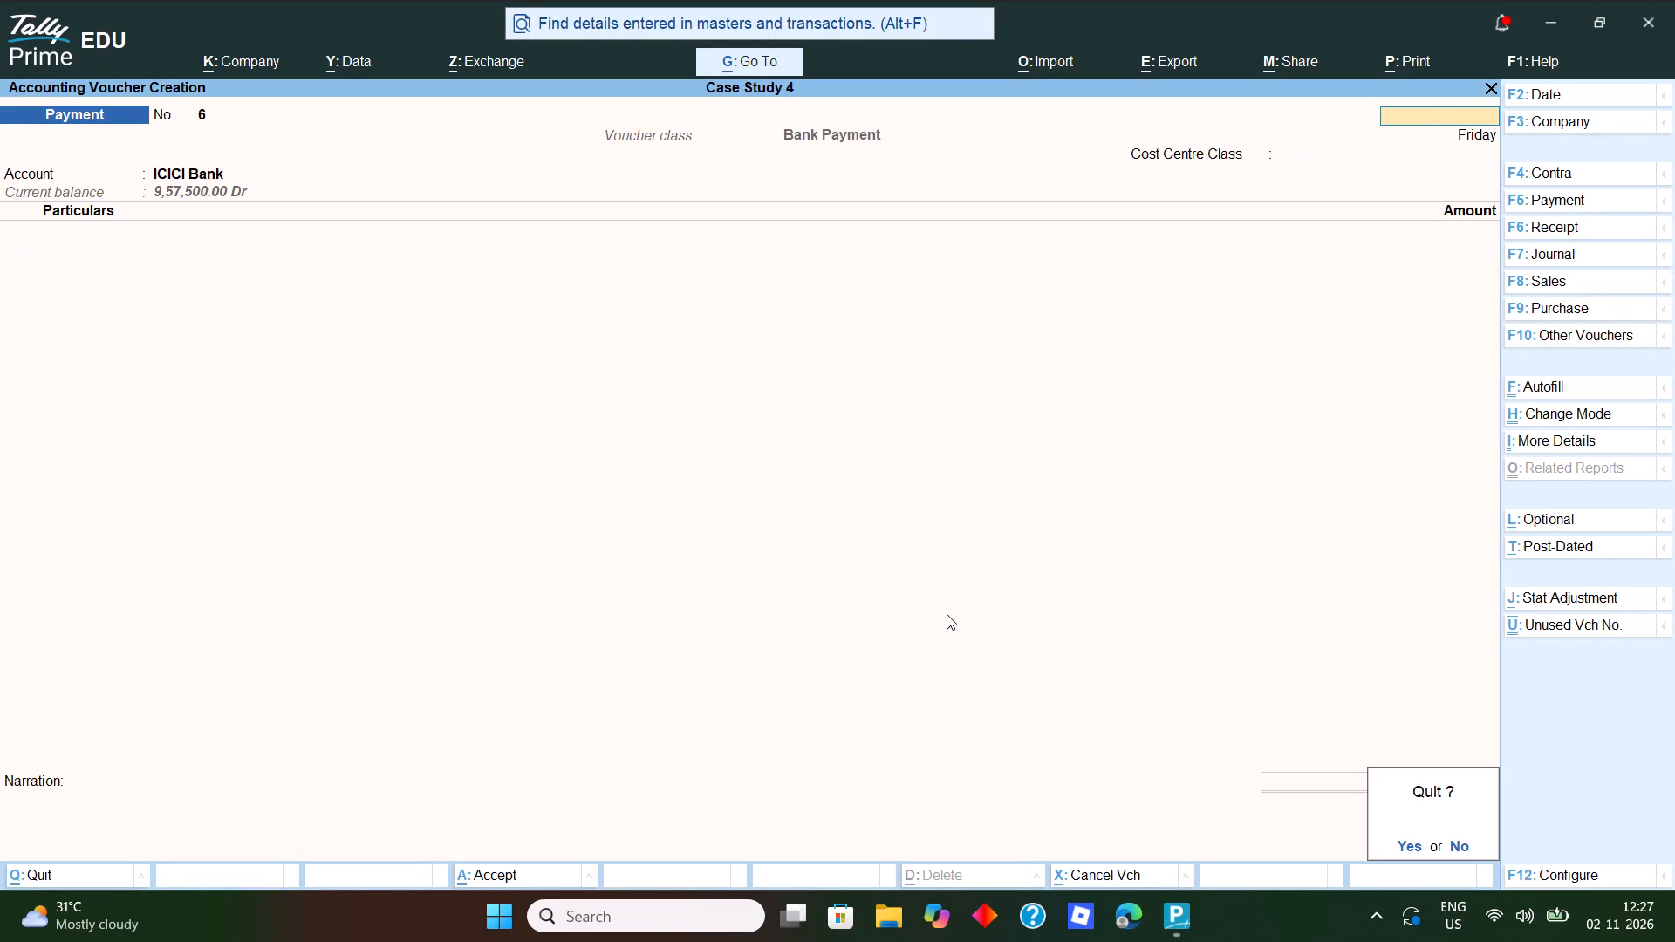
key(Escape)
key(Down)
key(Down)
key(Down)
key(Up)
key(Up)
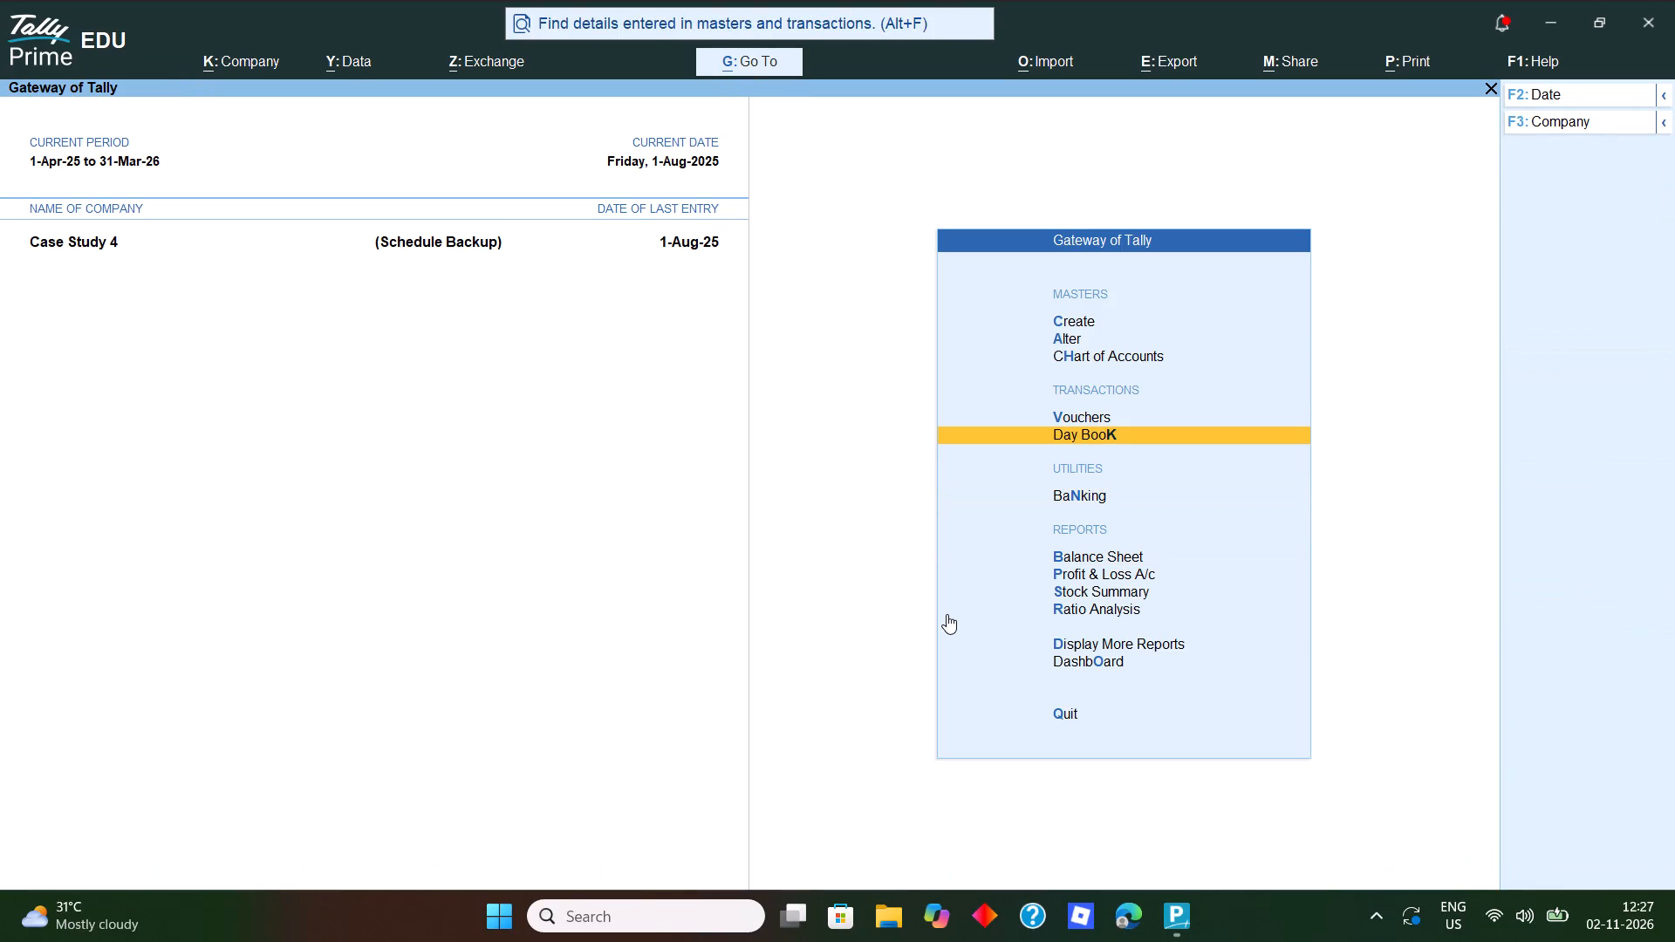
key(k)
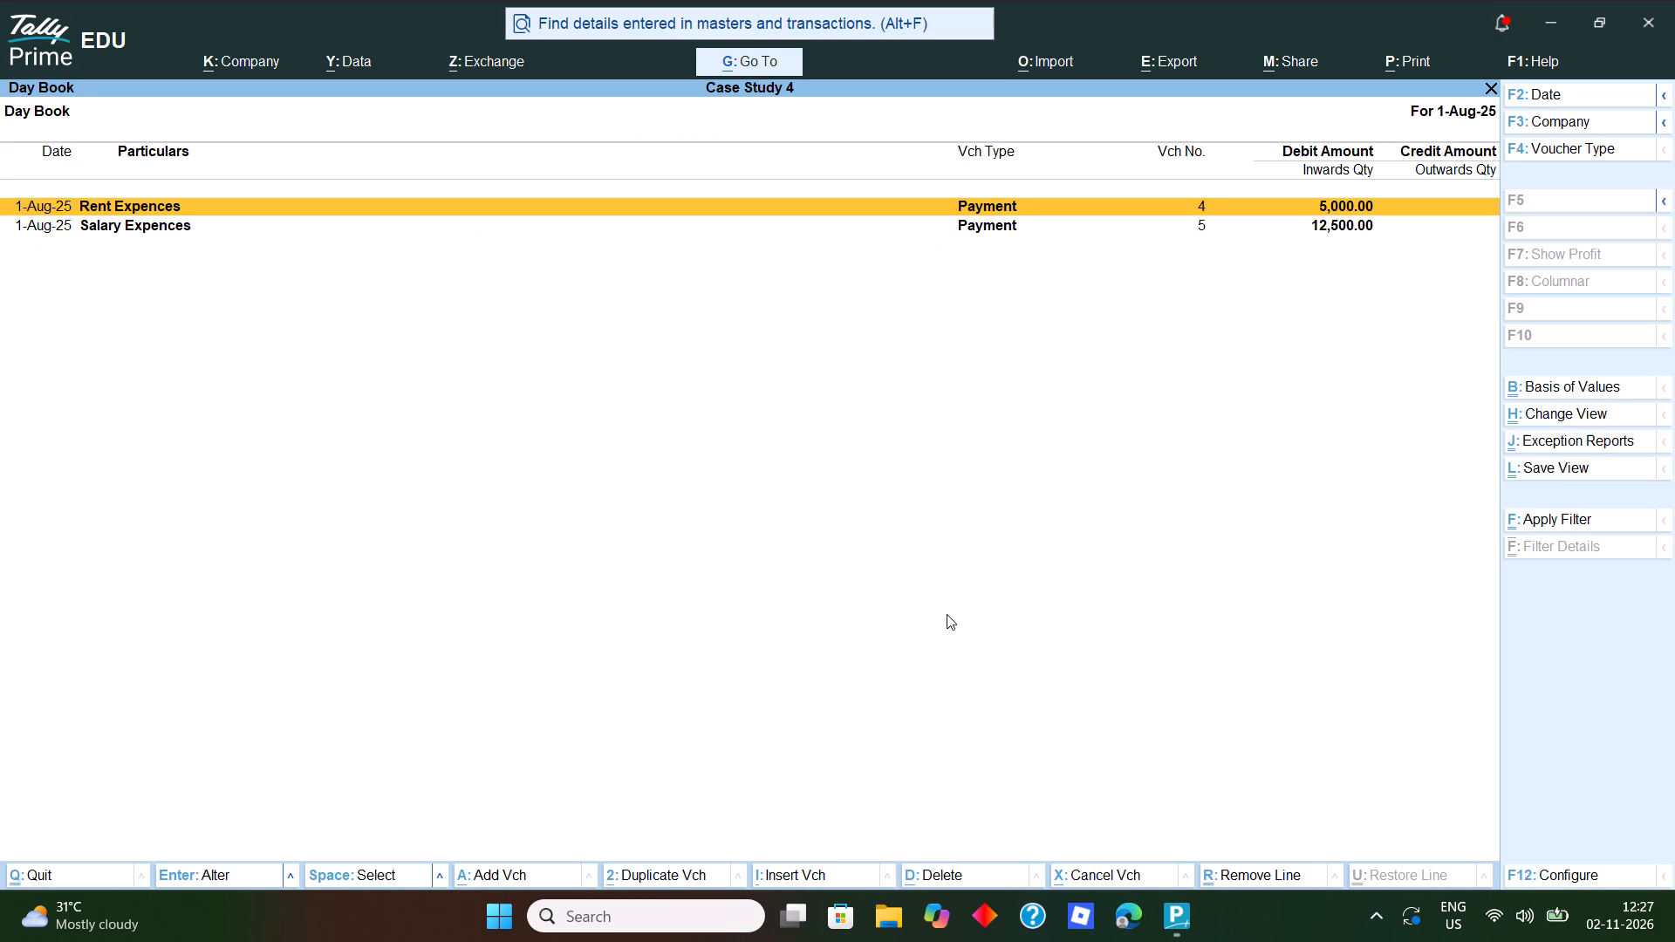
key(Escape)
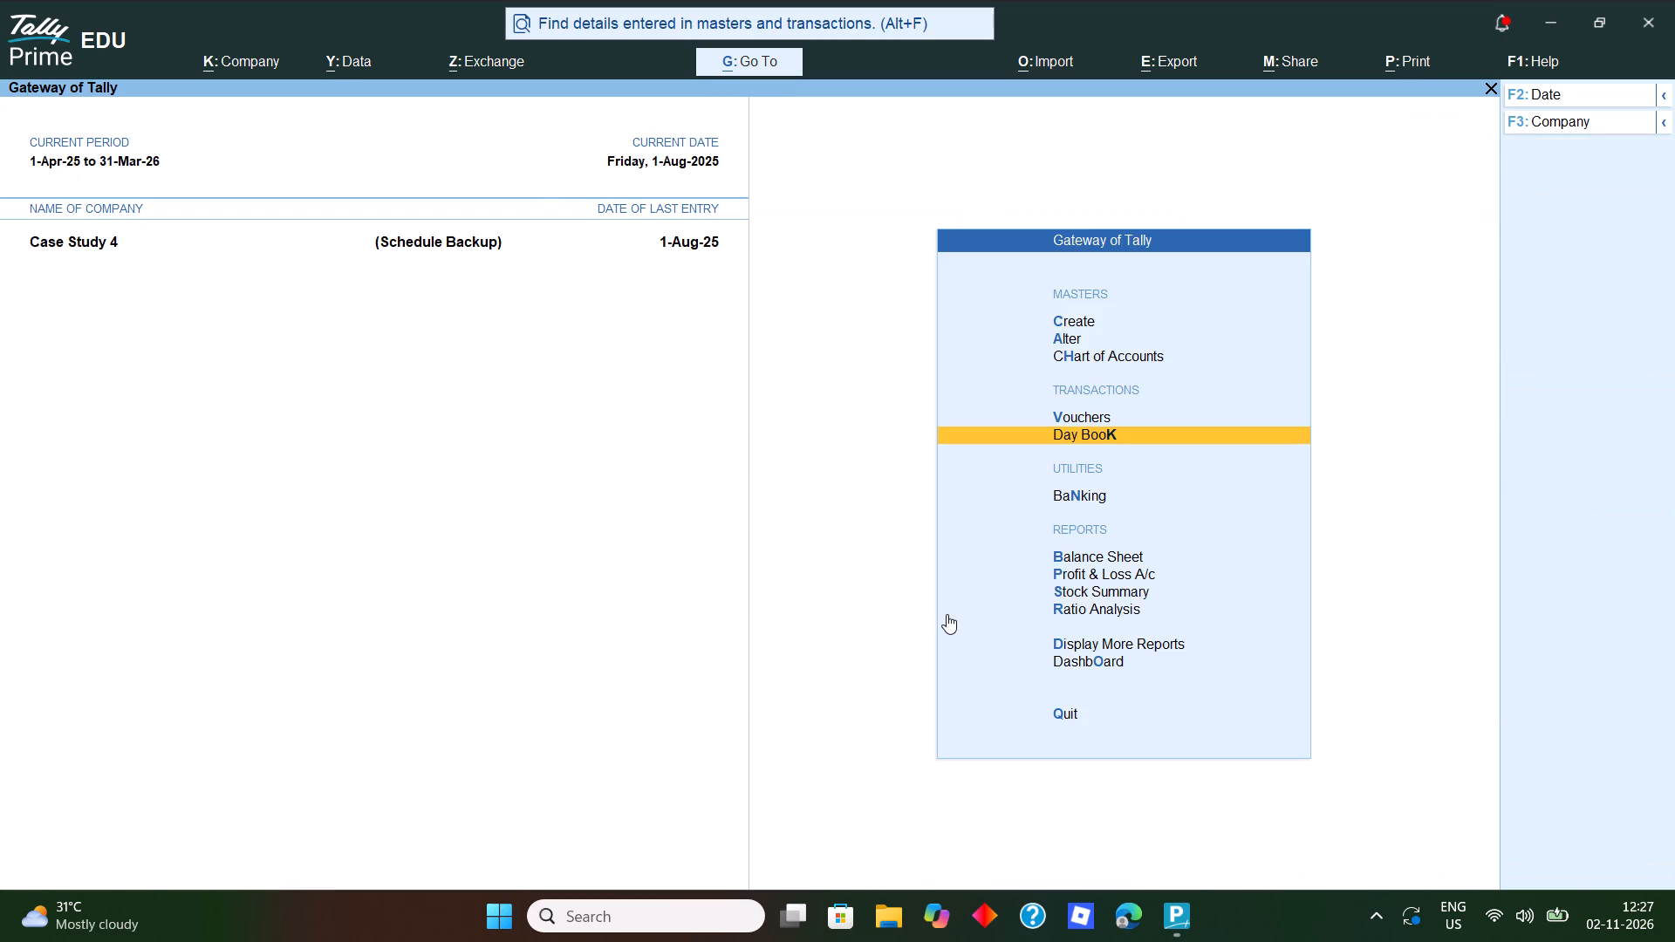
Open voucher entry for a new payment voucher.
key(v)
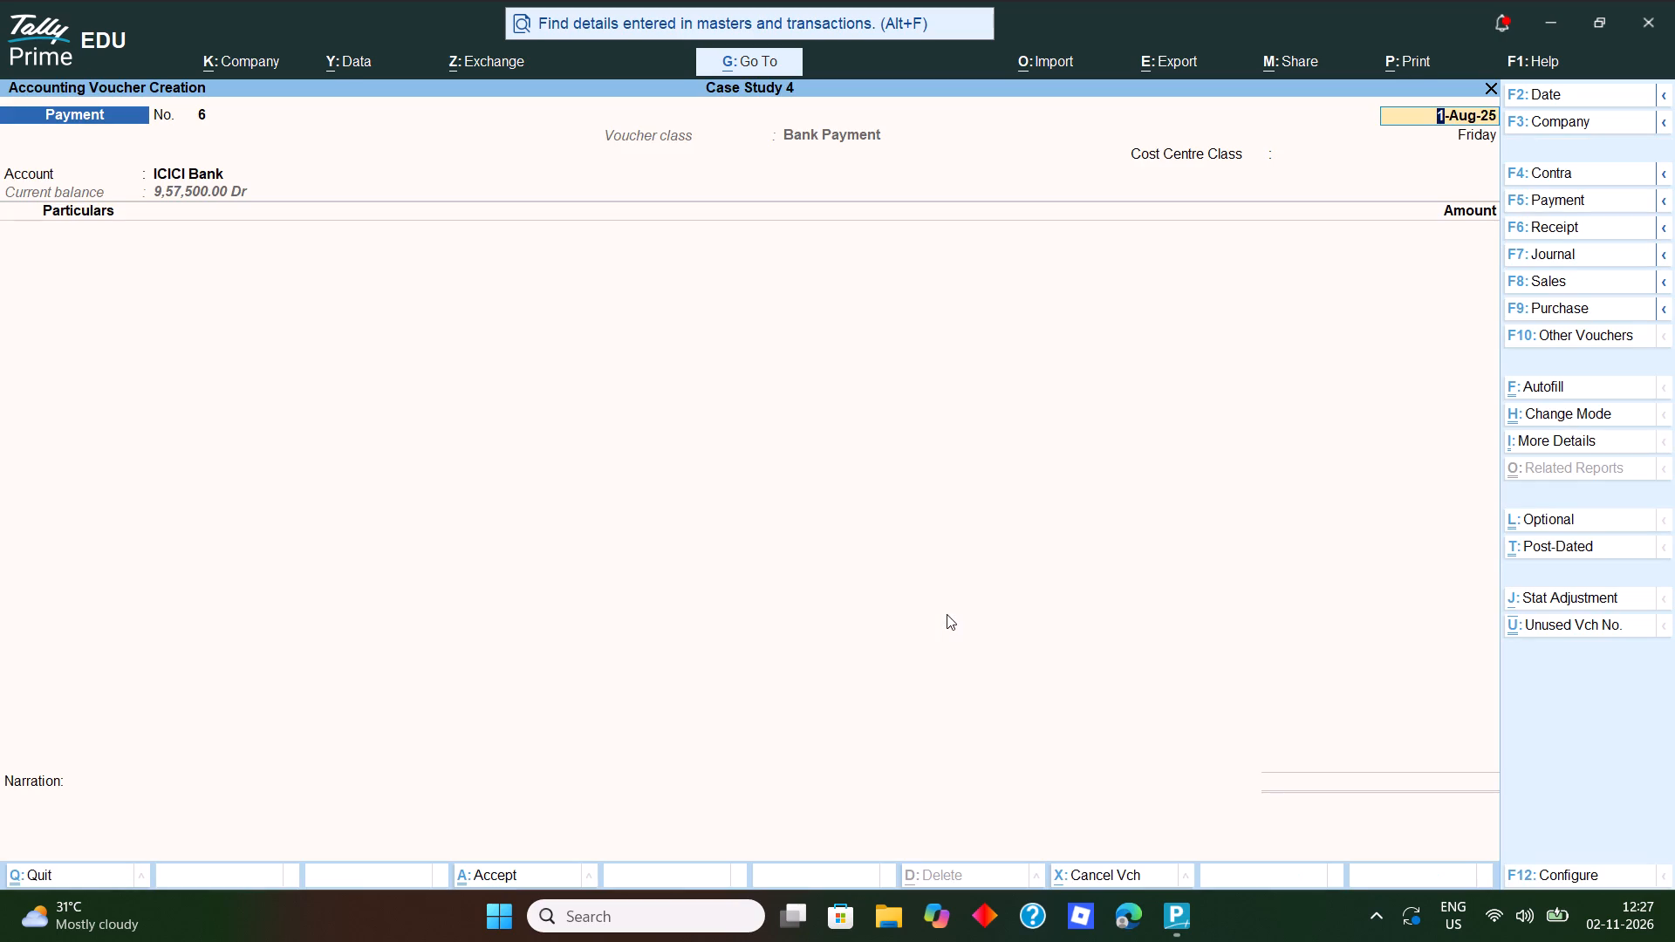
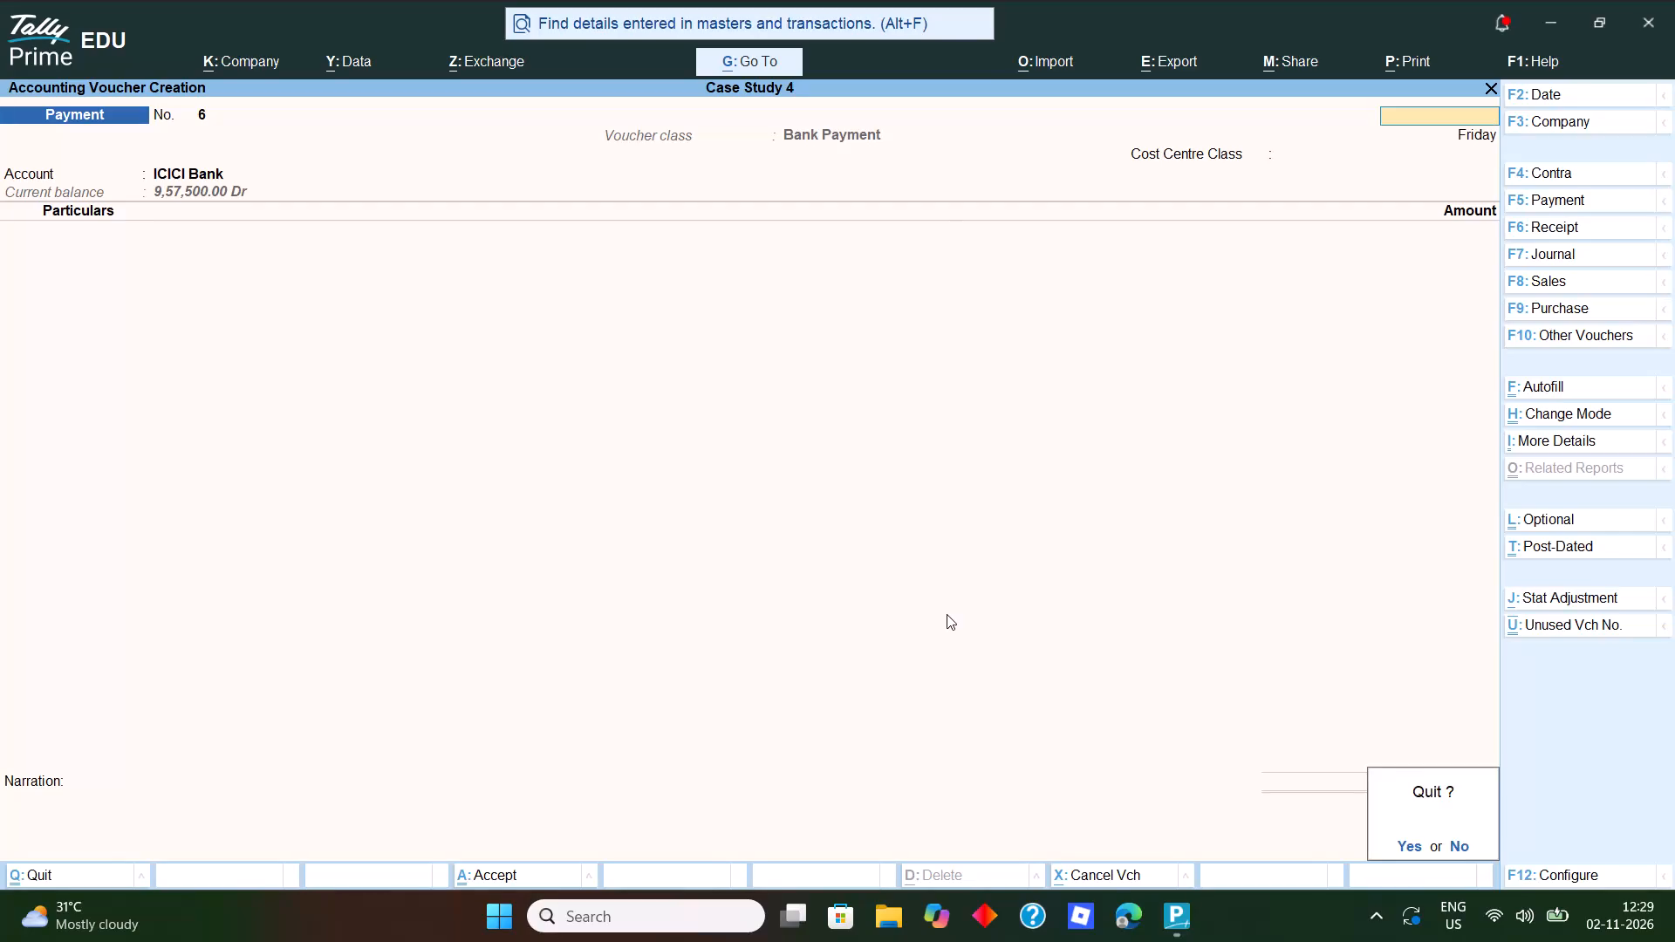
Leave the empty payment voucher and start a new stock item master named Computer-Intel, without an alias.
key(Escape)
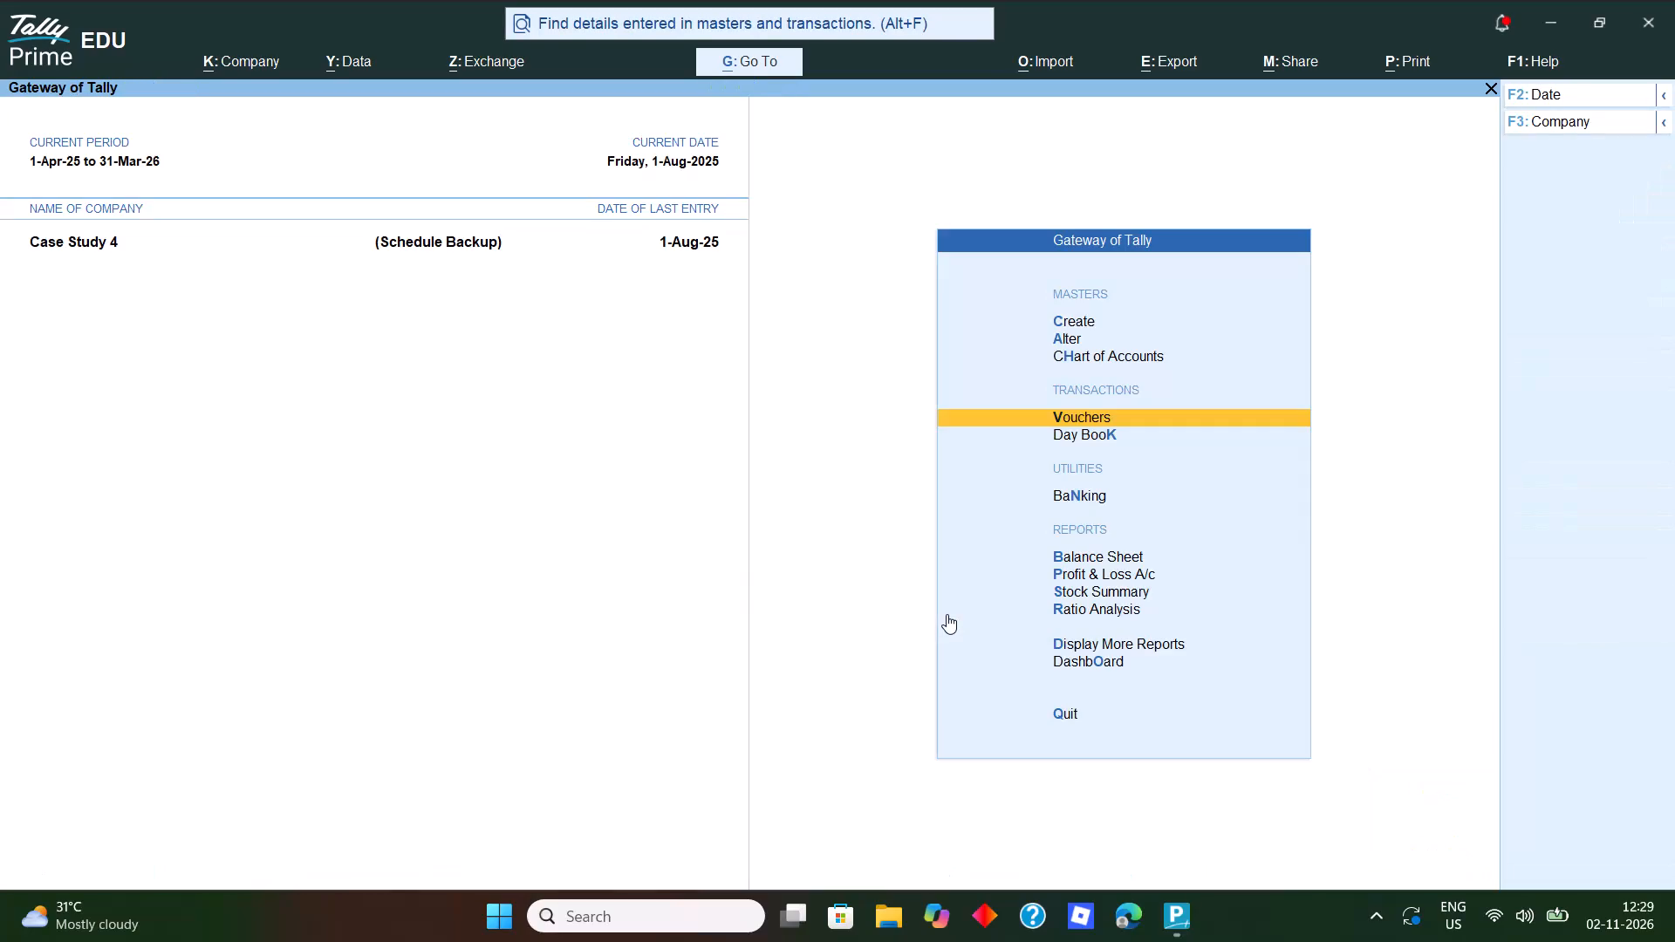
key(c)
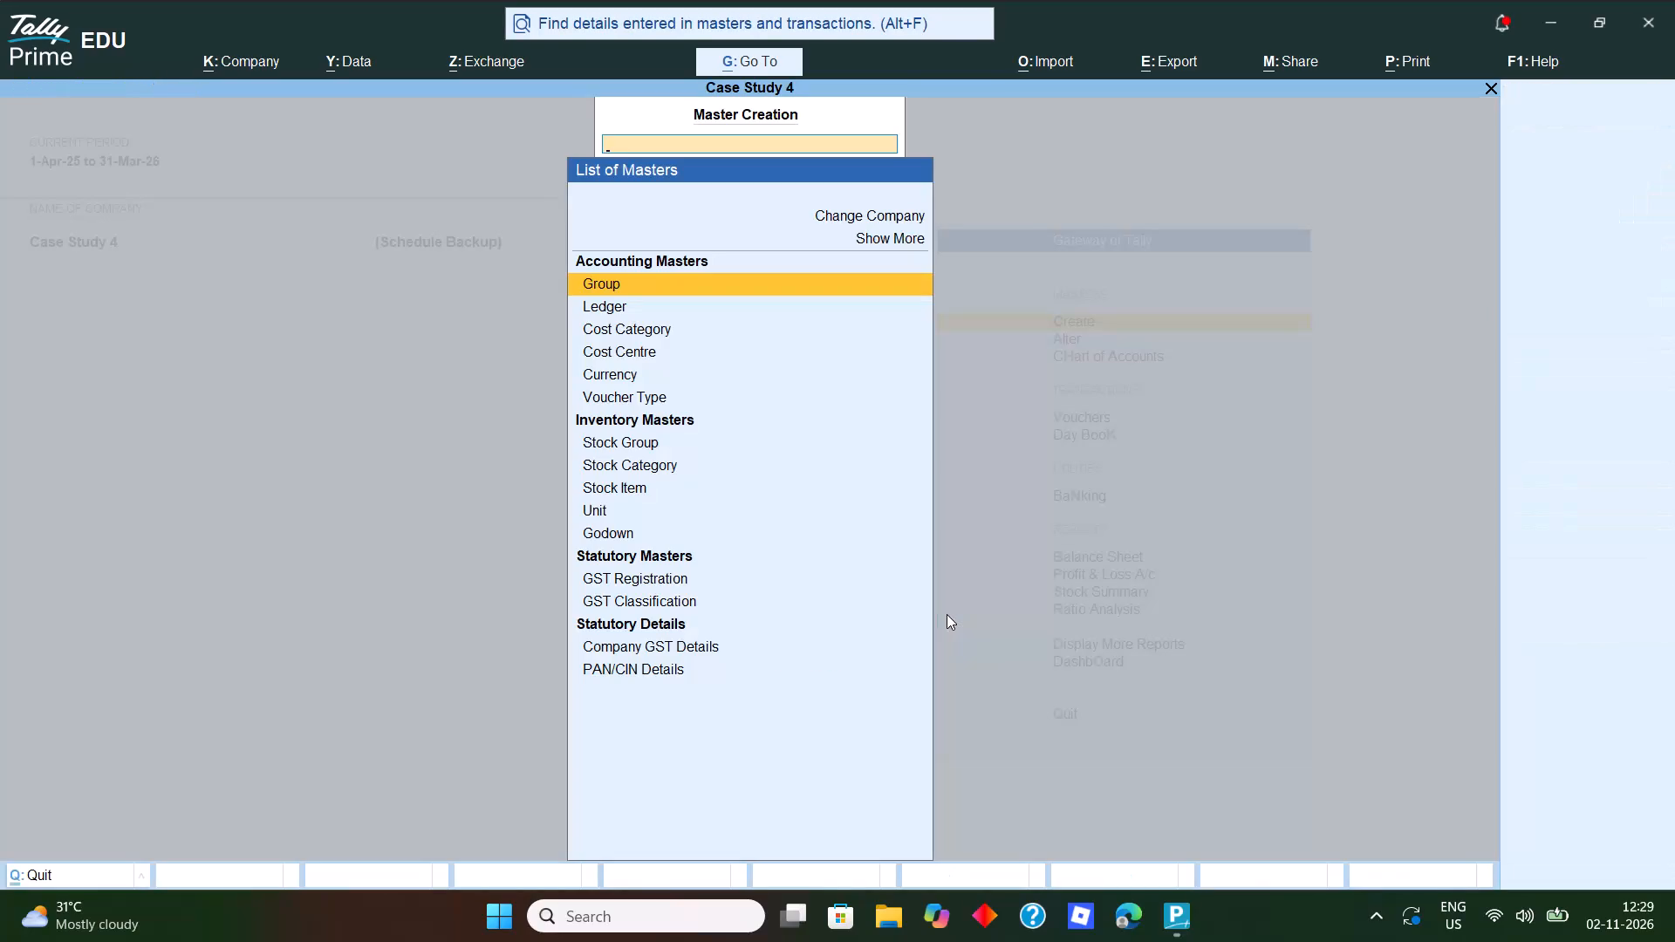
key(Down)
key(Down)
key(Down)
key(Down)
key(Down)
key(Down)
key(Down)
key(Down)
key(Down)
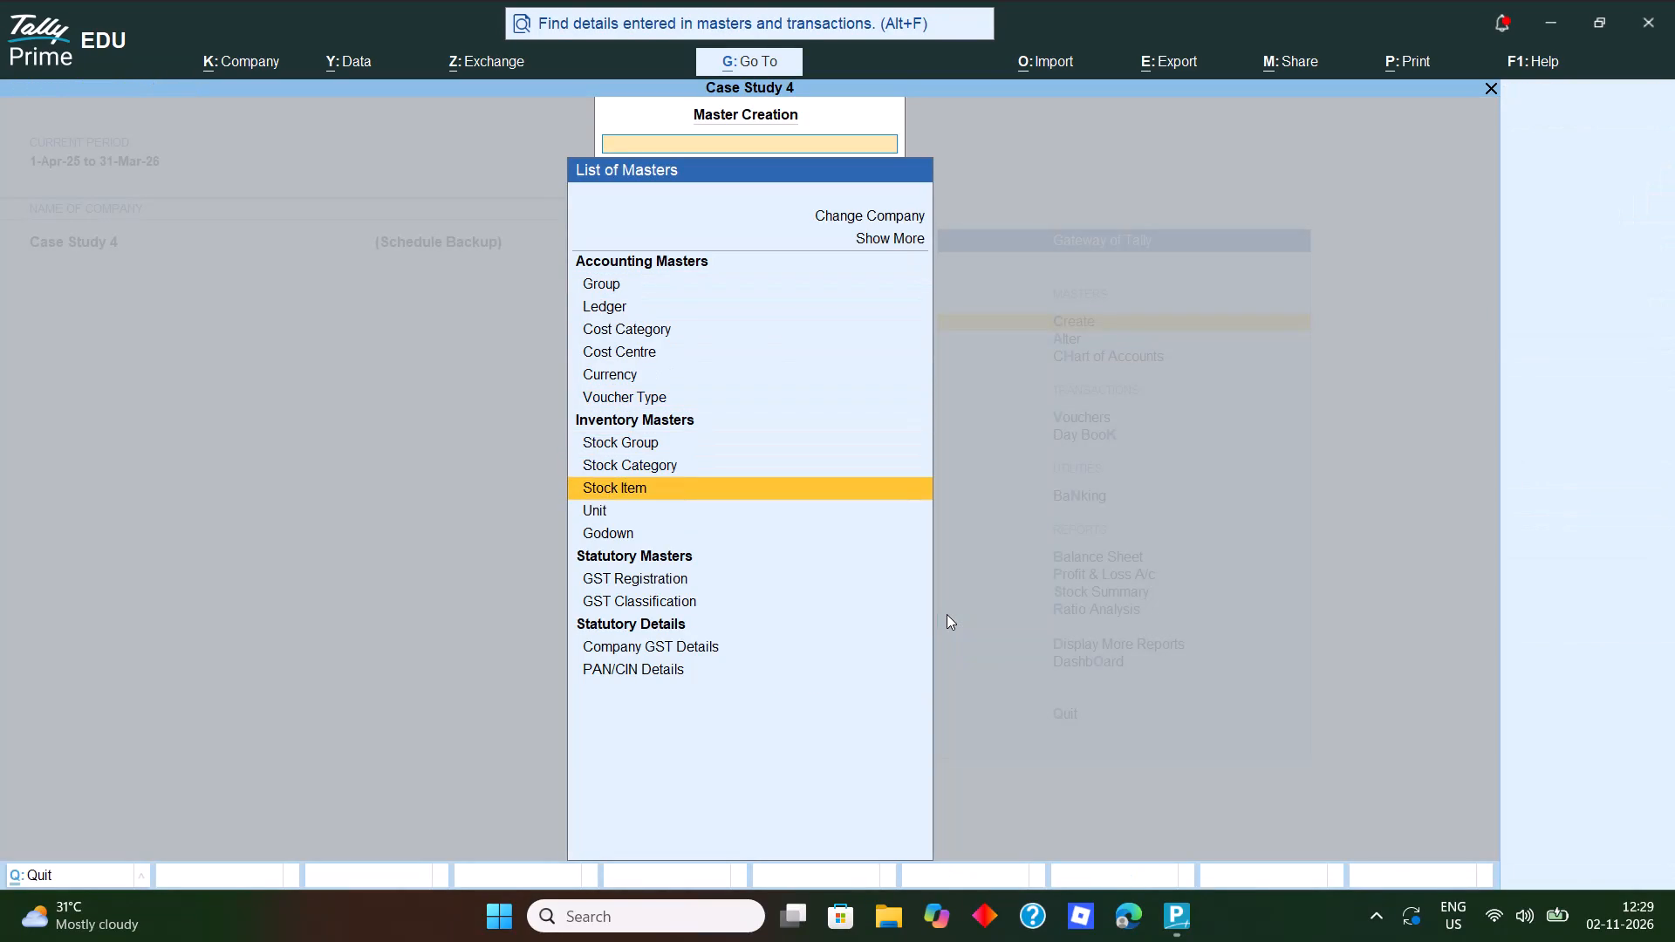
key(Return)
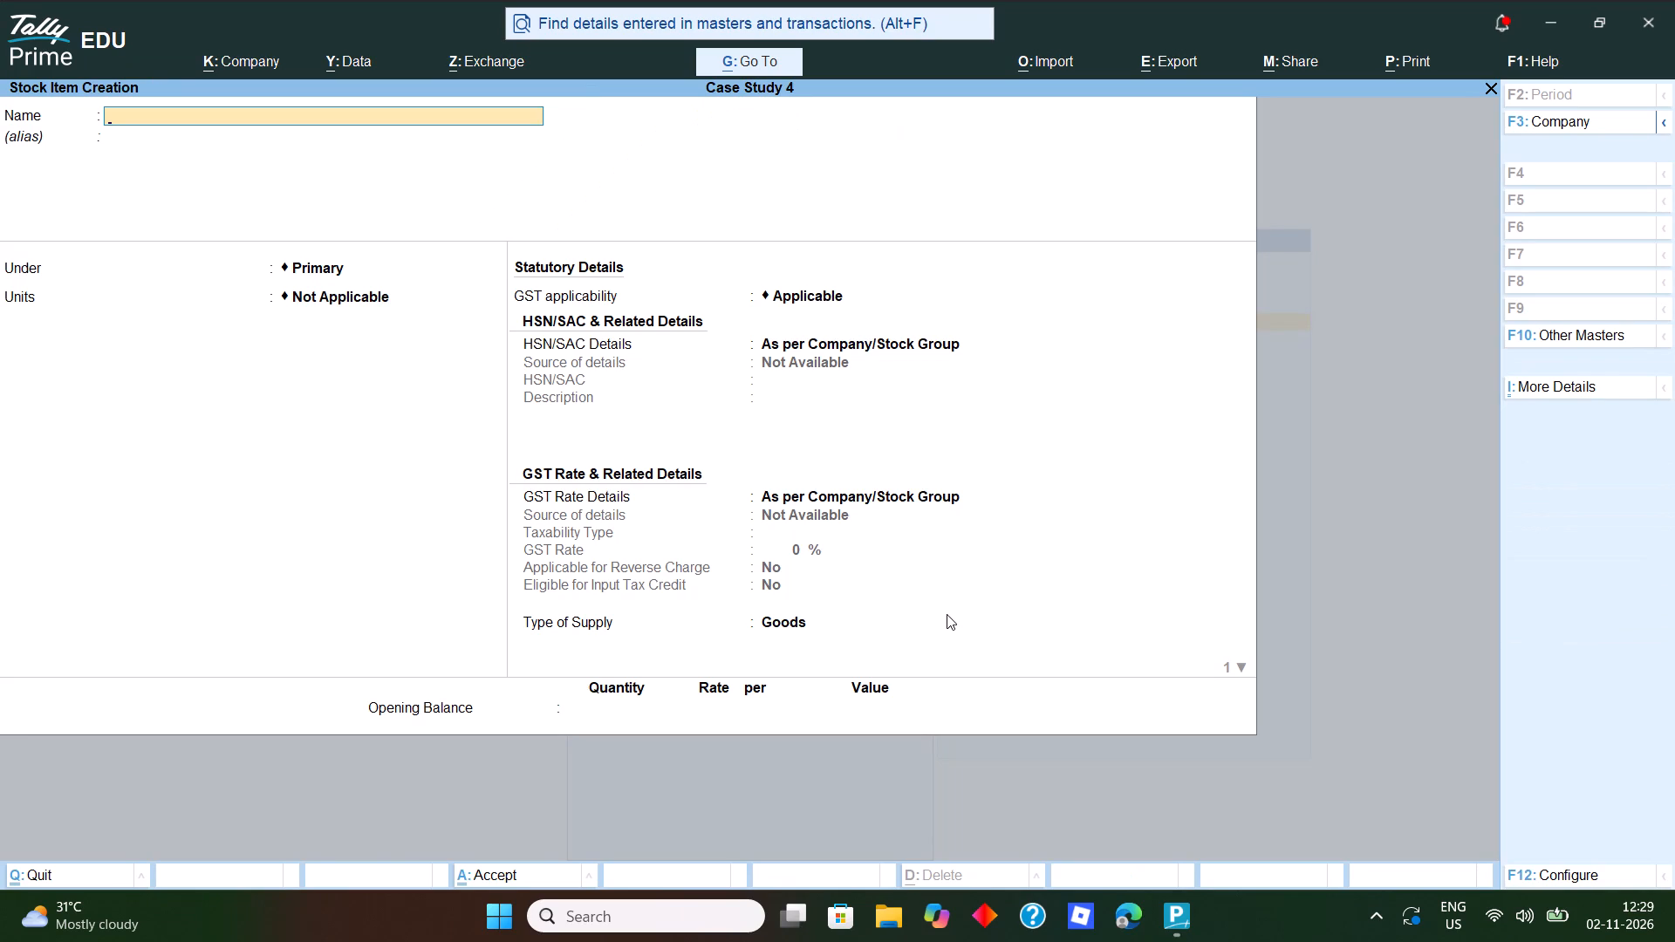
text(computer)
key(space)
key(BackSpace)
text(_in)
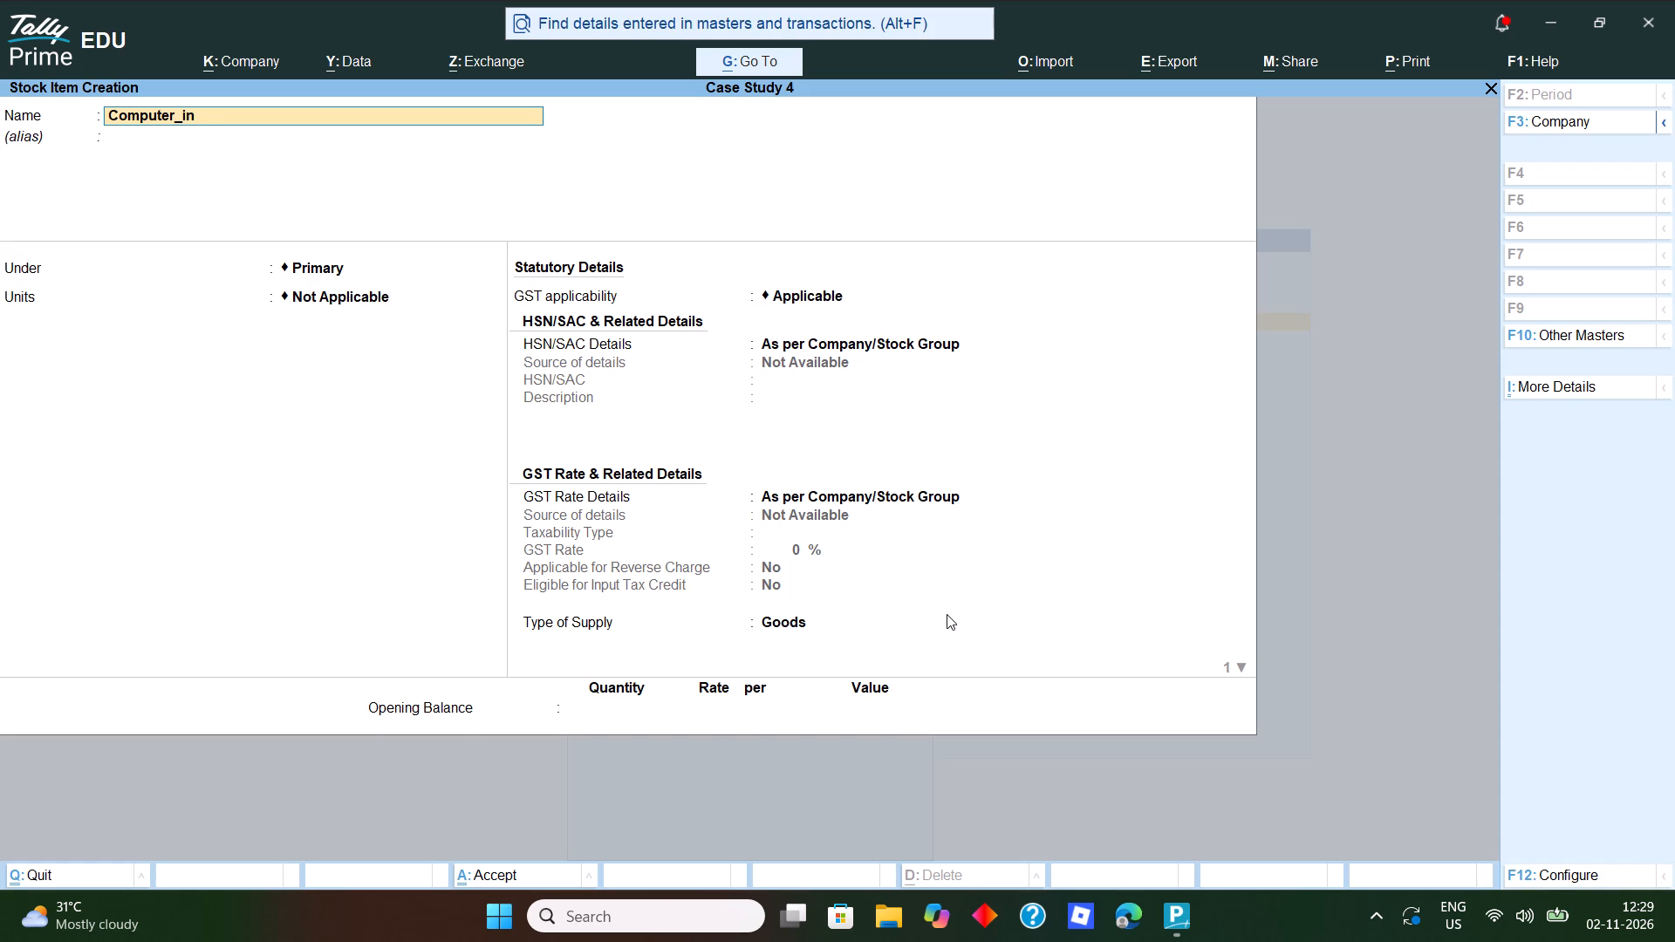
key(BackSpace)
key(BackSpace)
key(BackSpace)
key(minus)
text(intel)
key(Return)
key(Return)
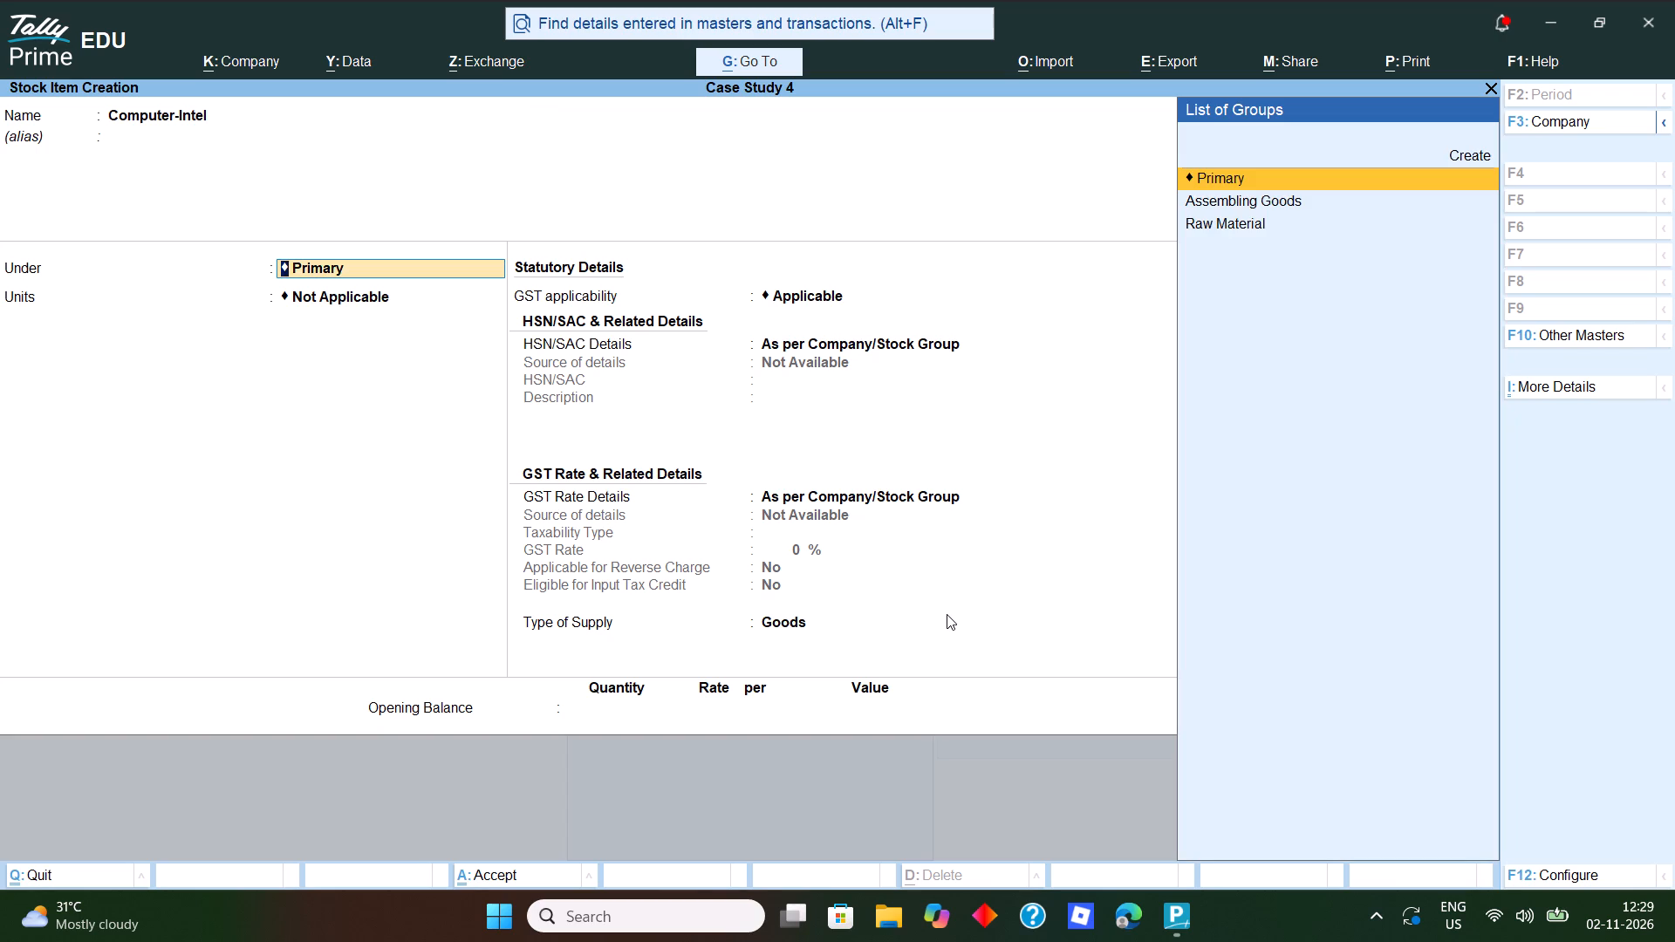
Create a new stock group named Finished Goods under Primary and place the Computer-Intel item under it.
key(Down)
key(Down)
key(Up)
key(Up)
key(alt+c)
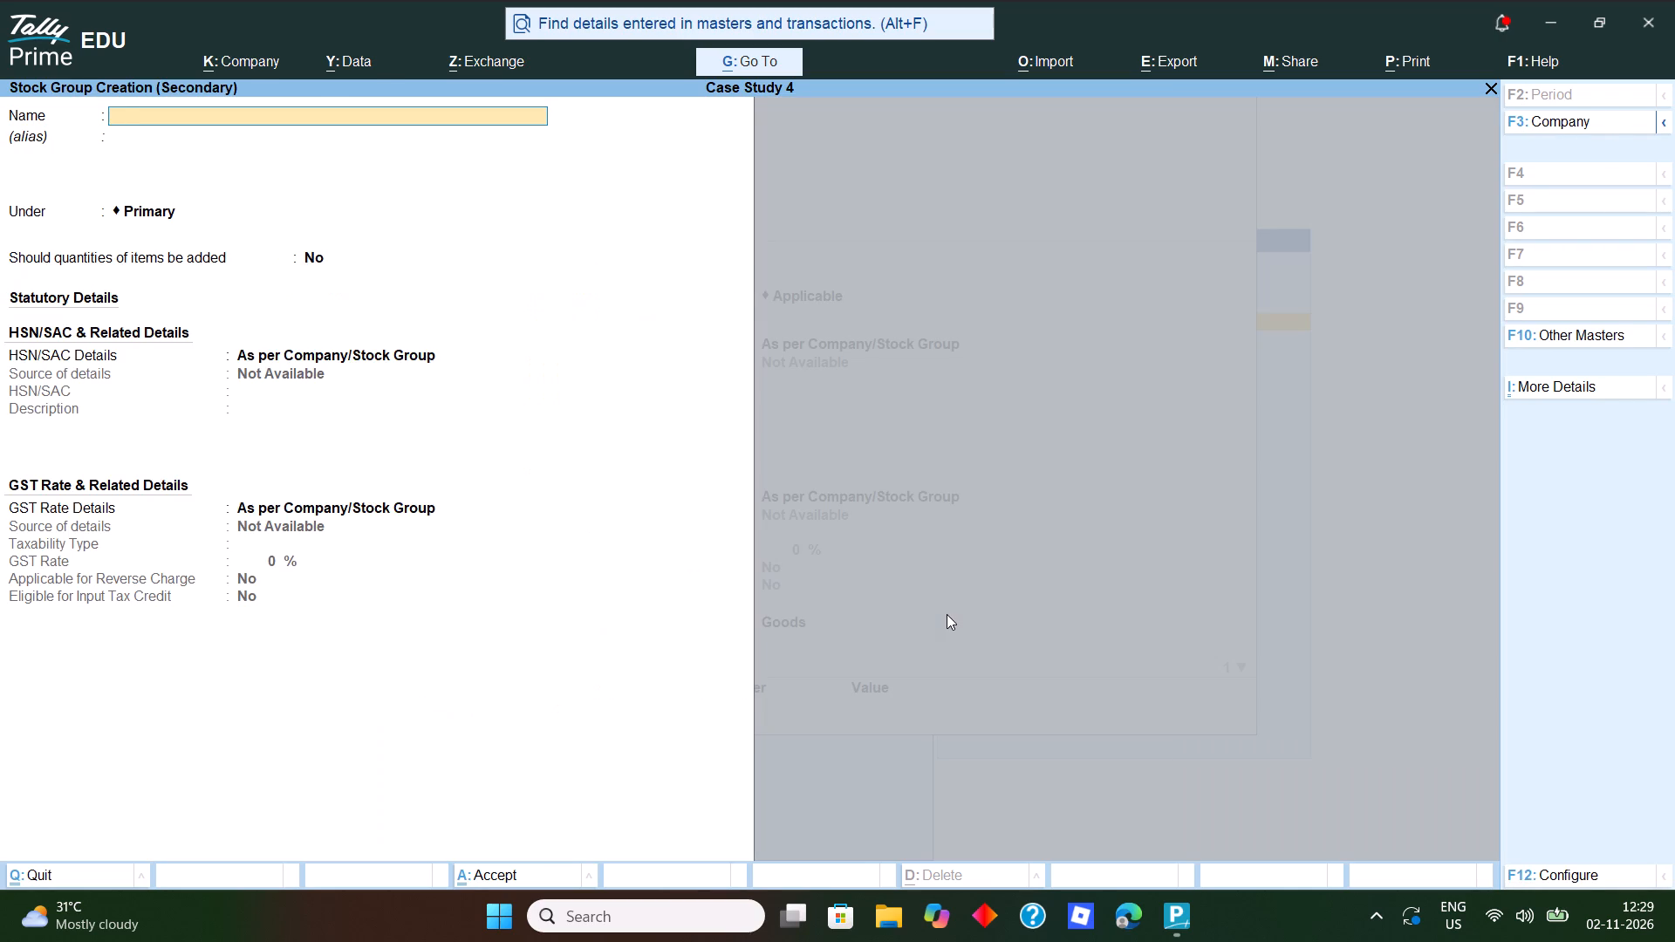
text(fi)
text(ni)
text(shed goods)
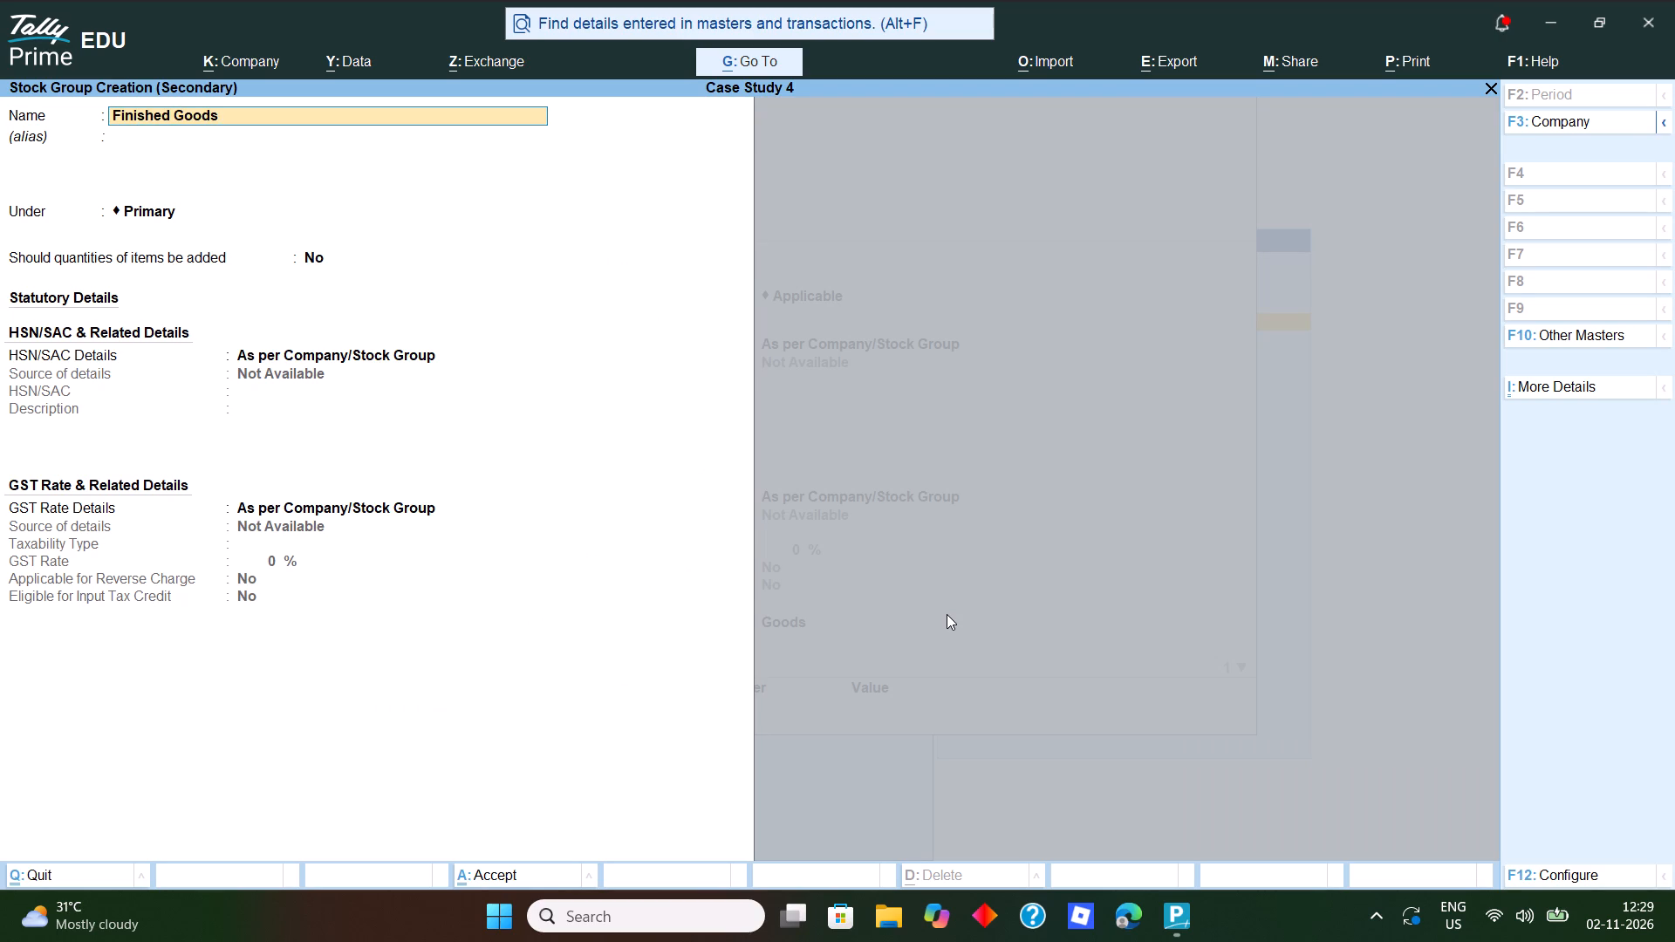
key(Return)
key(Return)
key(Return)
key(Return)
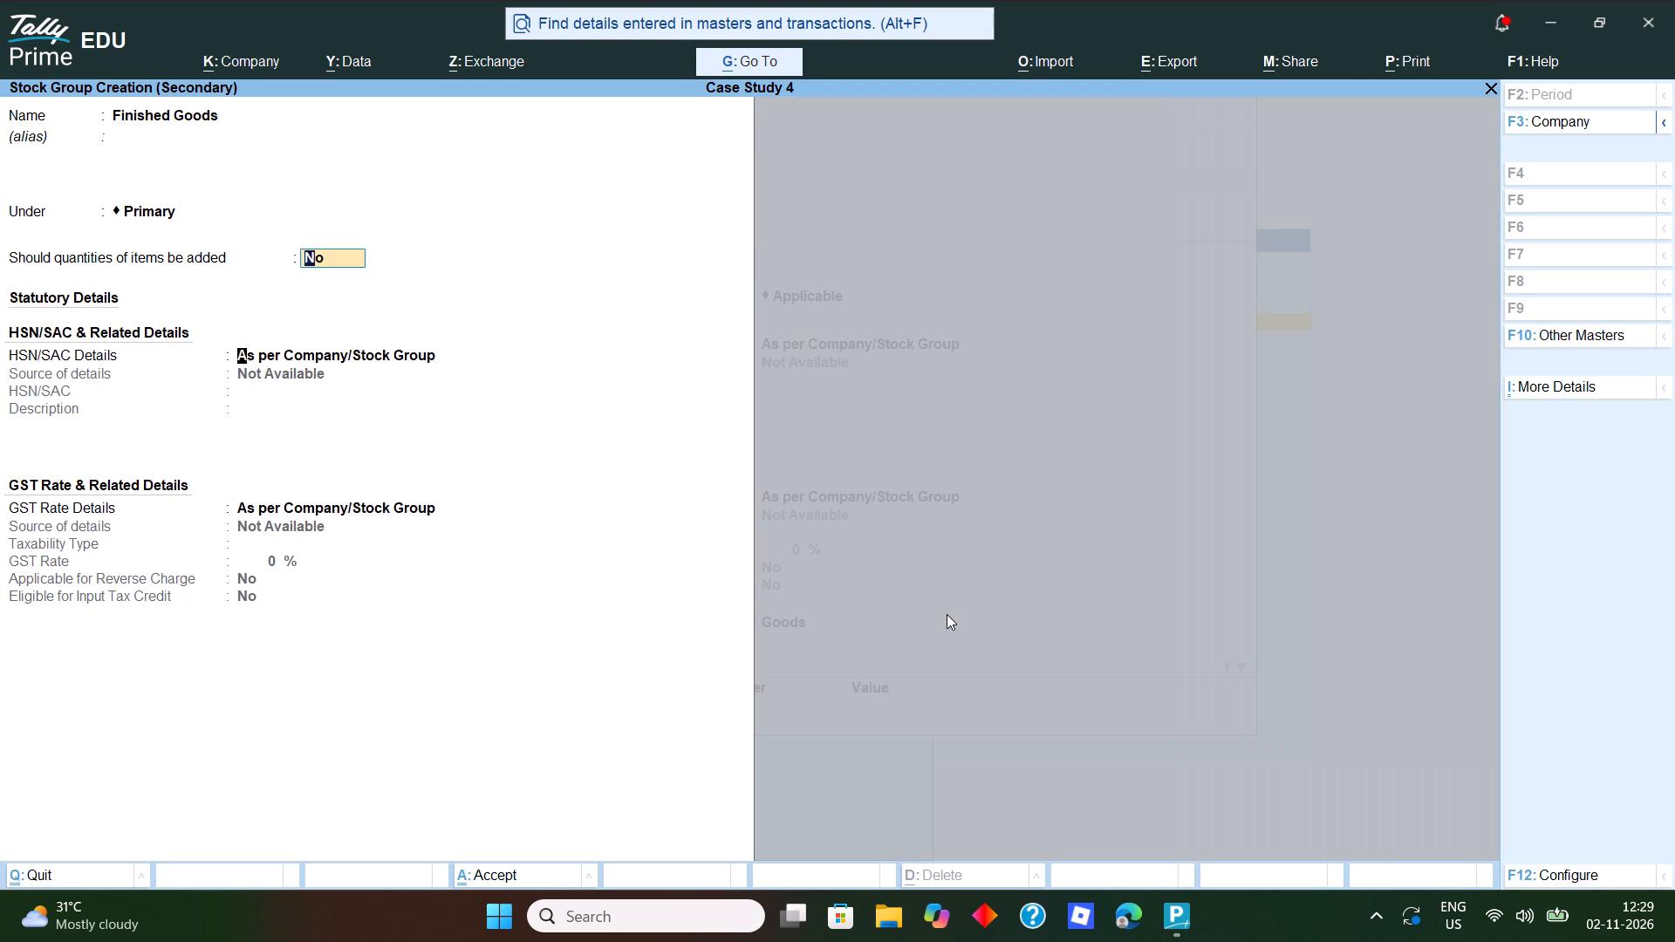
key(Return)
key(Return)
key(Return)
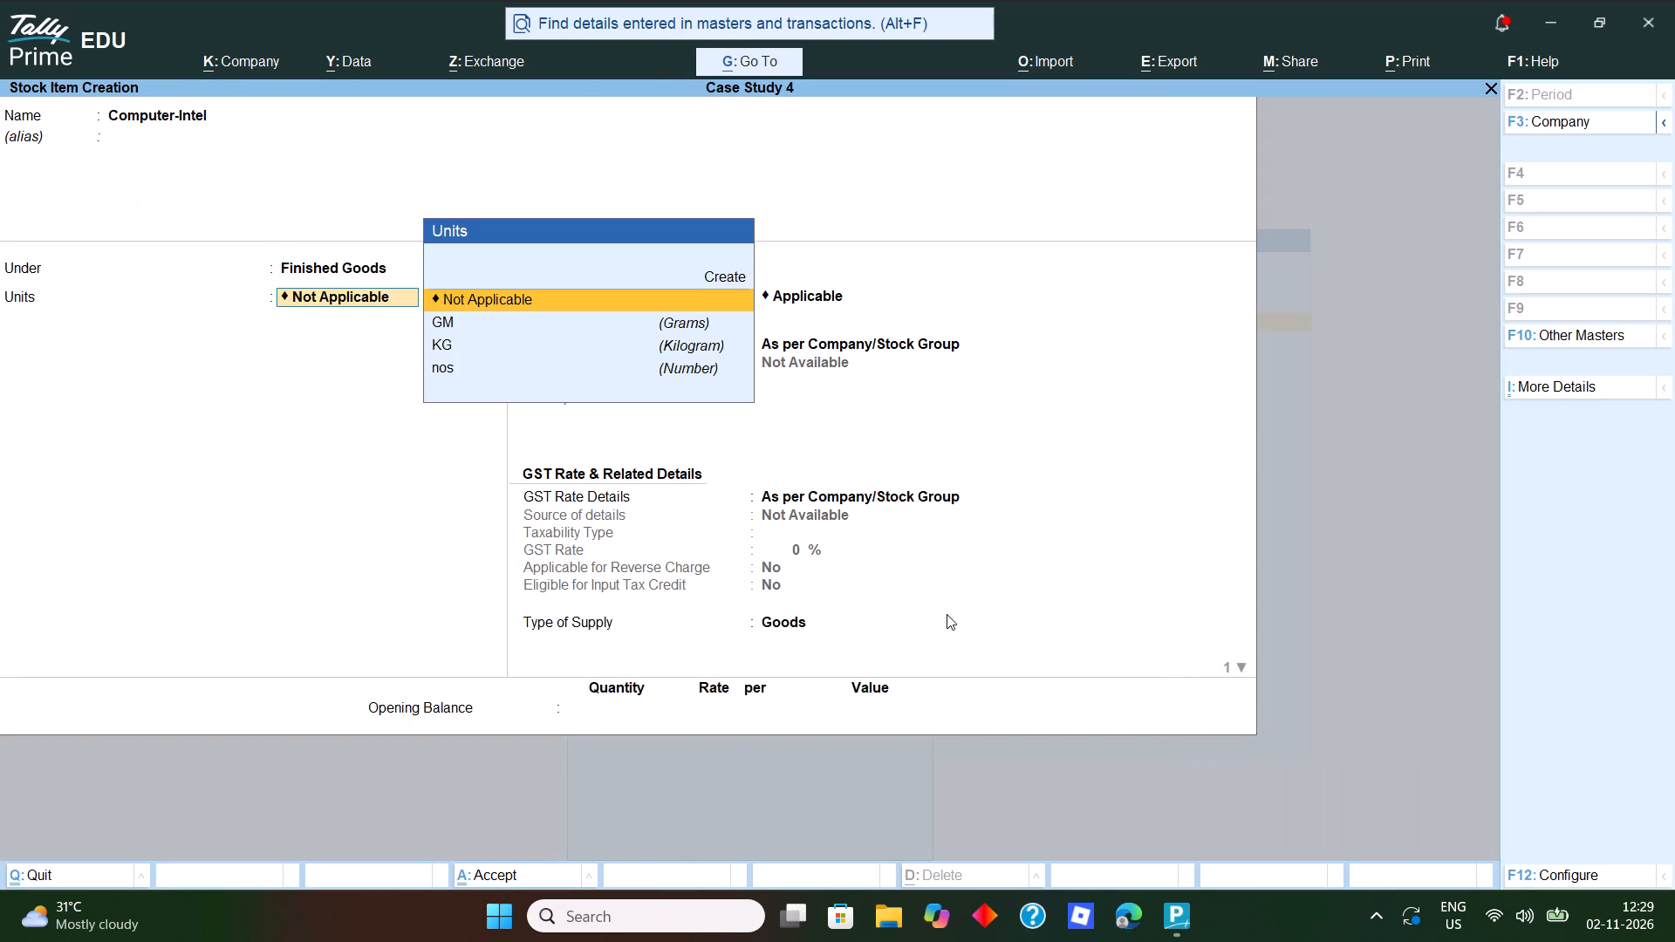
Set the unit of the Computer-Intel stock item to nos.
key(Down)
key(Down)
key(Down)
key(Return)
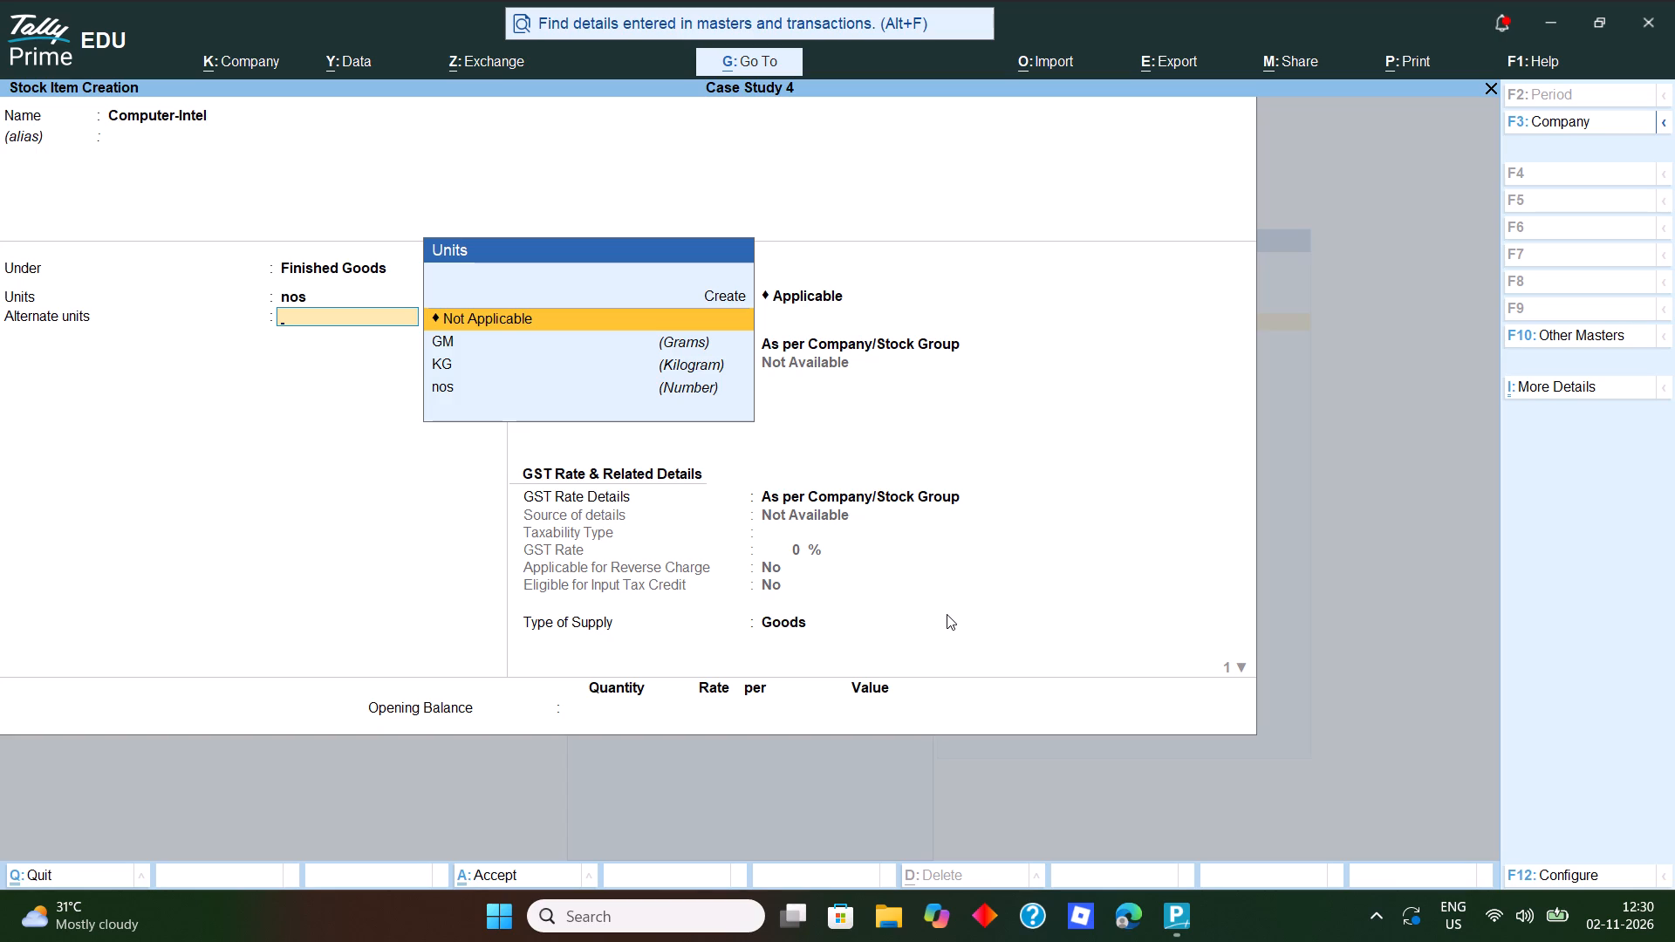
Open the stock item configuration and set Show more configurations to Yes.
key(F12)
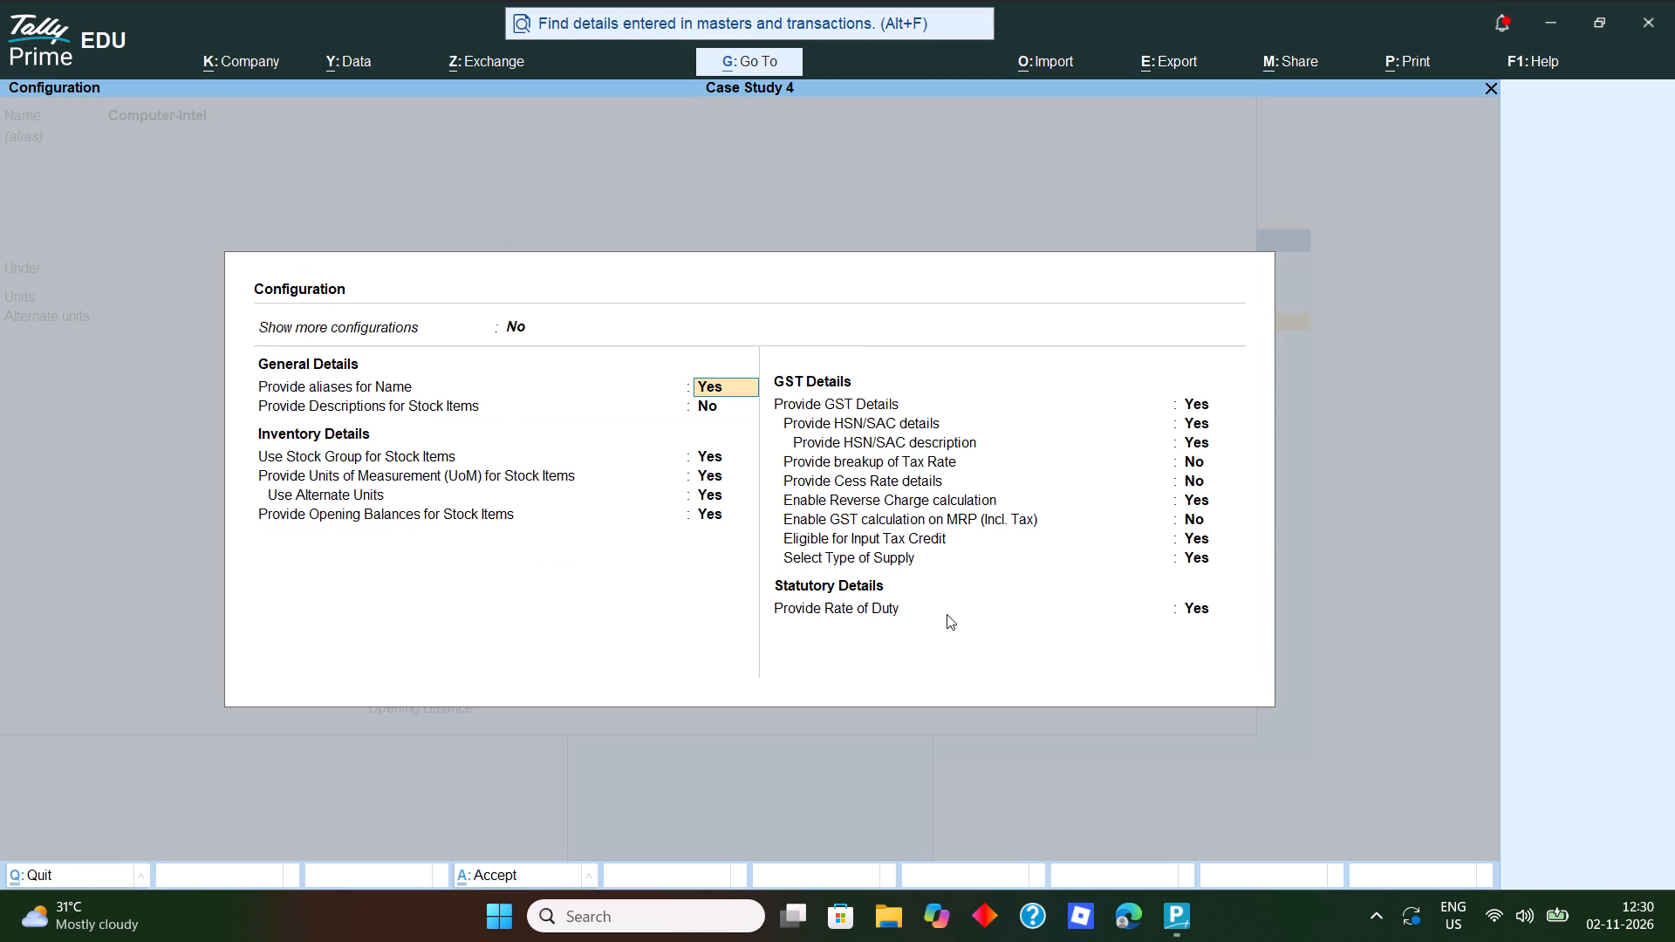
key(Down)
key(Down)
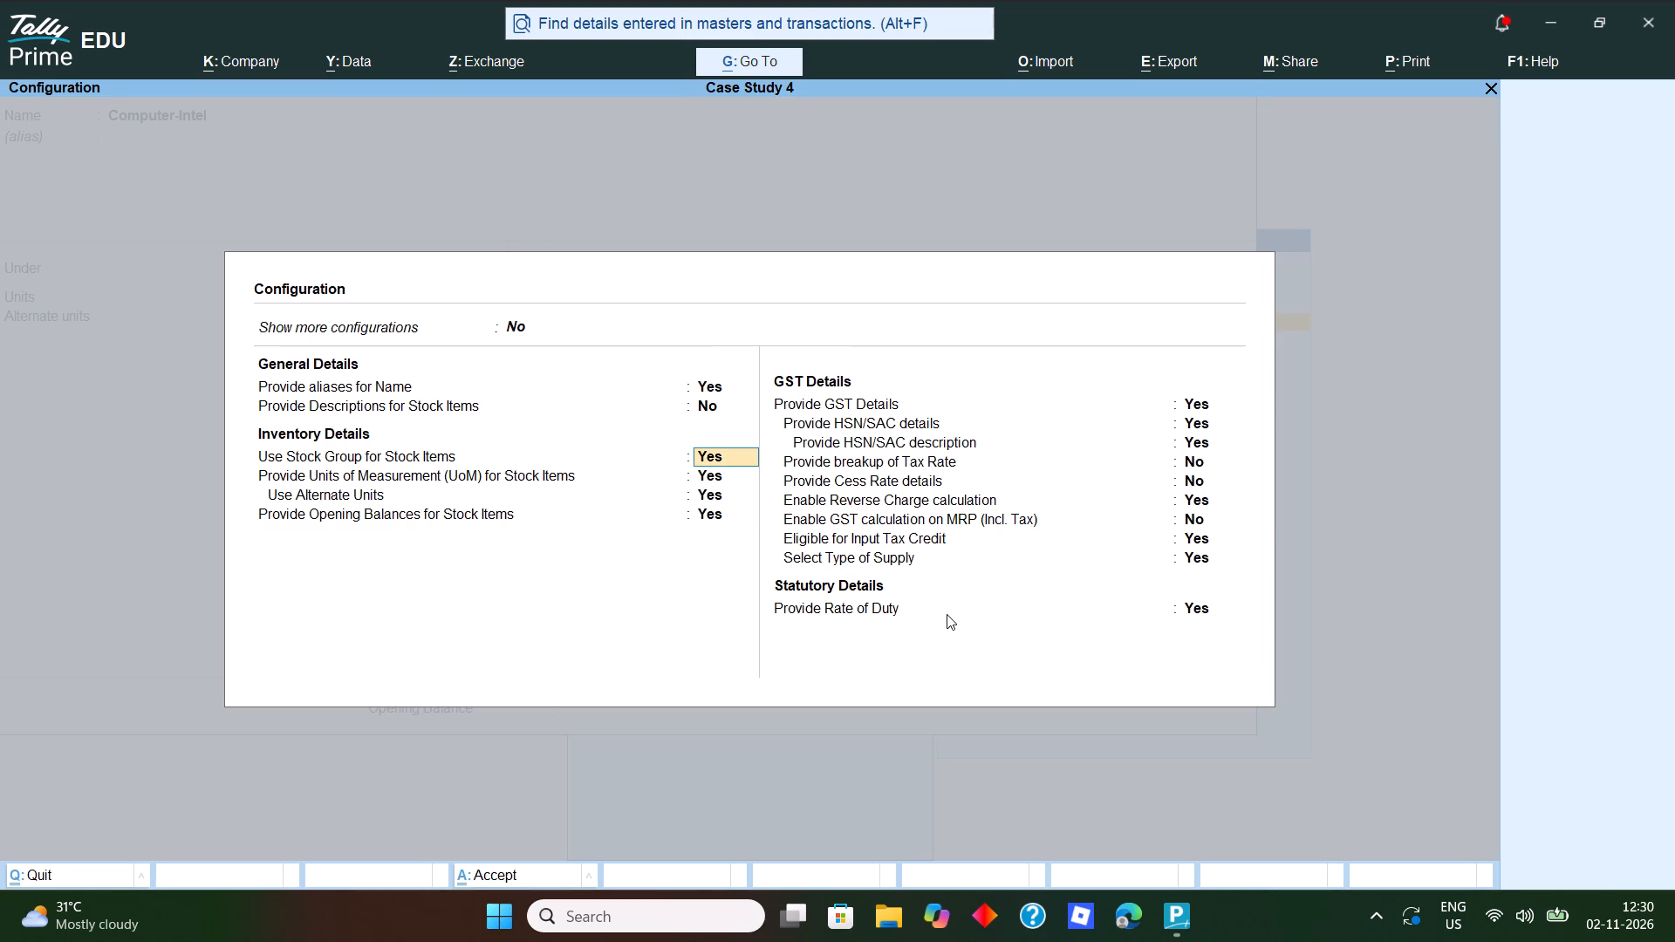
key(Up)
key(Up)
key(Up)
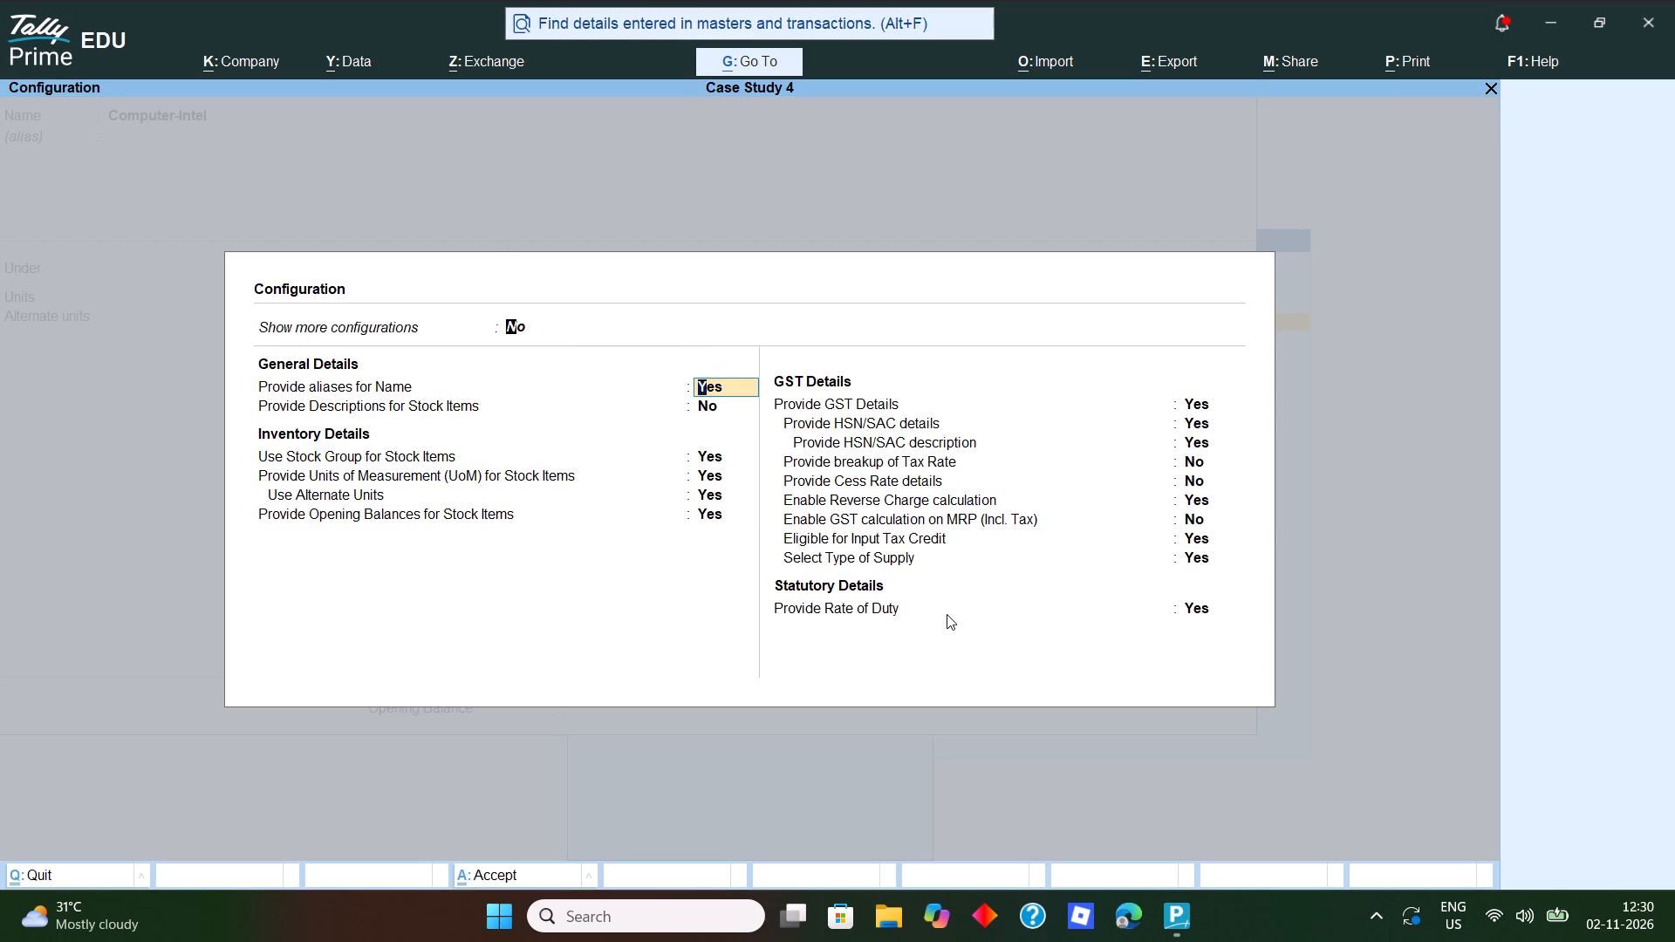
key(y)
key(Return)
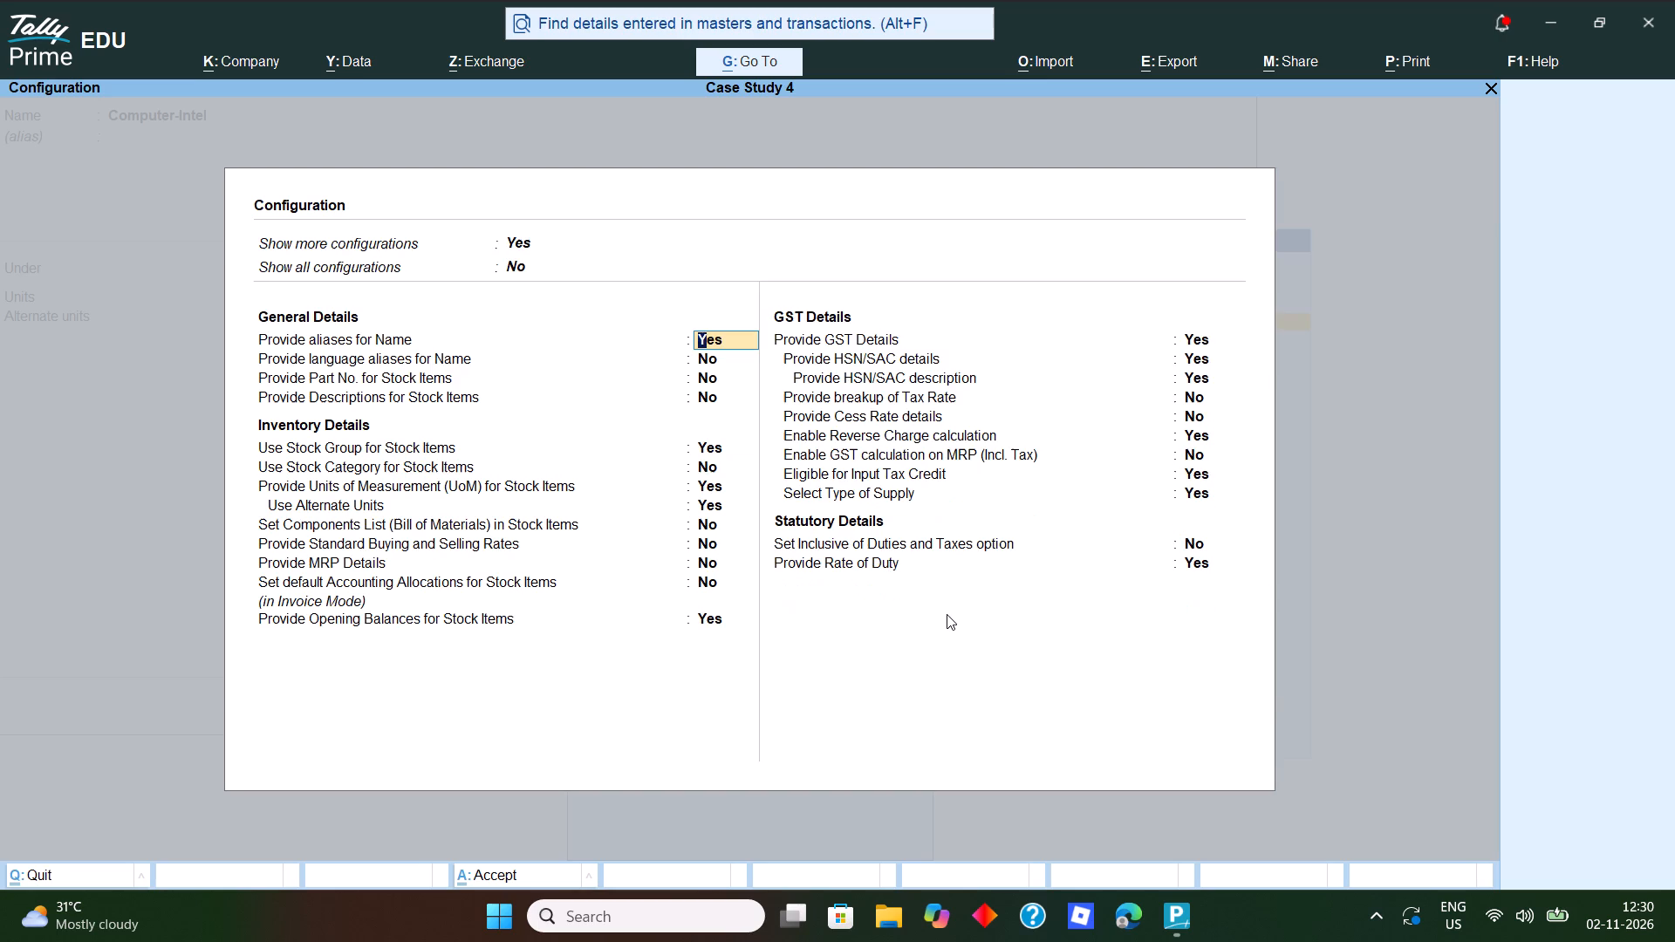
Set Components List (Bill of Materials) in Stock Items to Yes and accept the configuration.
key(Down)
key(Down)
key(Down)
key(Down)
key(Down)
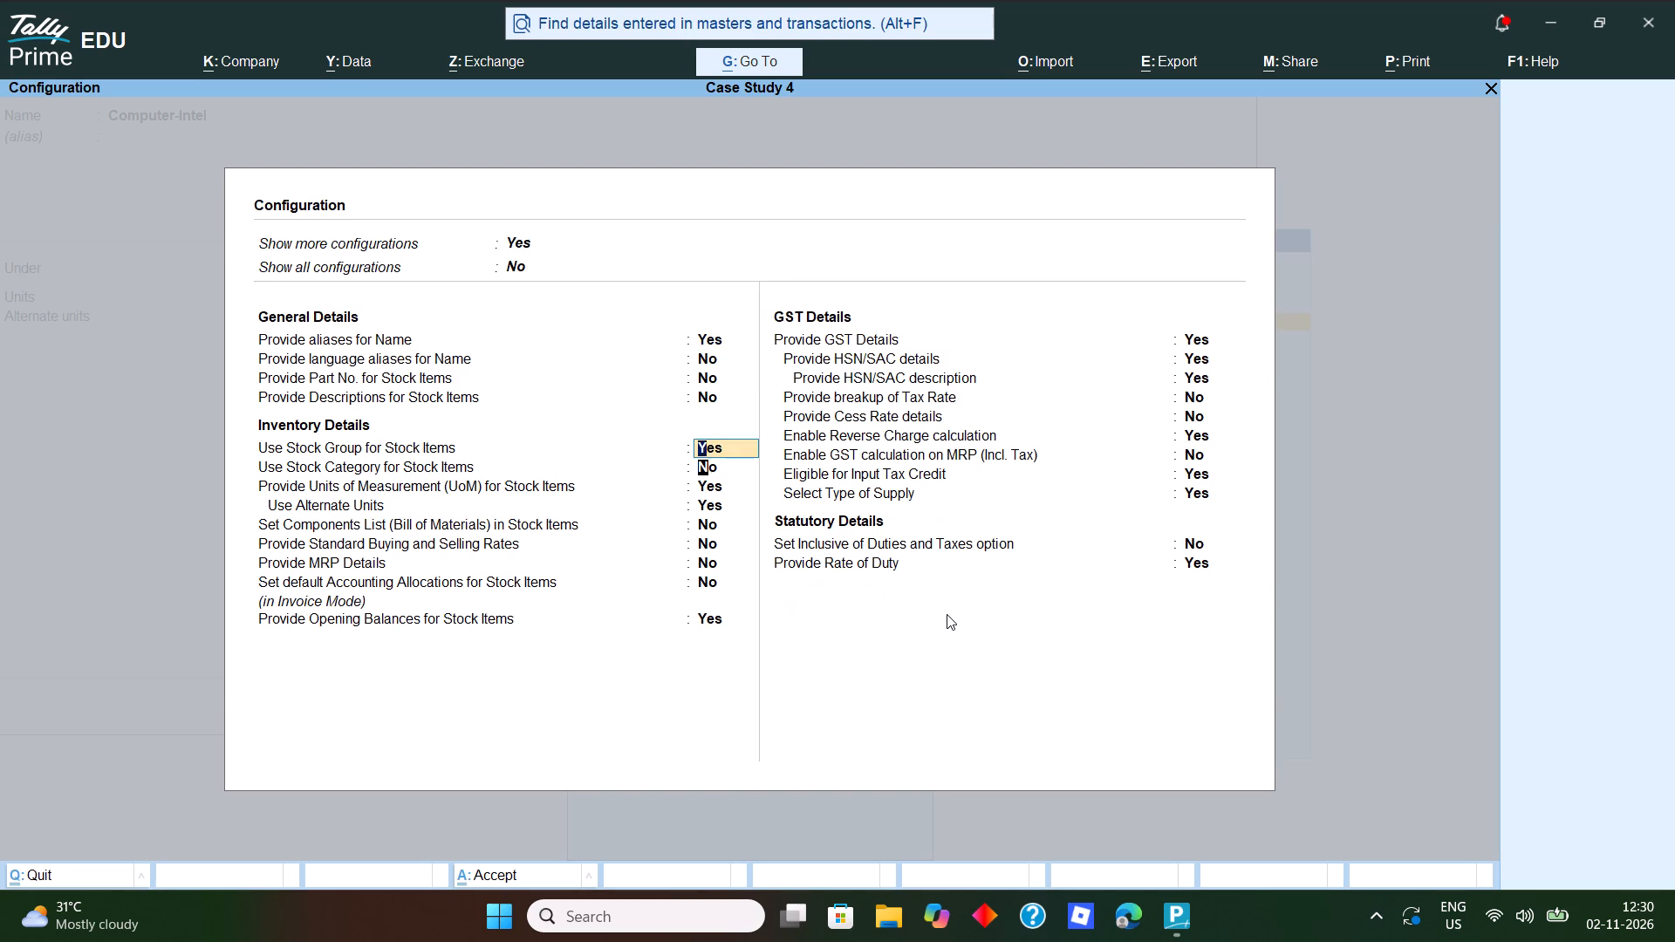
key(Down)
key(Down)
key(Down)
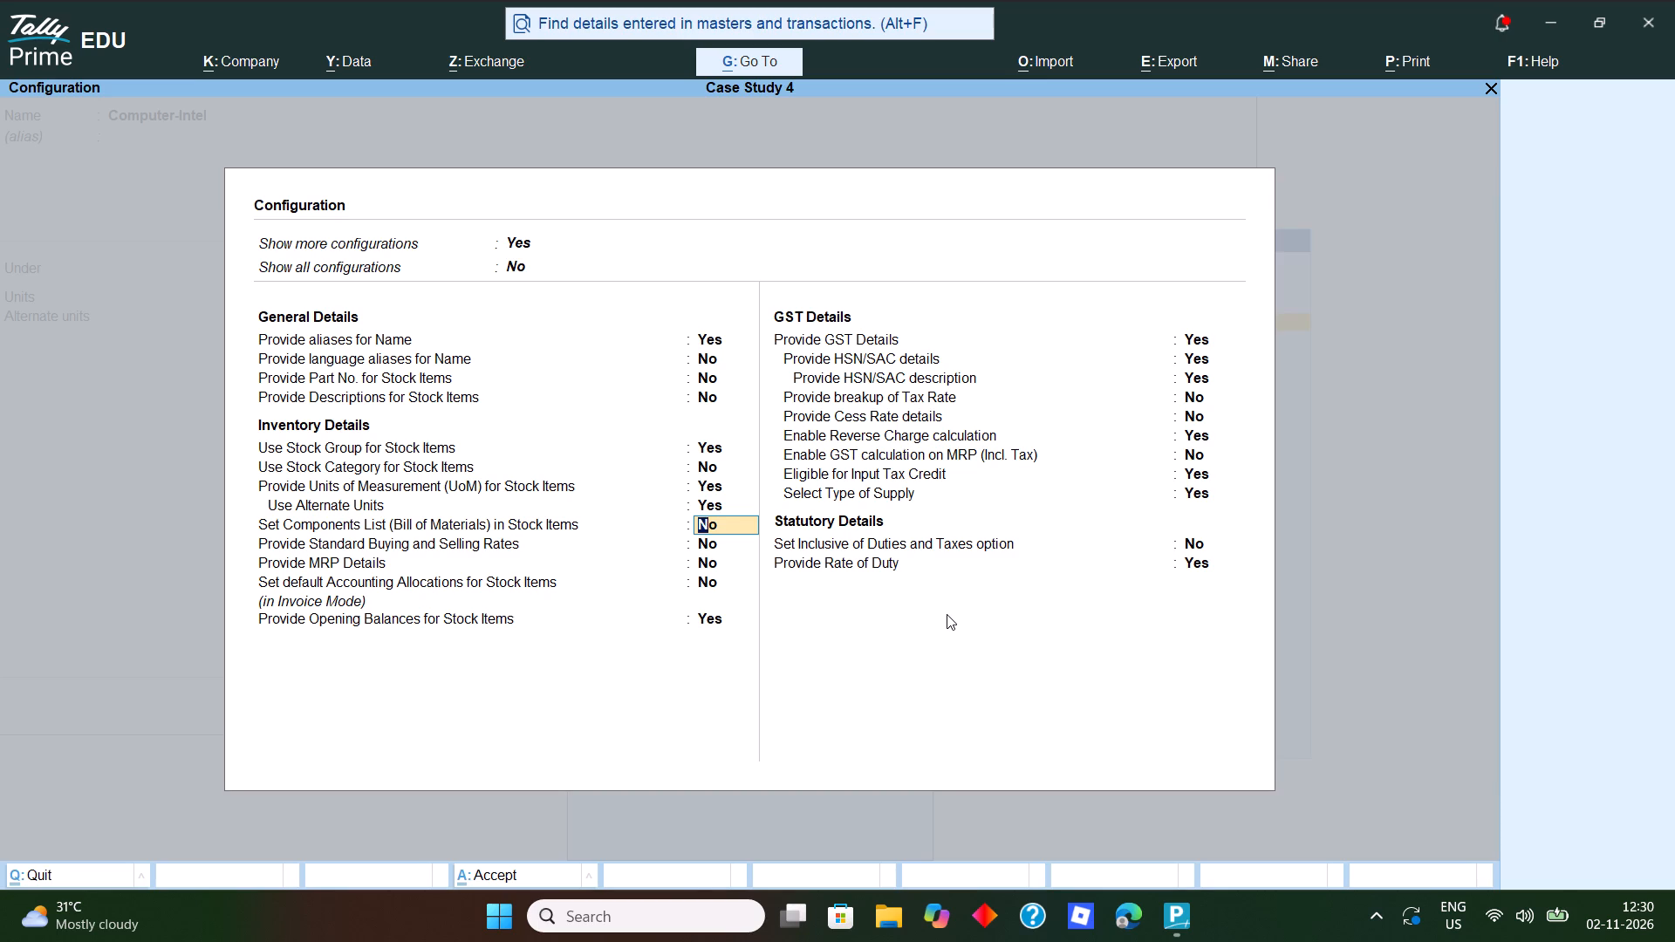
key(y)
key(Return)
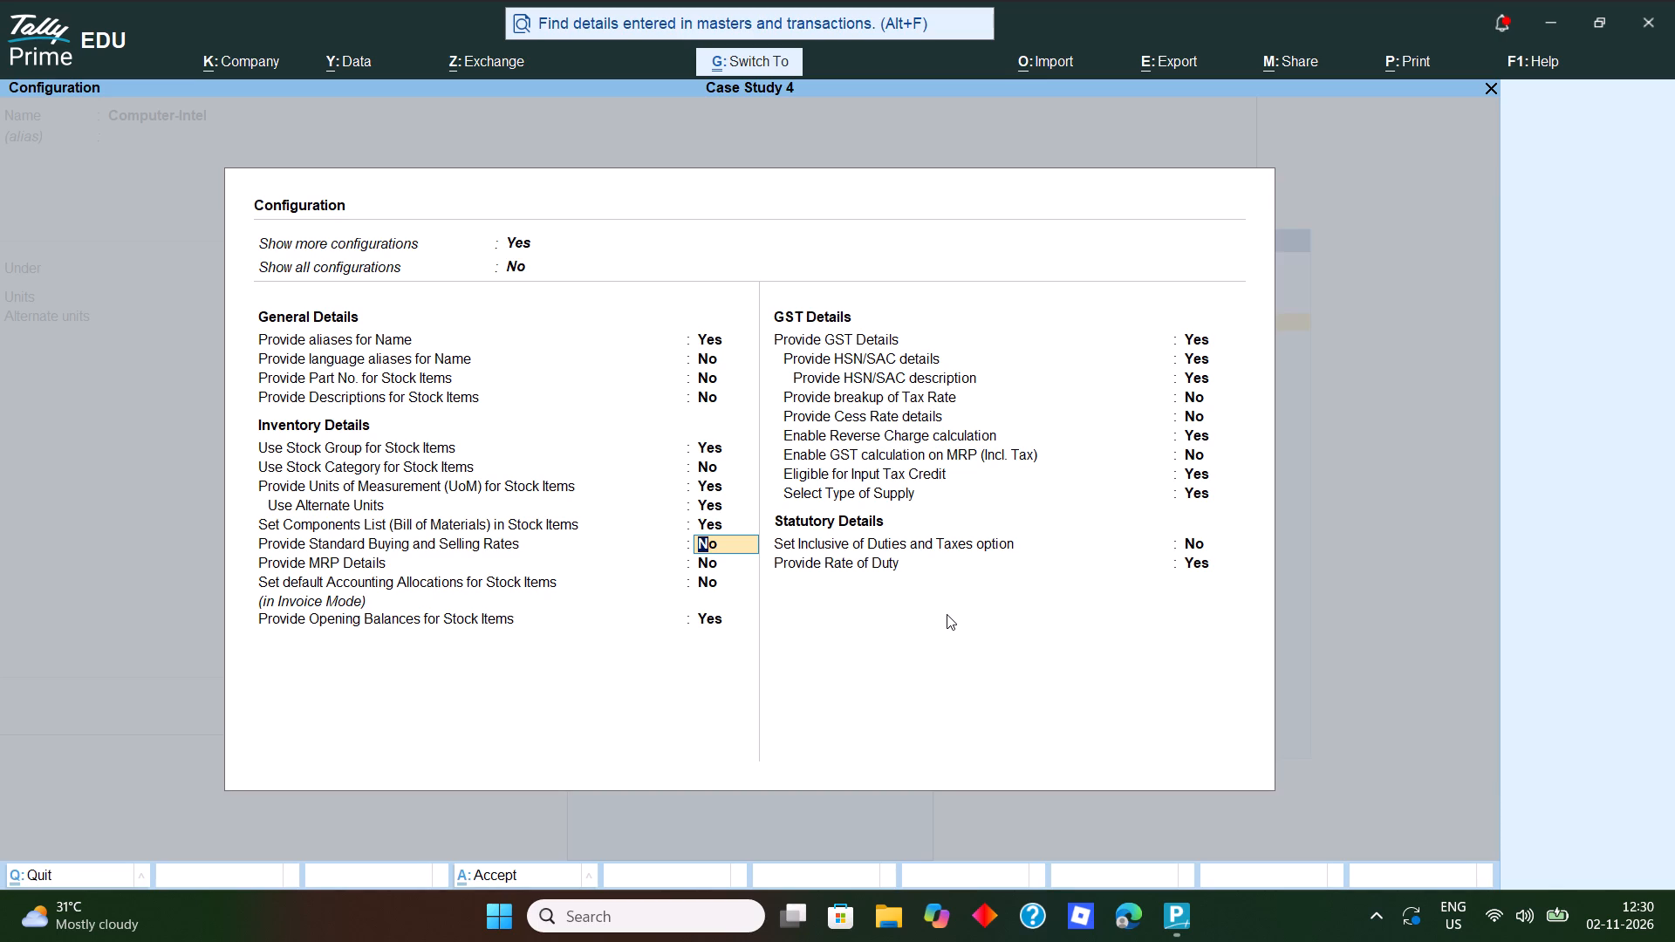
key(ctrl+a)
key(Return)
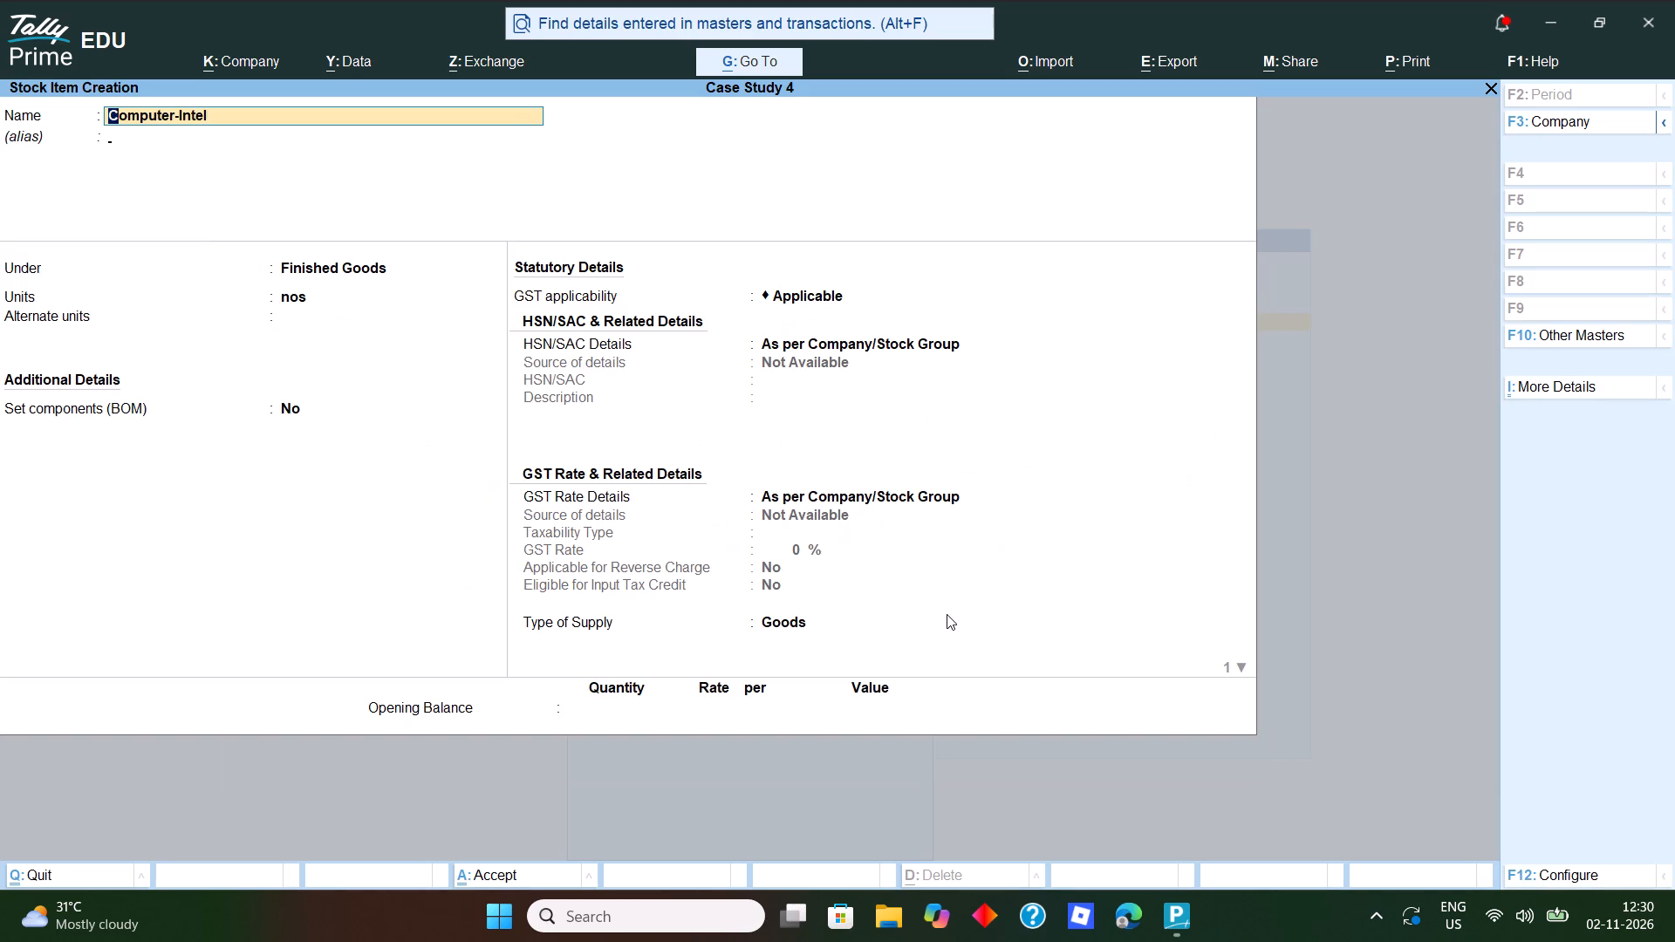
Set the components (BOM) option to Yes for Computer-Intel, leaving alternate units as Not Applicable.
key(Return)
key(Return)
key(Return)
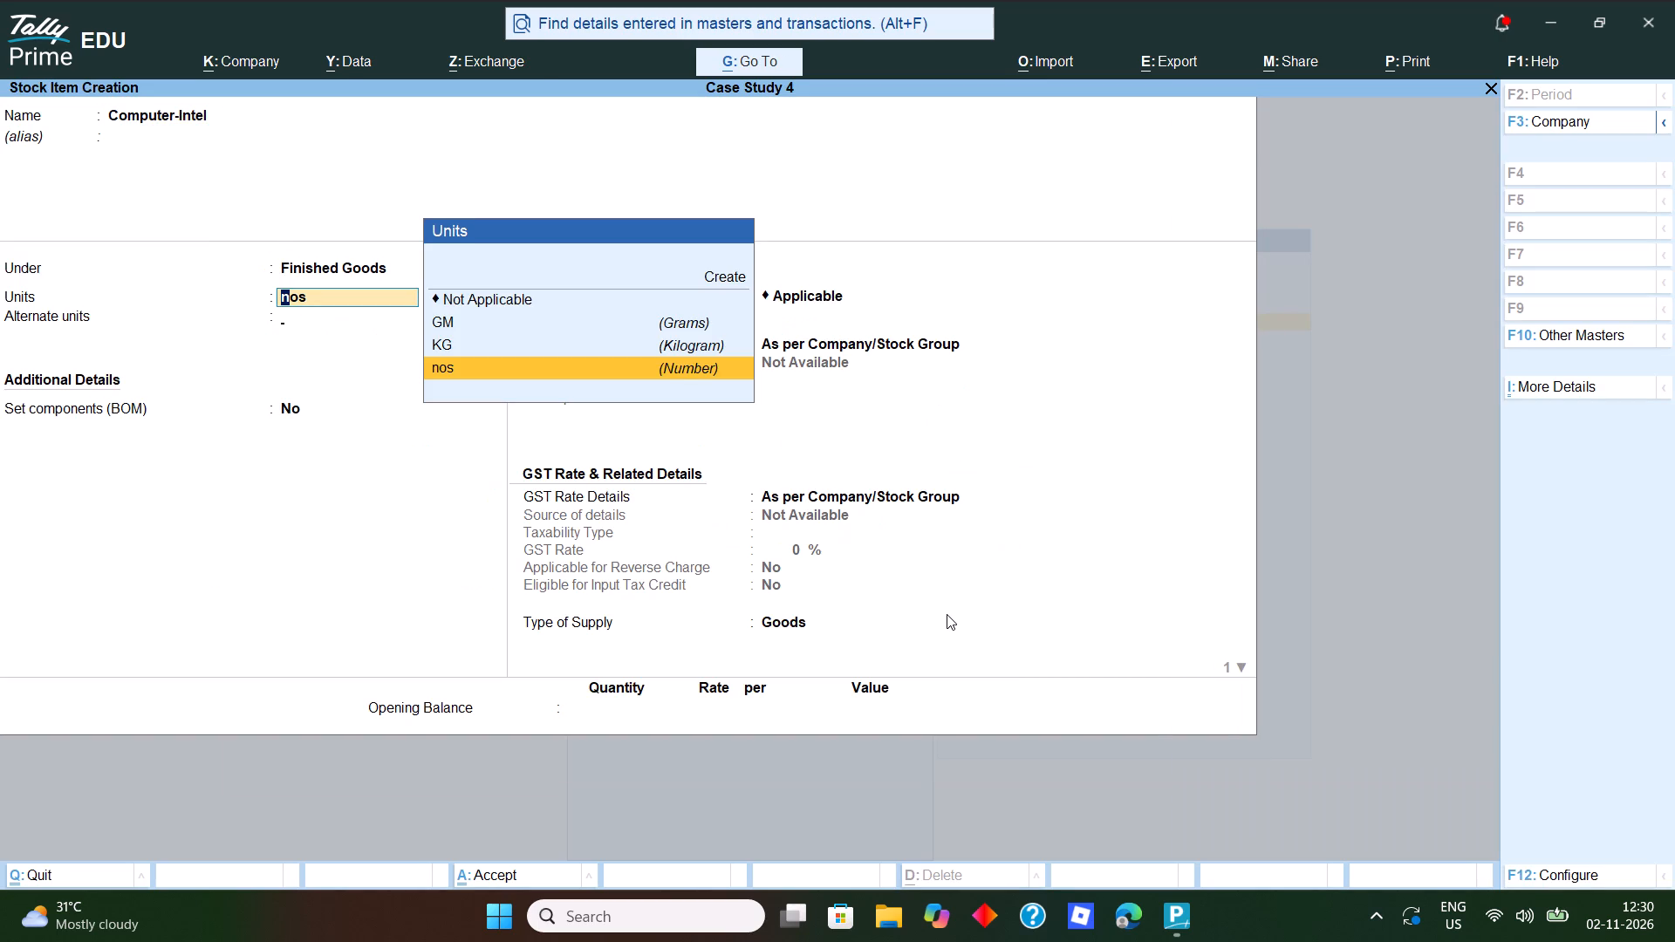
key(Return)
key(y)
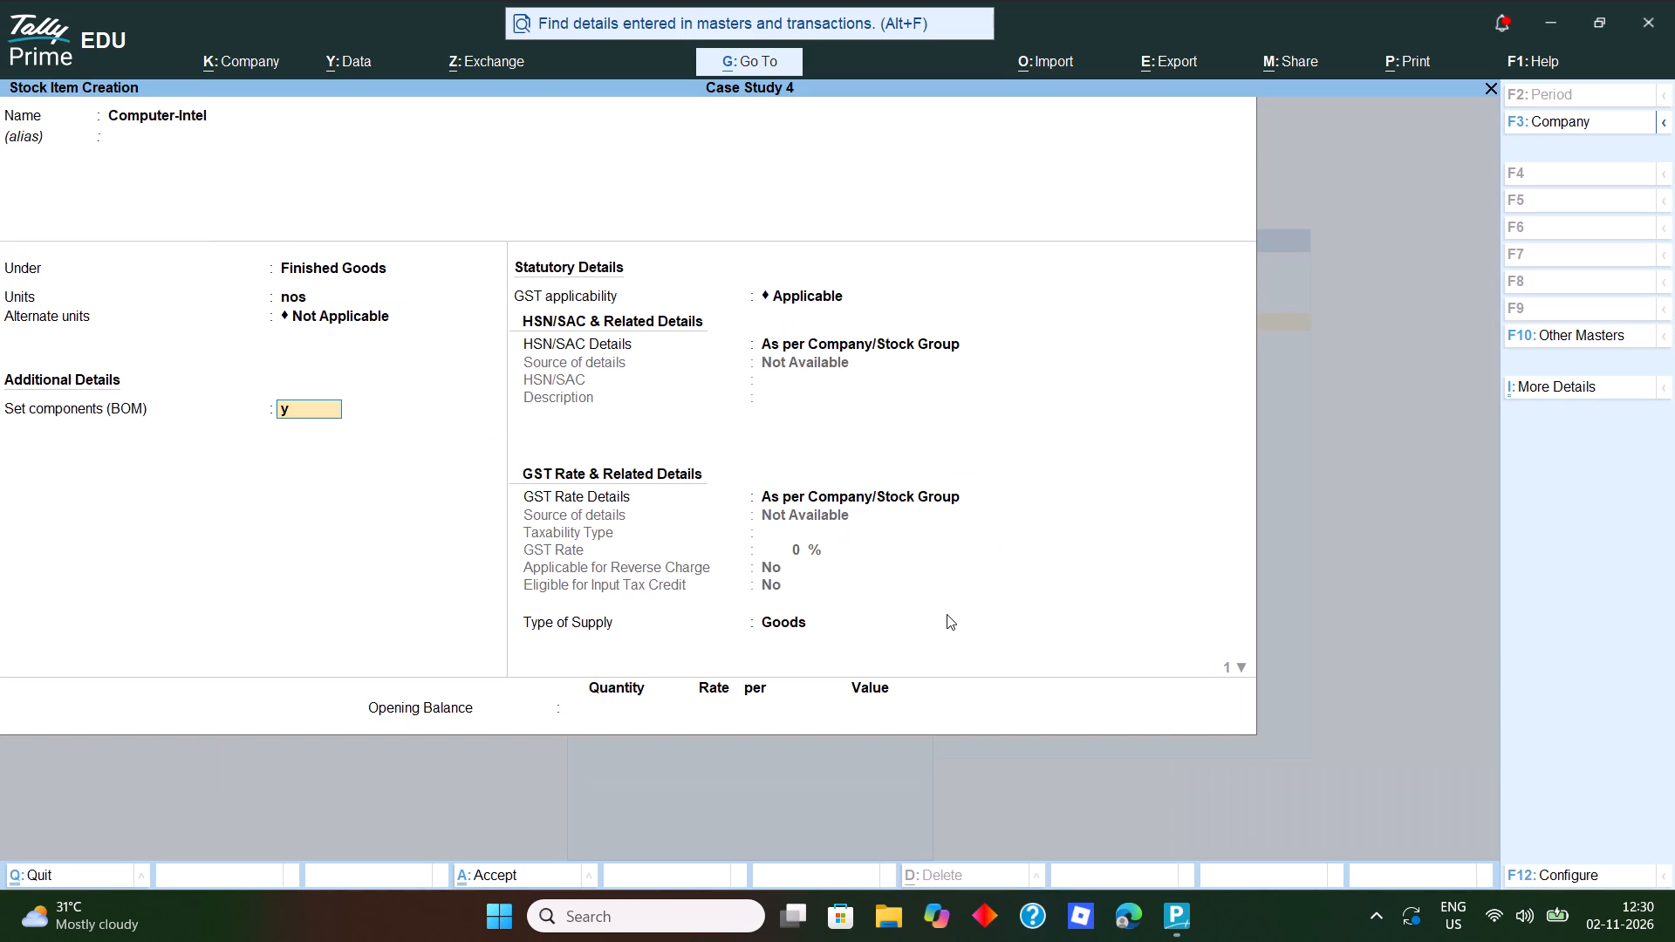
key(Return)
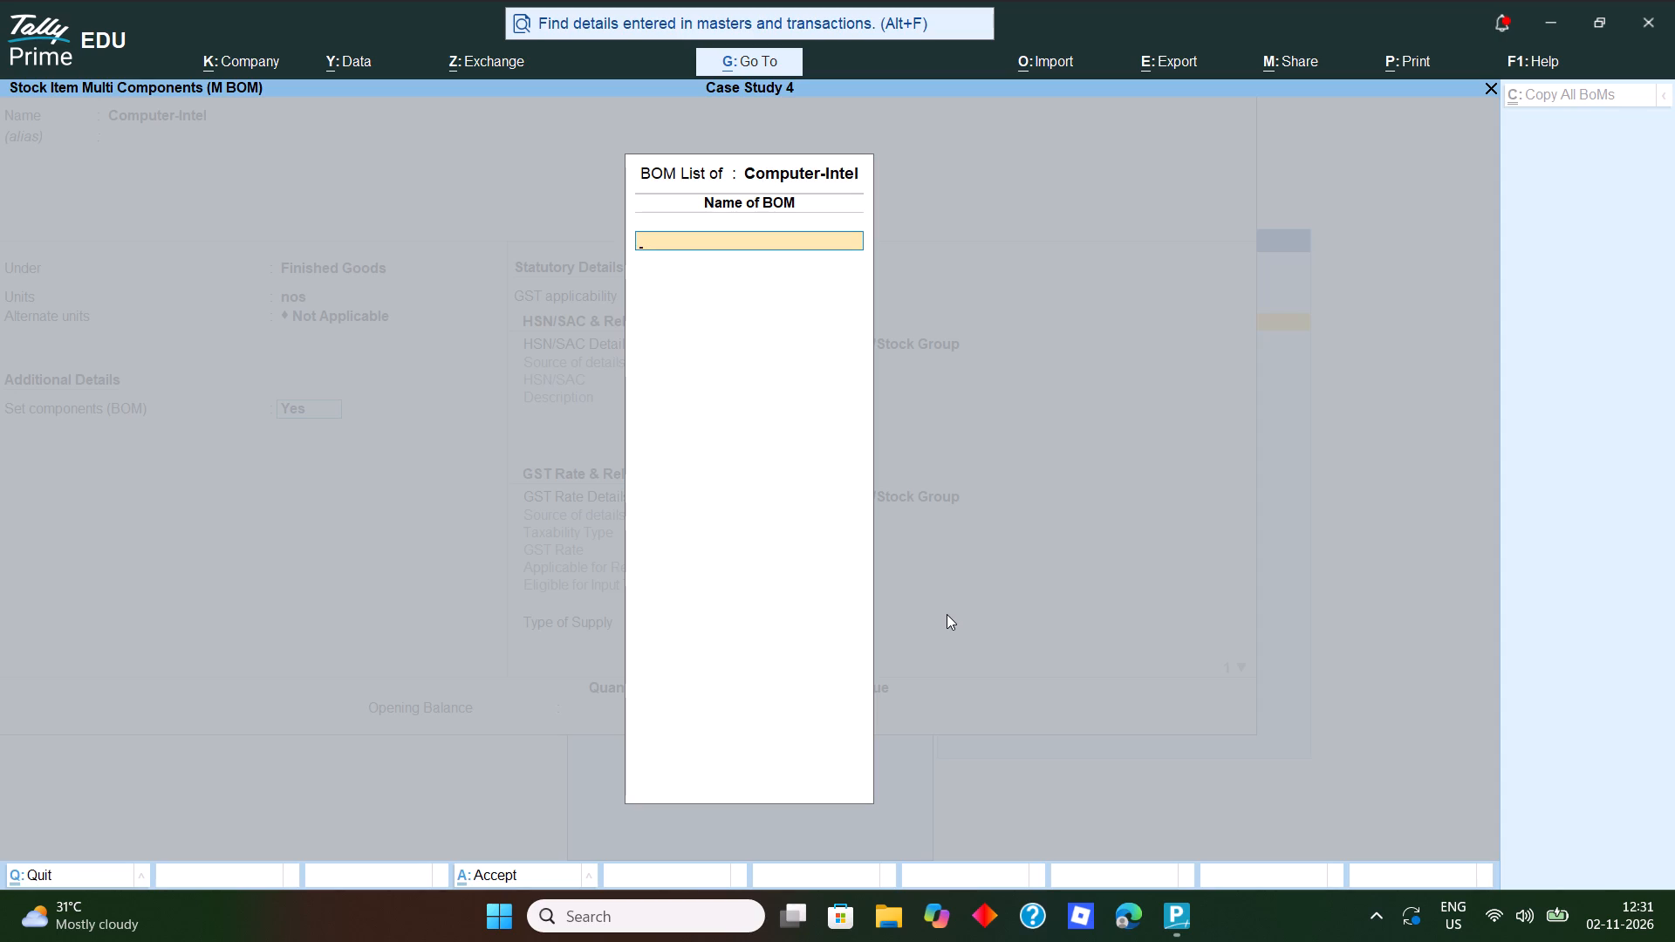
Name the bill of materials CI and set its unit of manufacture to 1 nos.
text(CI)
key(Return)
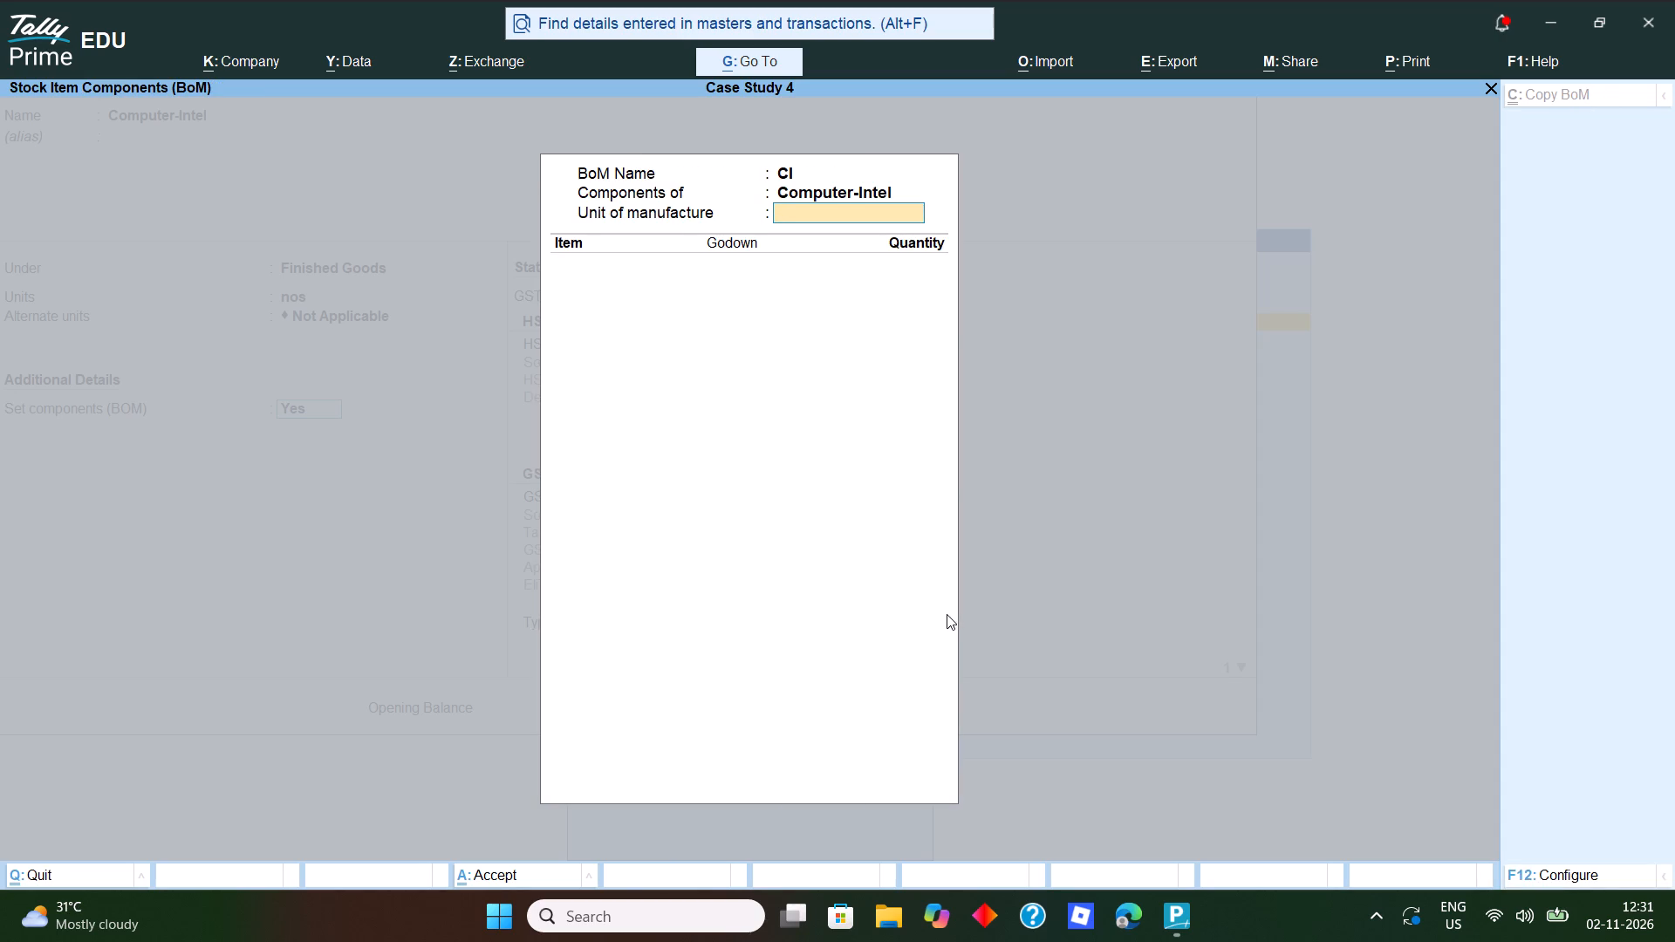
key(1)
key(Return)
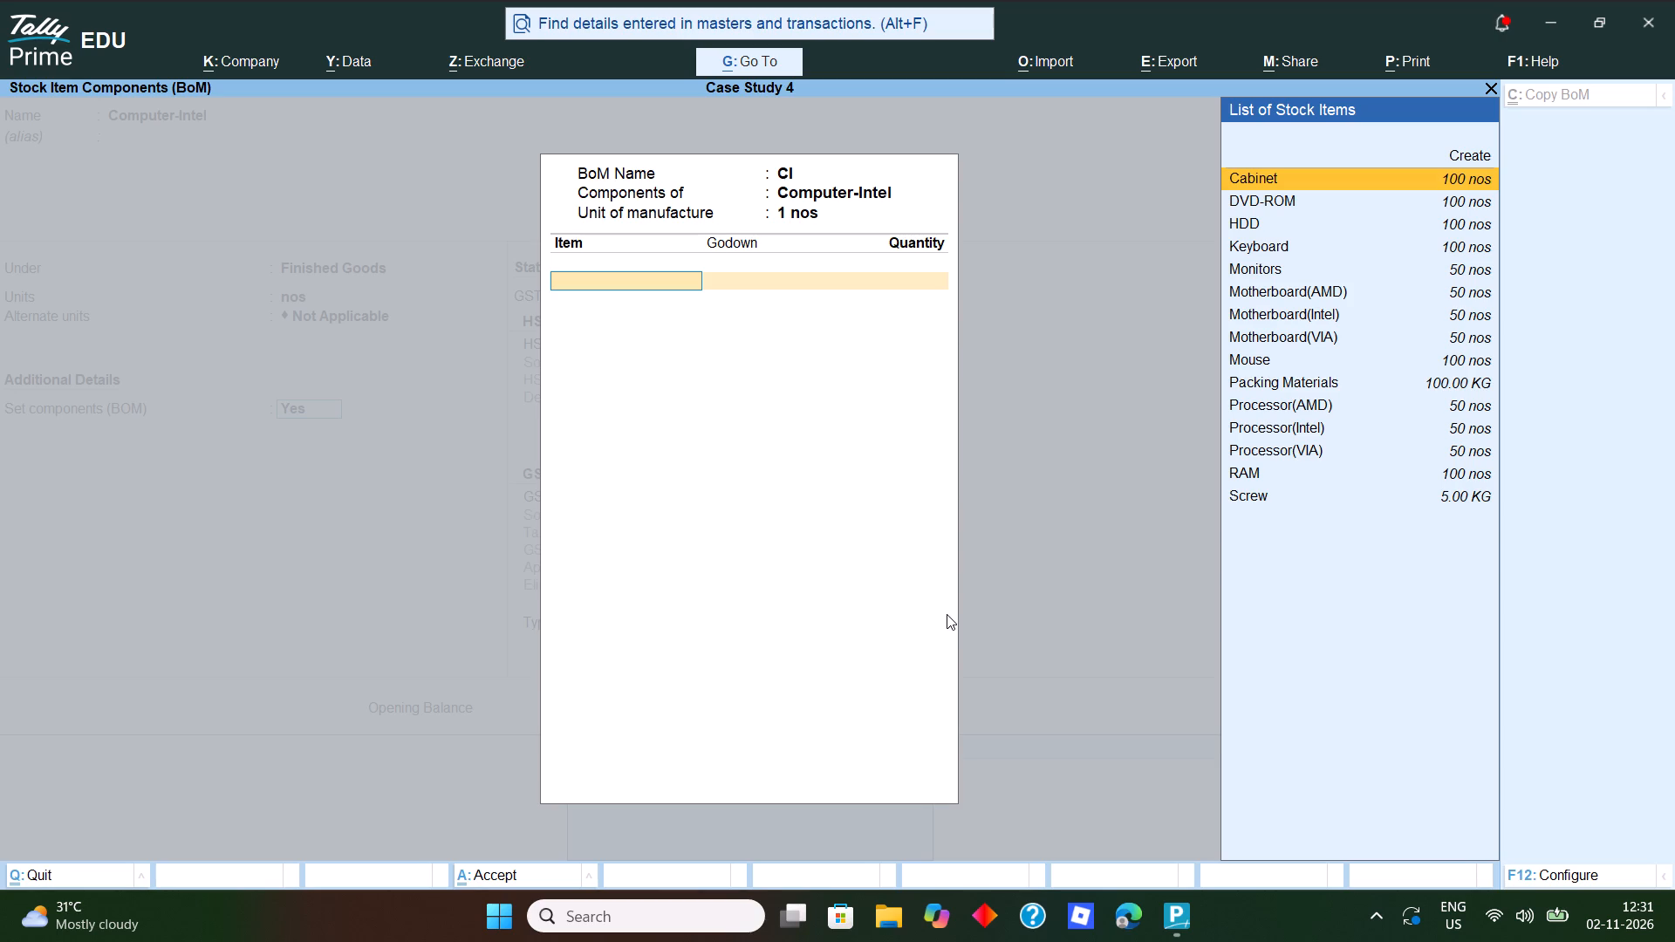
Add Cabinet as the first component of bill of materials CI, from Job Work Godown with quantity 1 nos.
key(Return)
key(Down)
key(Down)
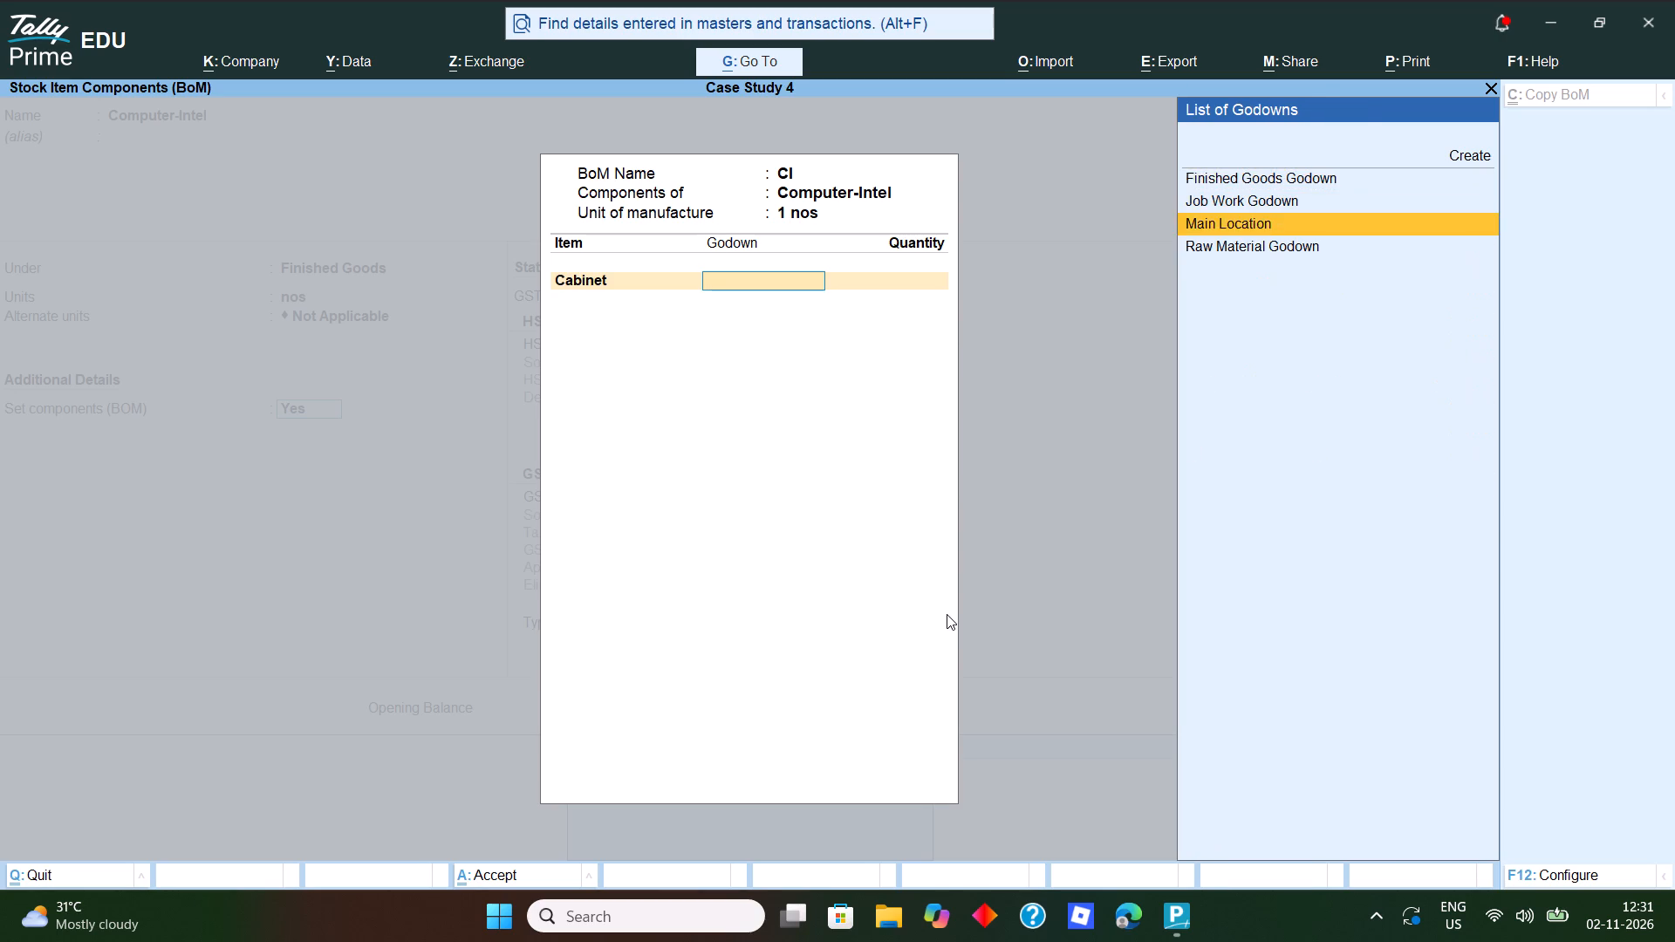
key(Down)
key(Return)
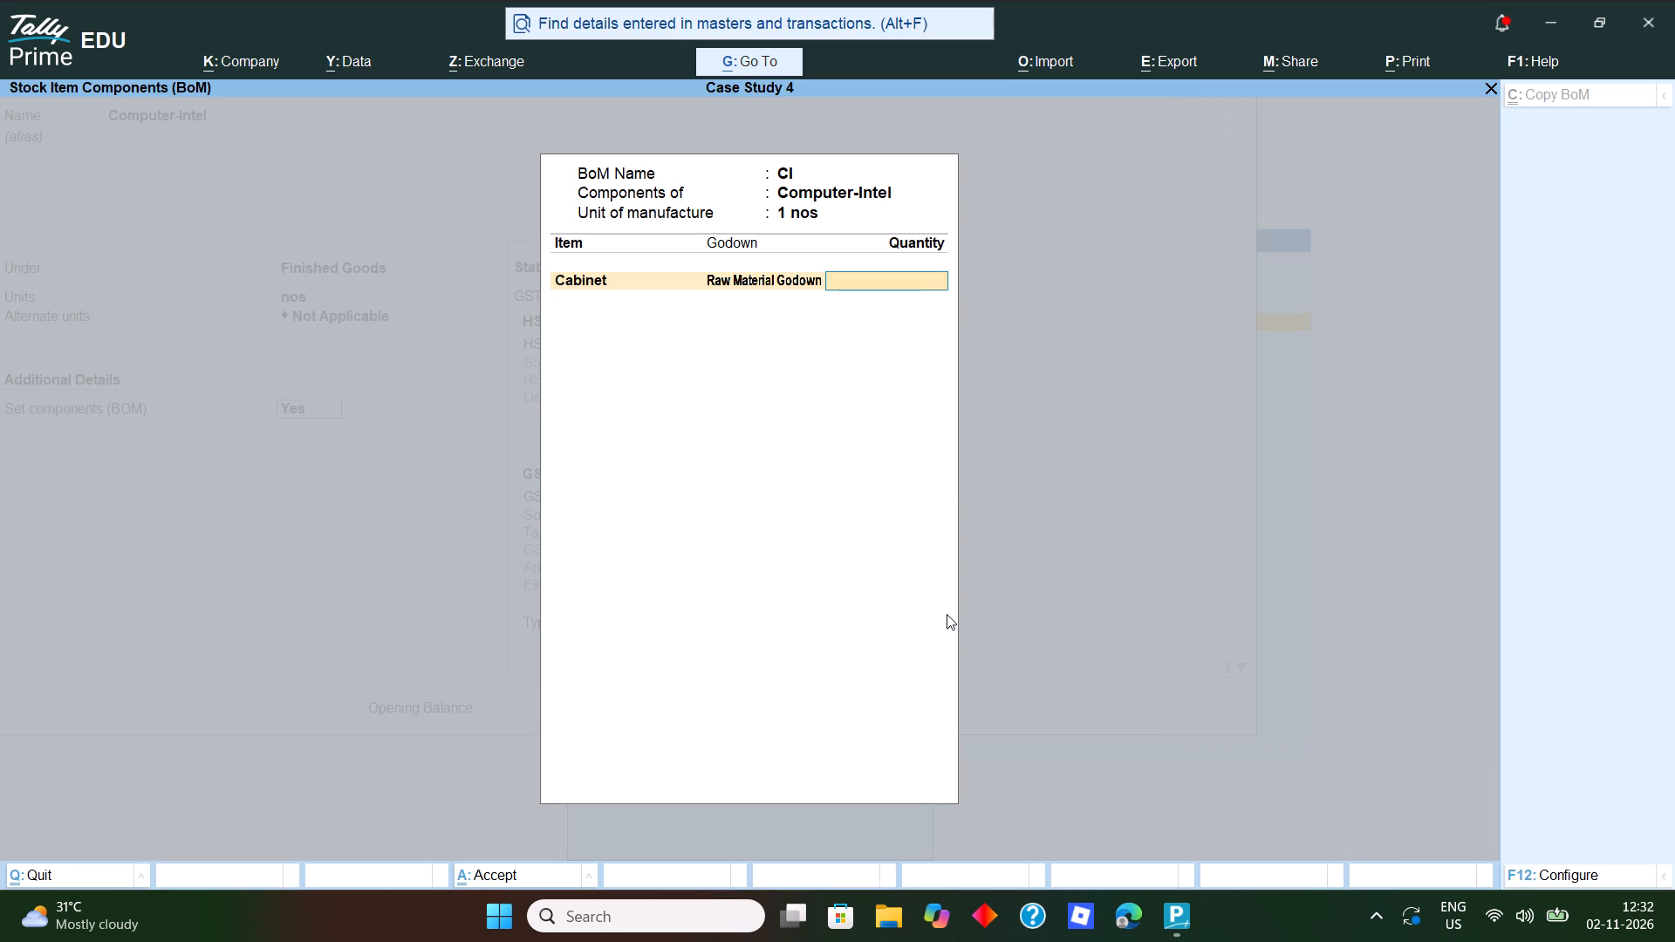
key(BackSpace)
key(Up)
key(Up)
key(Return)
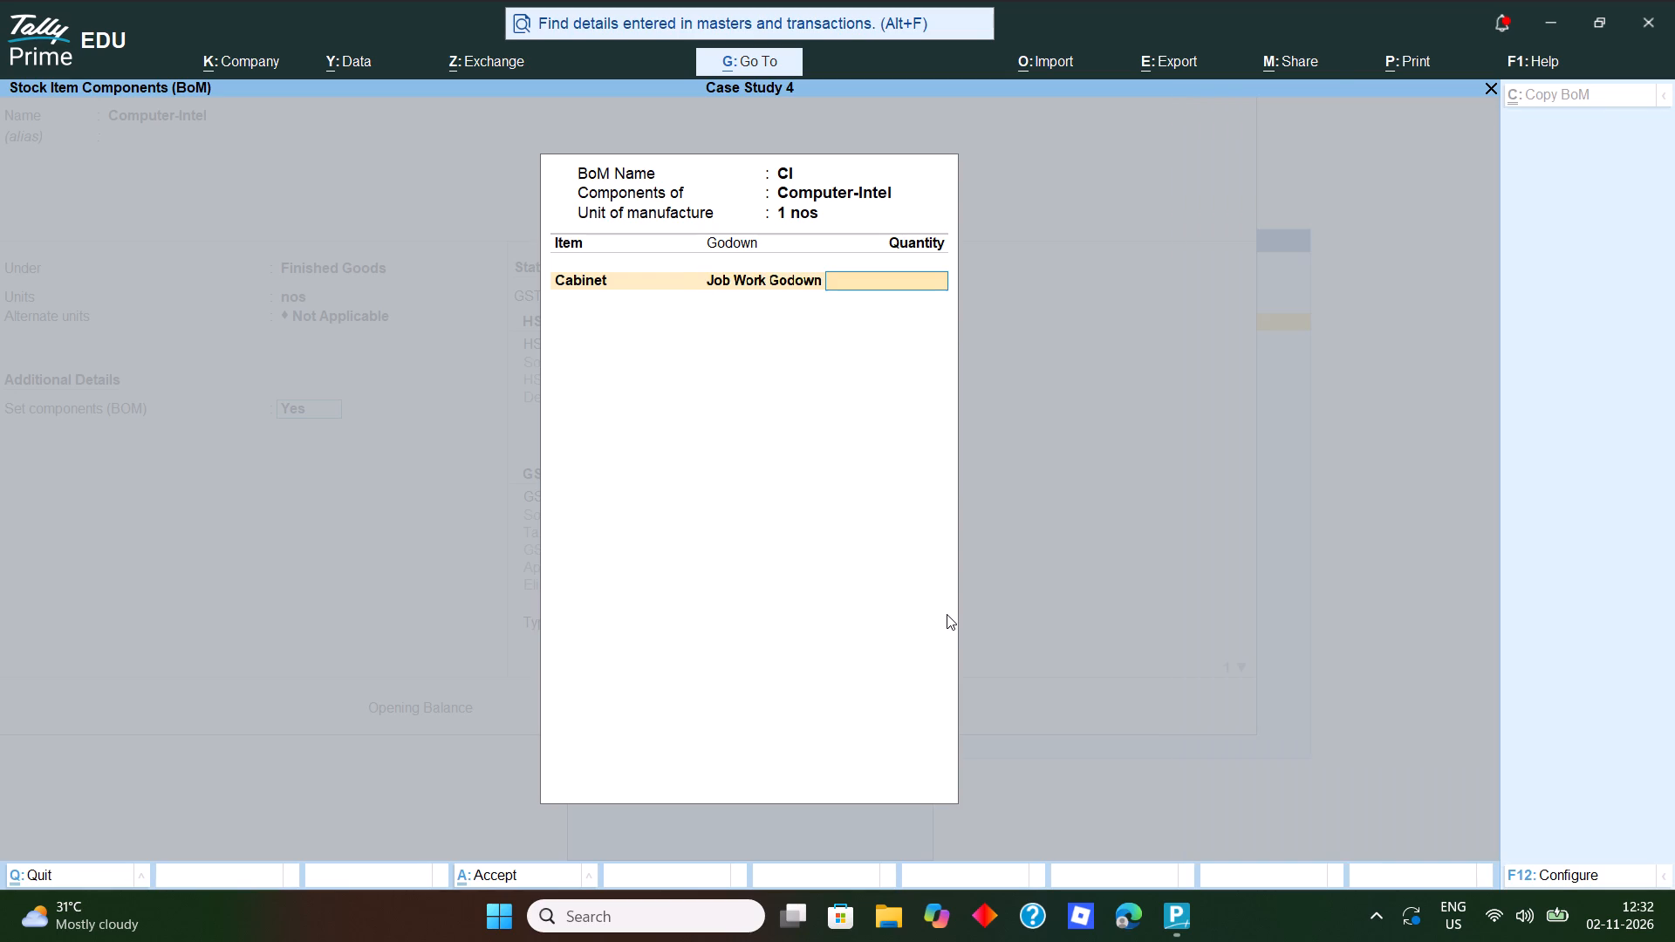
key(1)
key(Return)
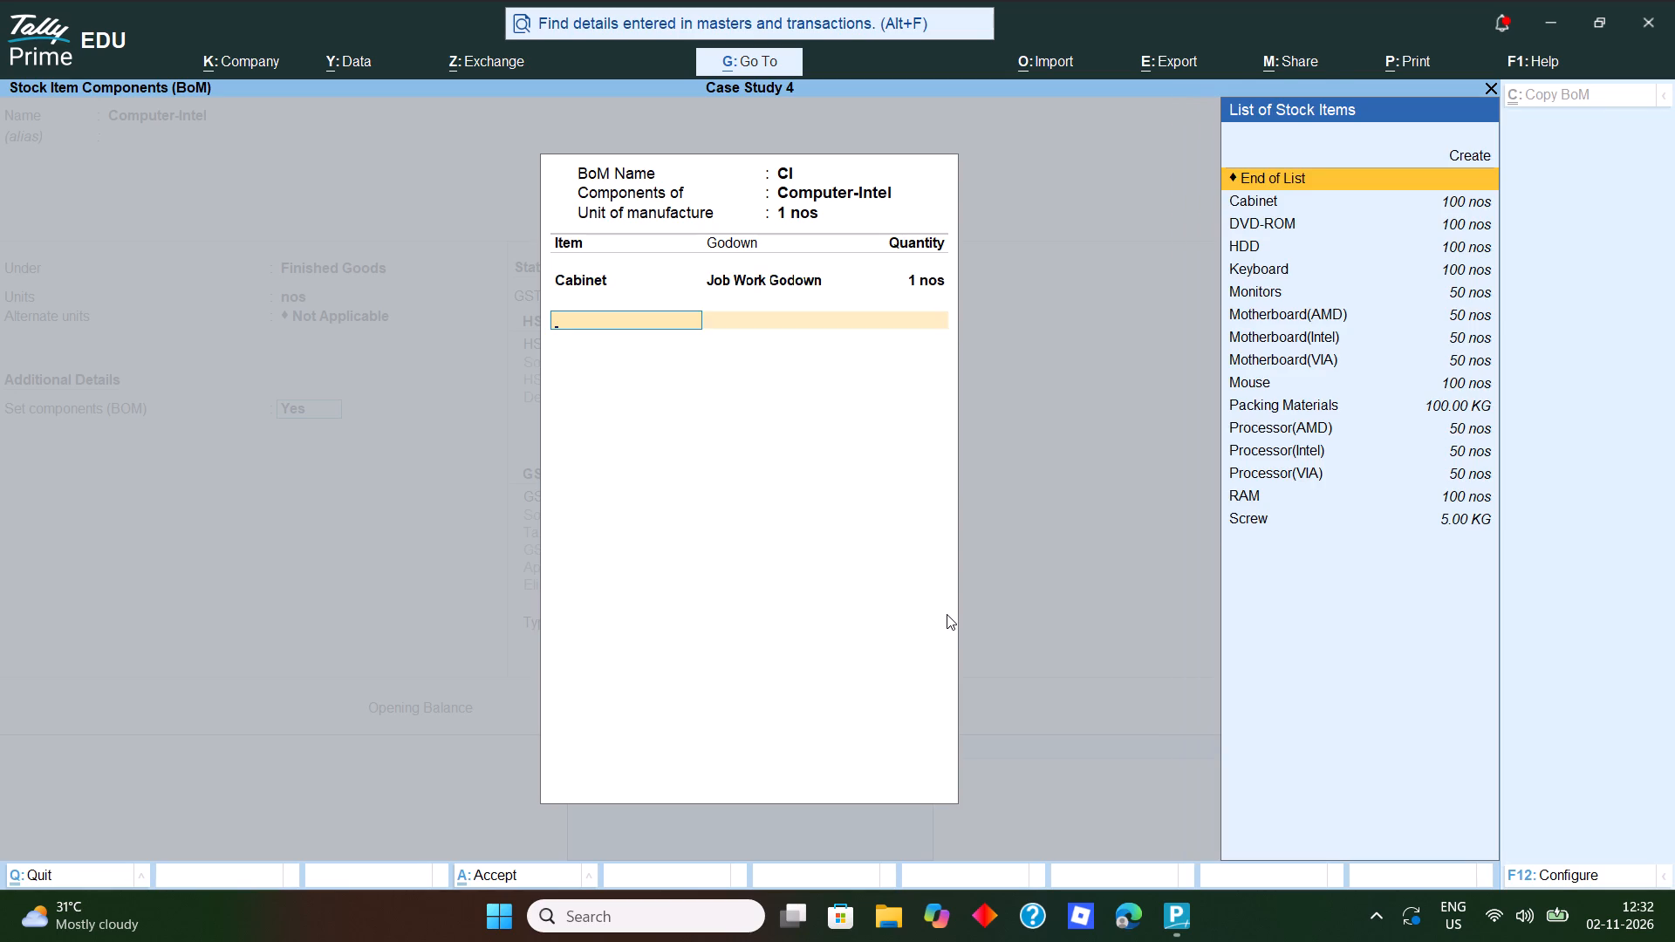
Add Motherboard(Intel) to the components list from Job Work Godown with quantity 1 nos.
key(Down)
key(Down)
key(Down)
key(Down)
key(Down)
key(Down)
key(Down)
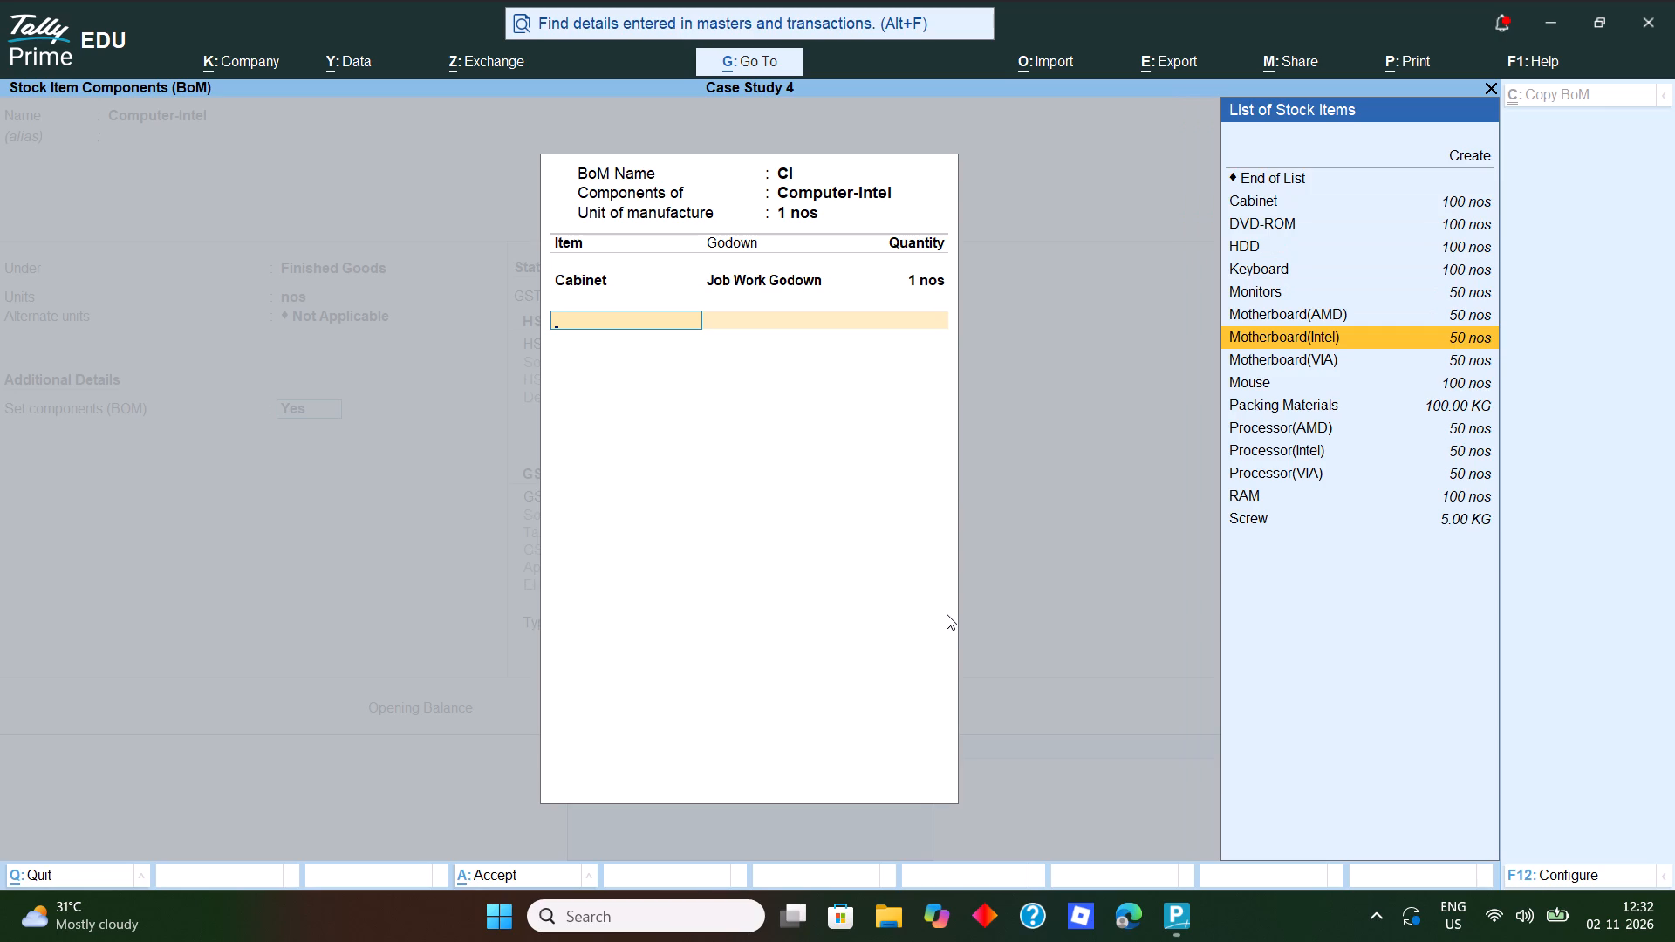
key(Return)
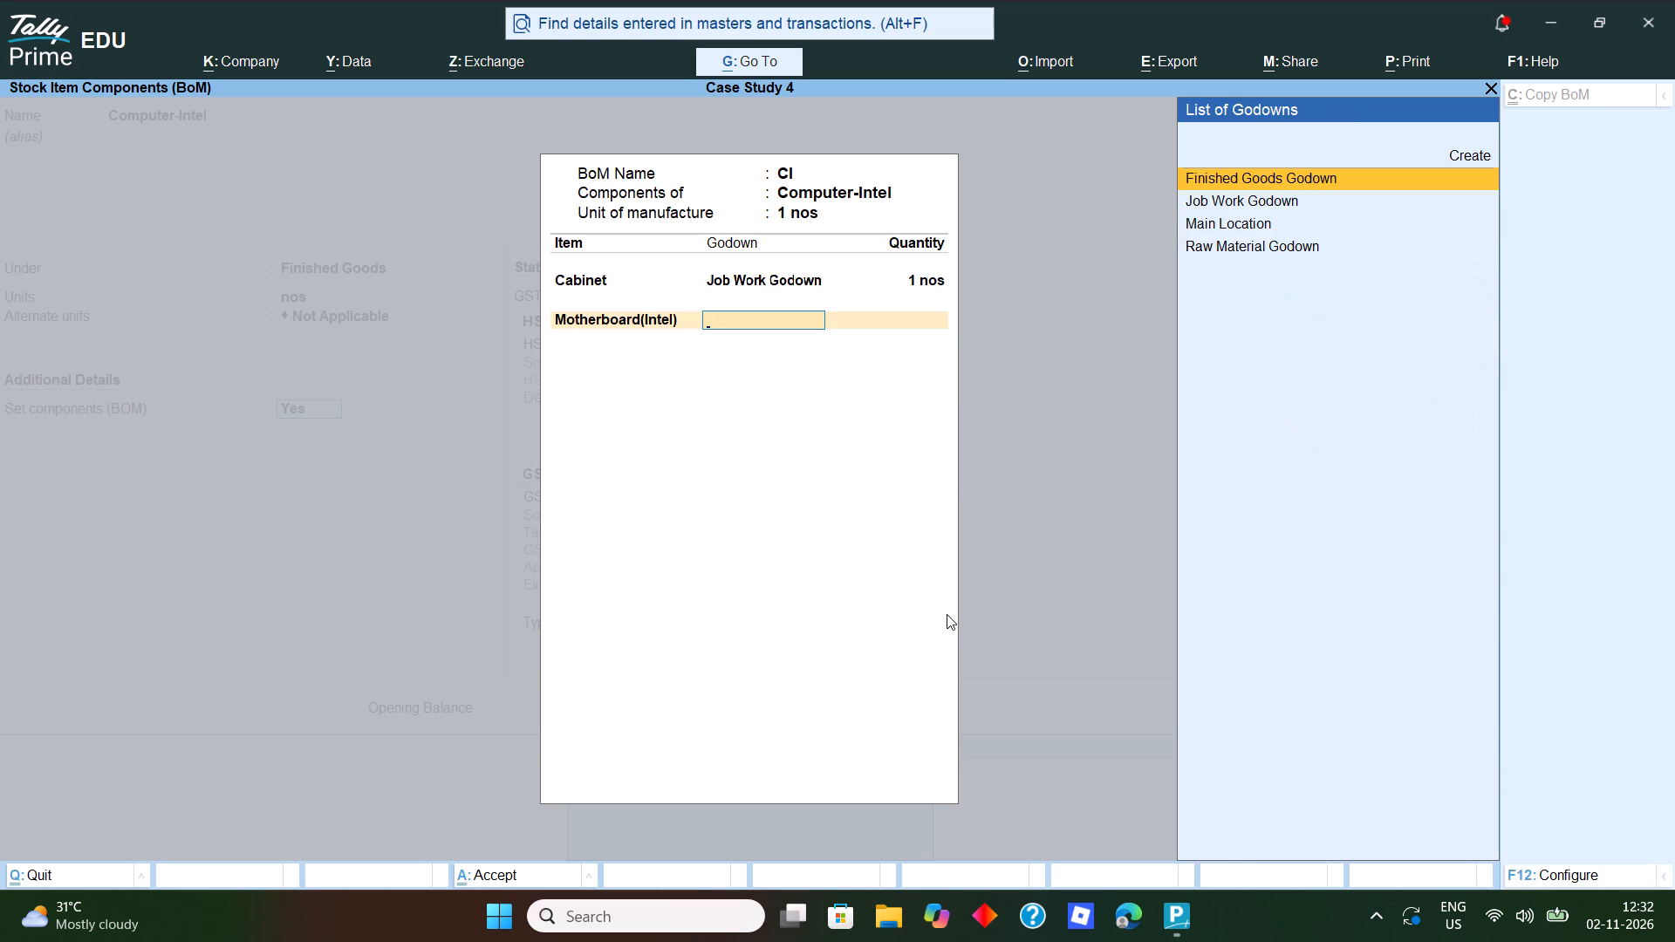
key(Down)
key(Return)
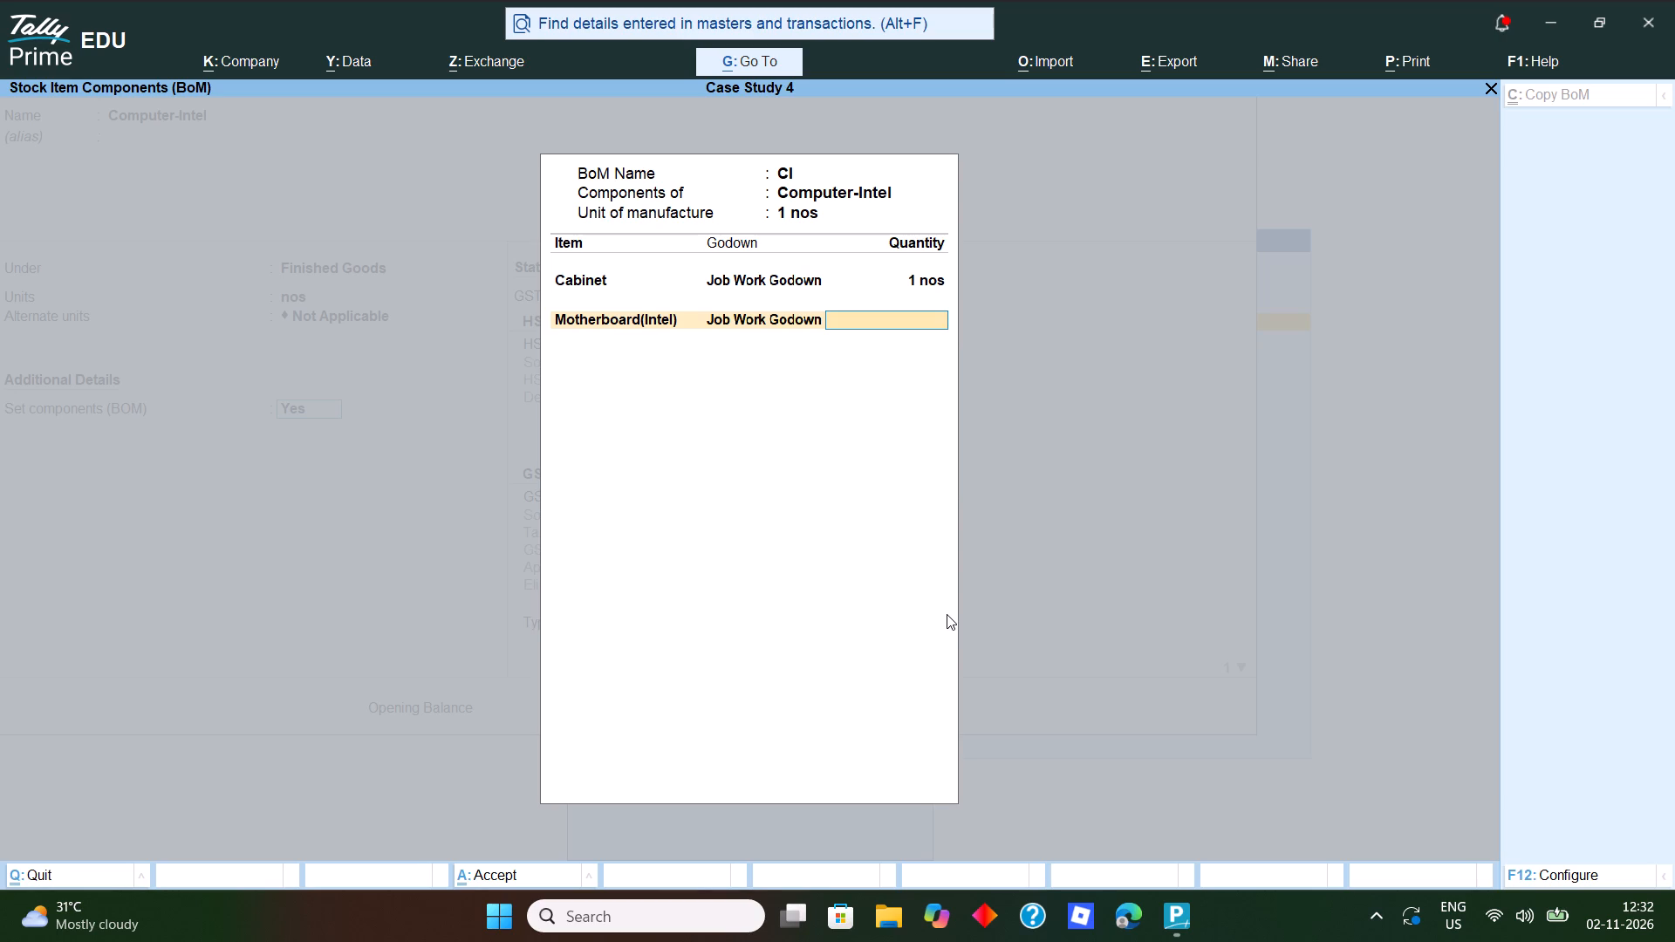
key(1)
key(Return)
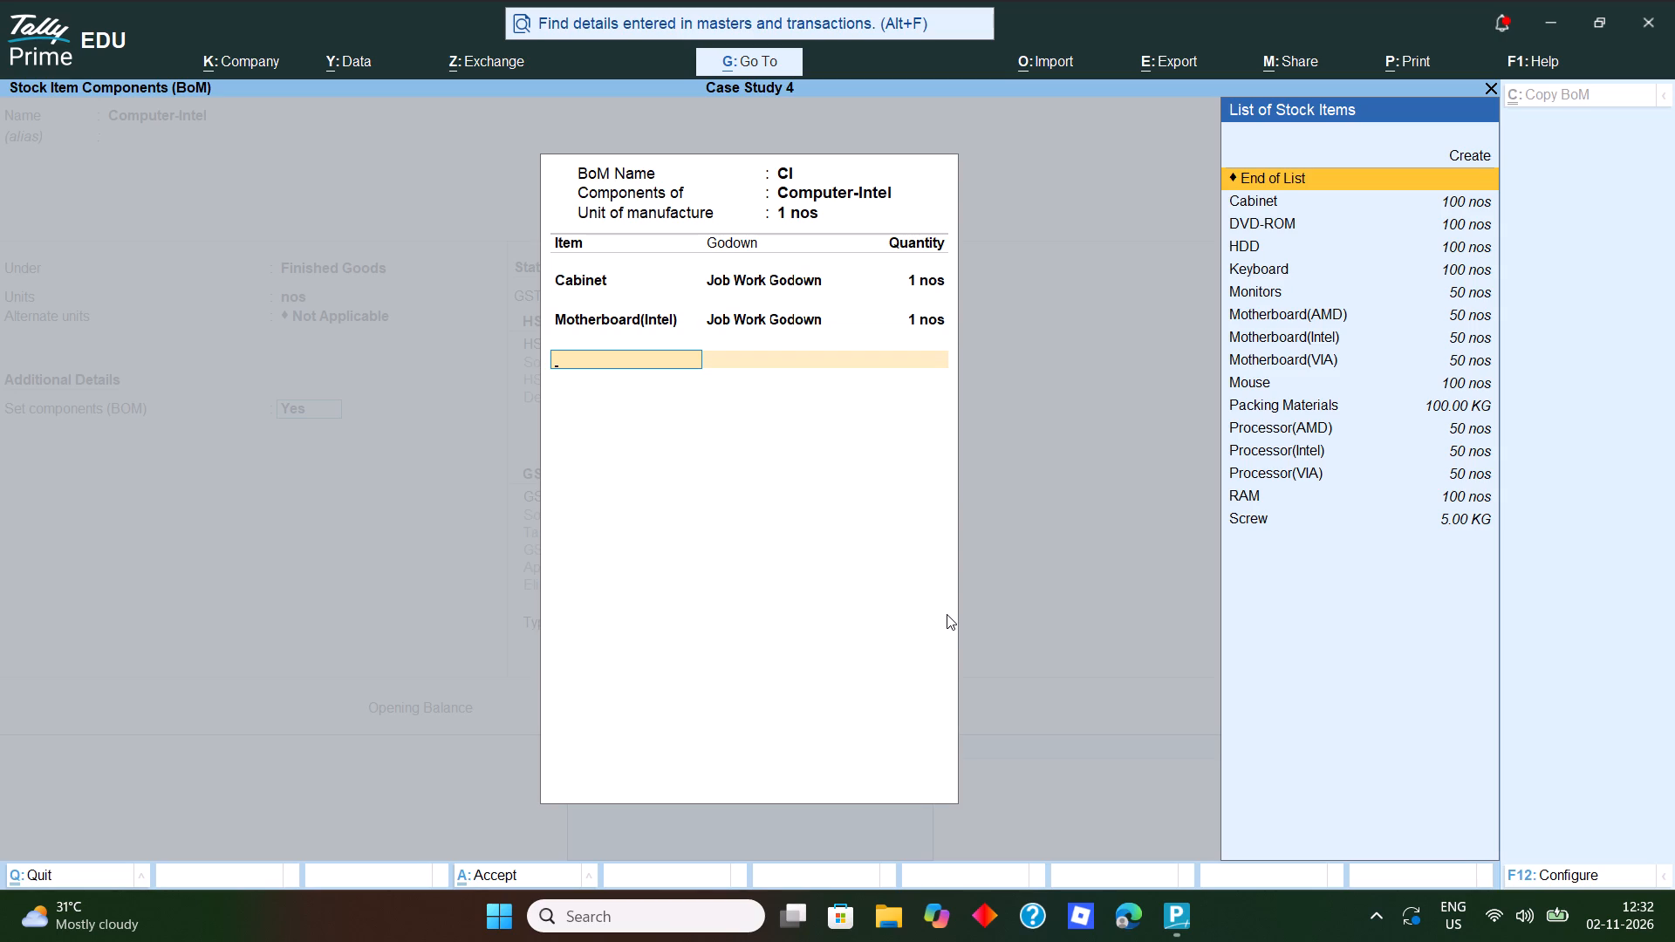
Add Processor(Intel) to the components list from Job Work Godown with quantity 1 nos.
key(Down)
key(Down)
key(Down)
key(Down)
key(Down)
key(Down)
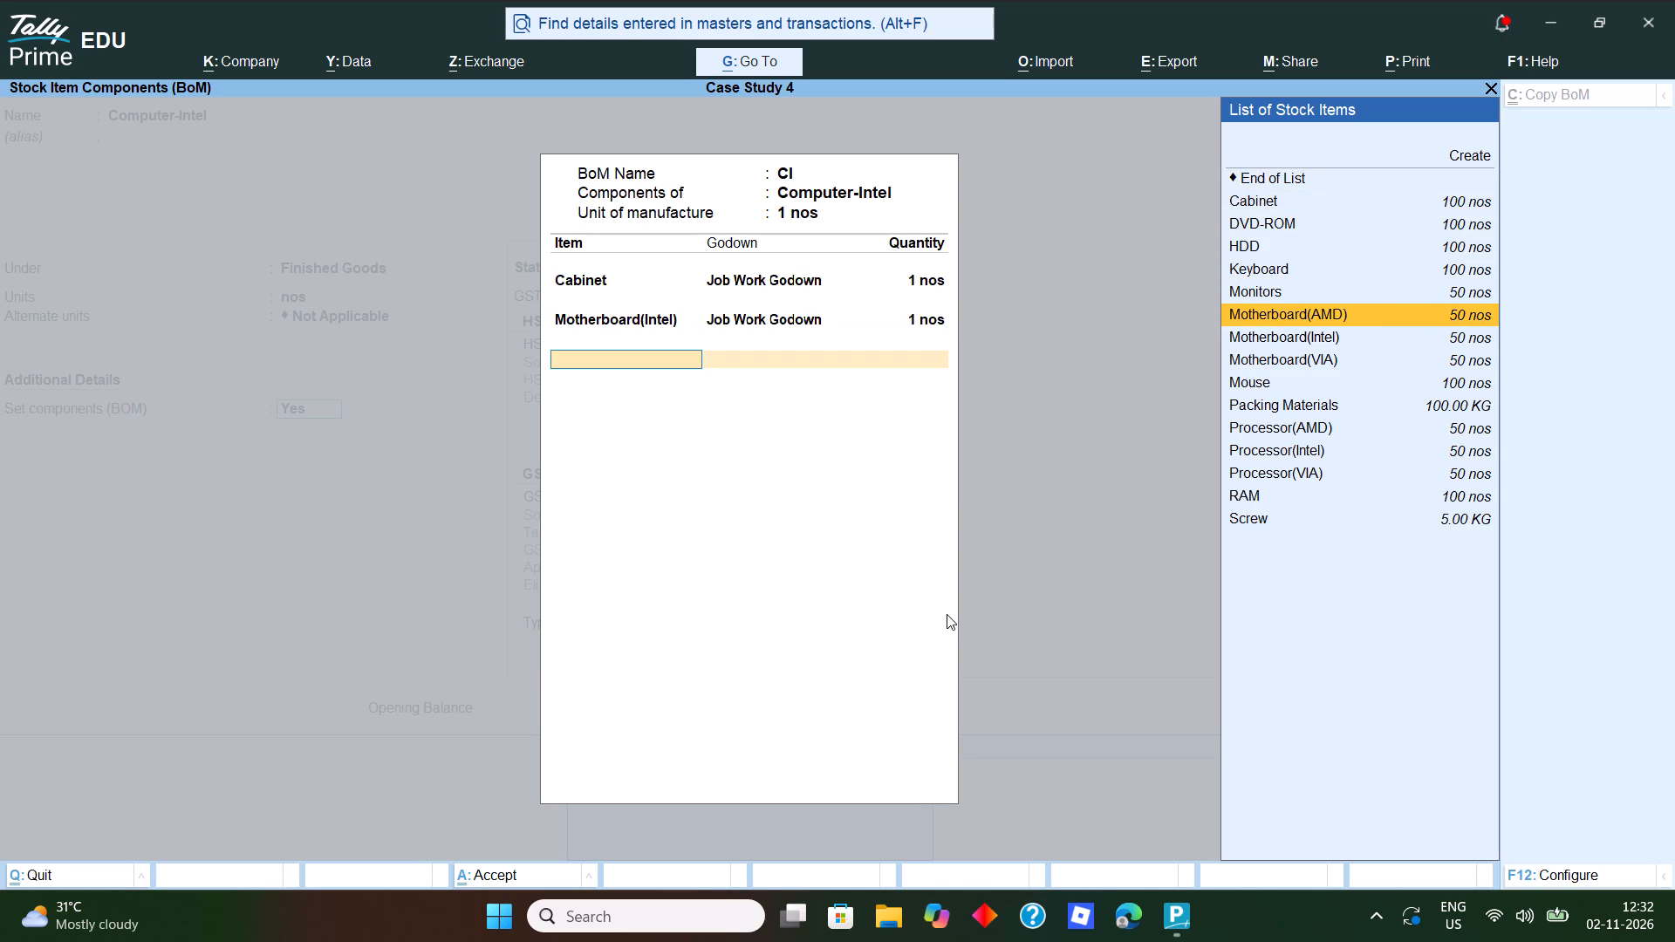
key(Down)
key(Down)
key(Down)
key(Down)
key(Down)
key(Down)
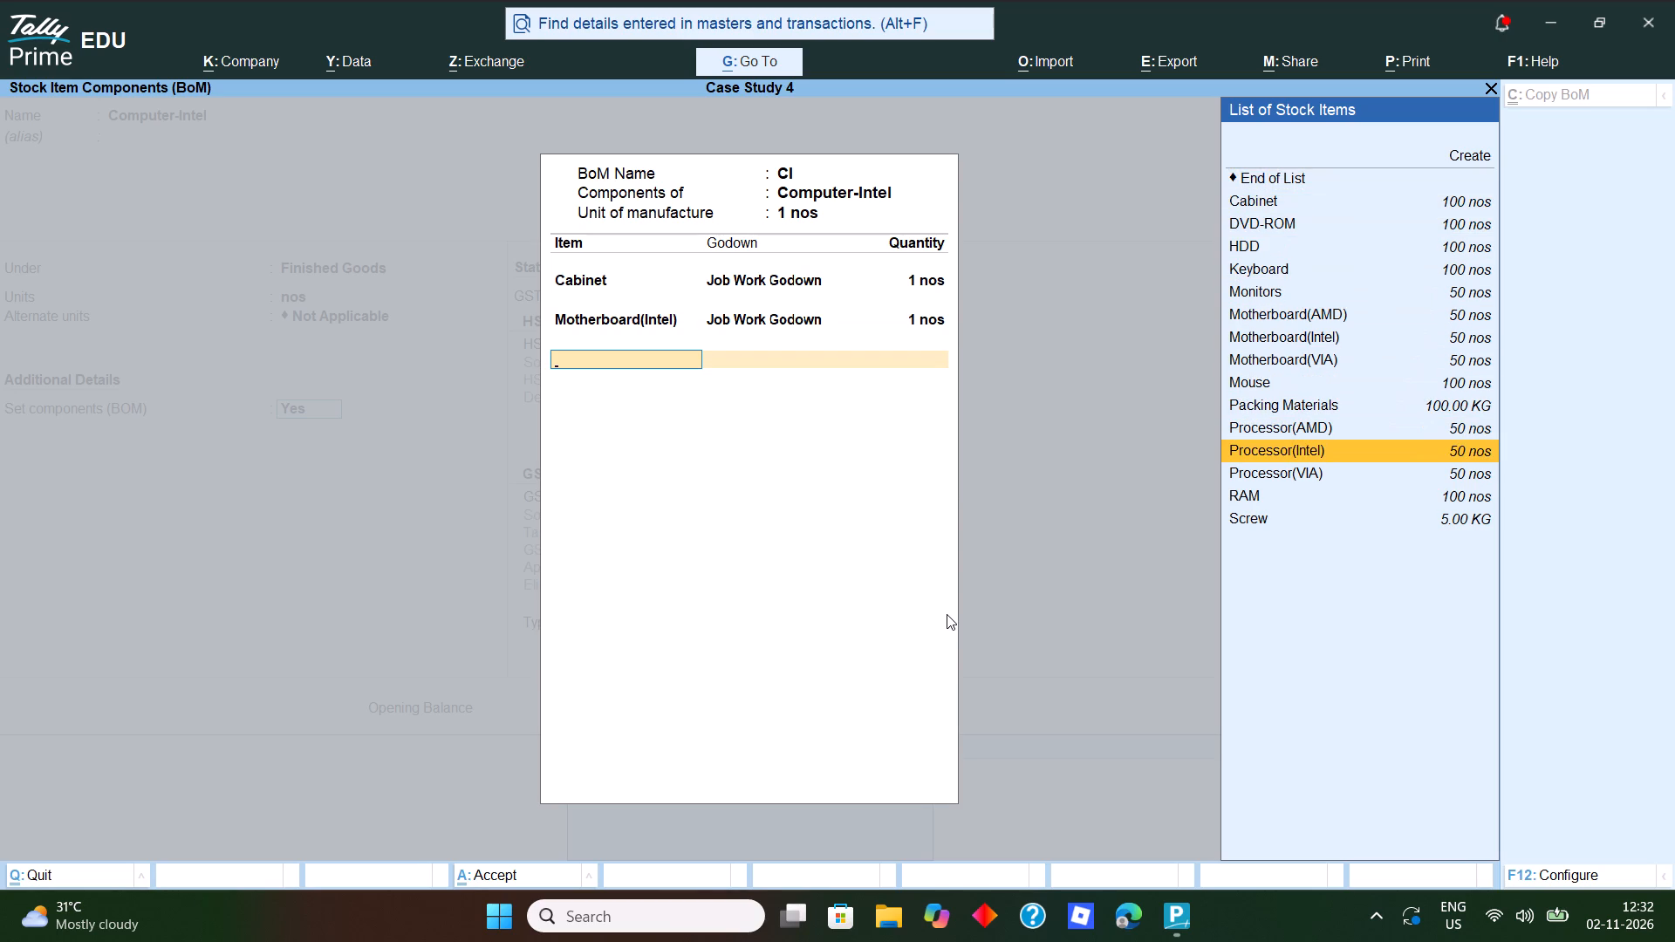
key(Return)
key(j)
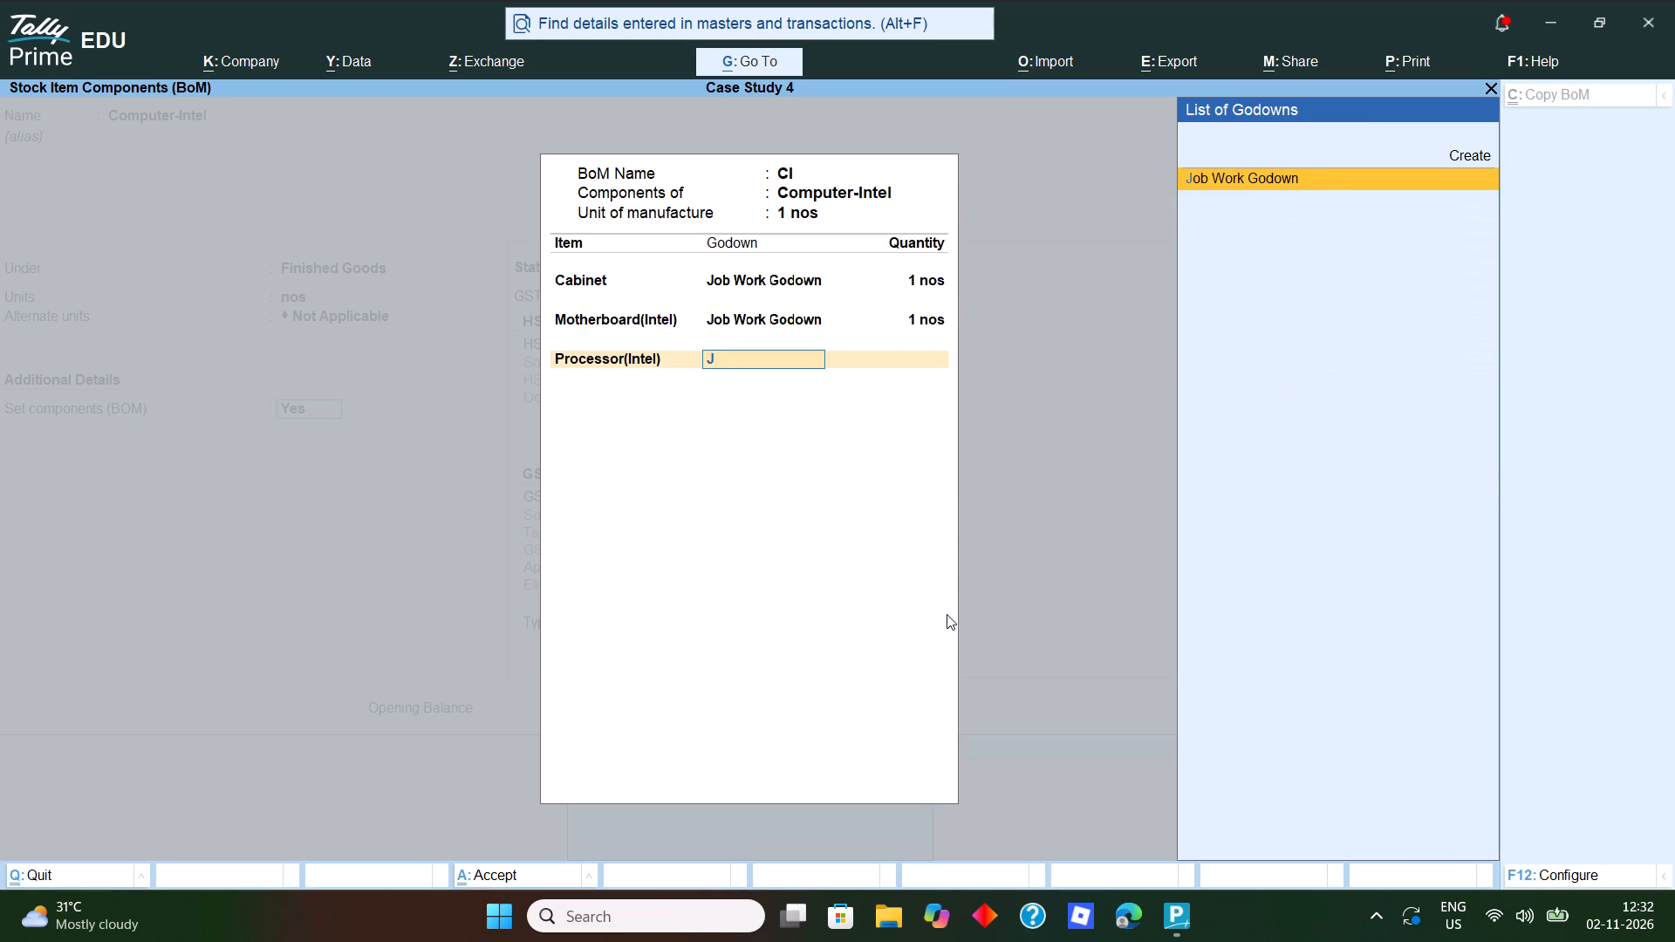
key(Return)
key(1)
key(Return)
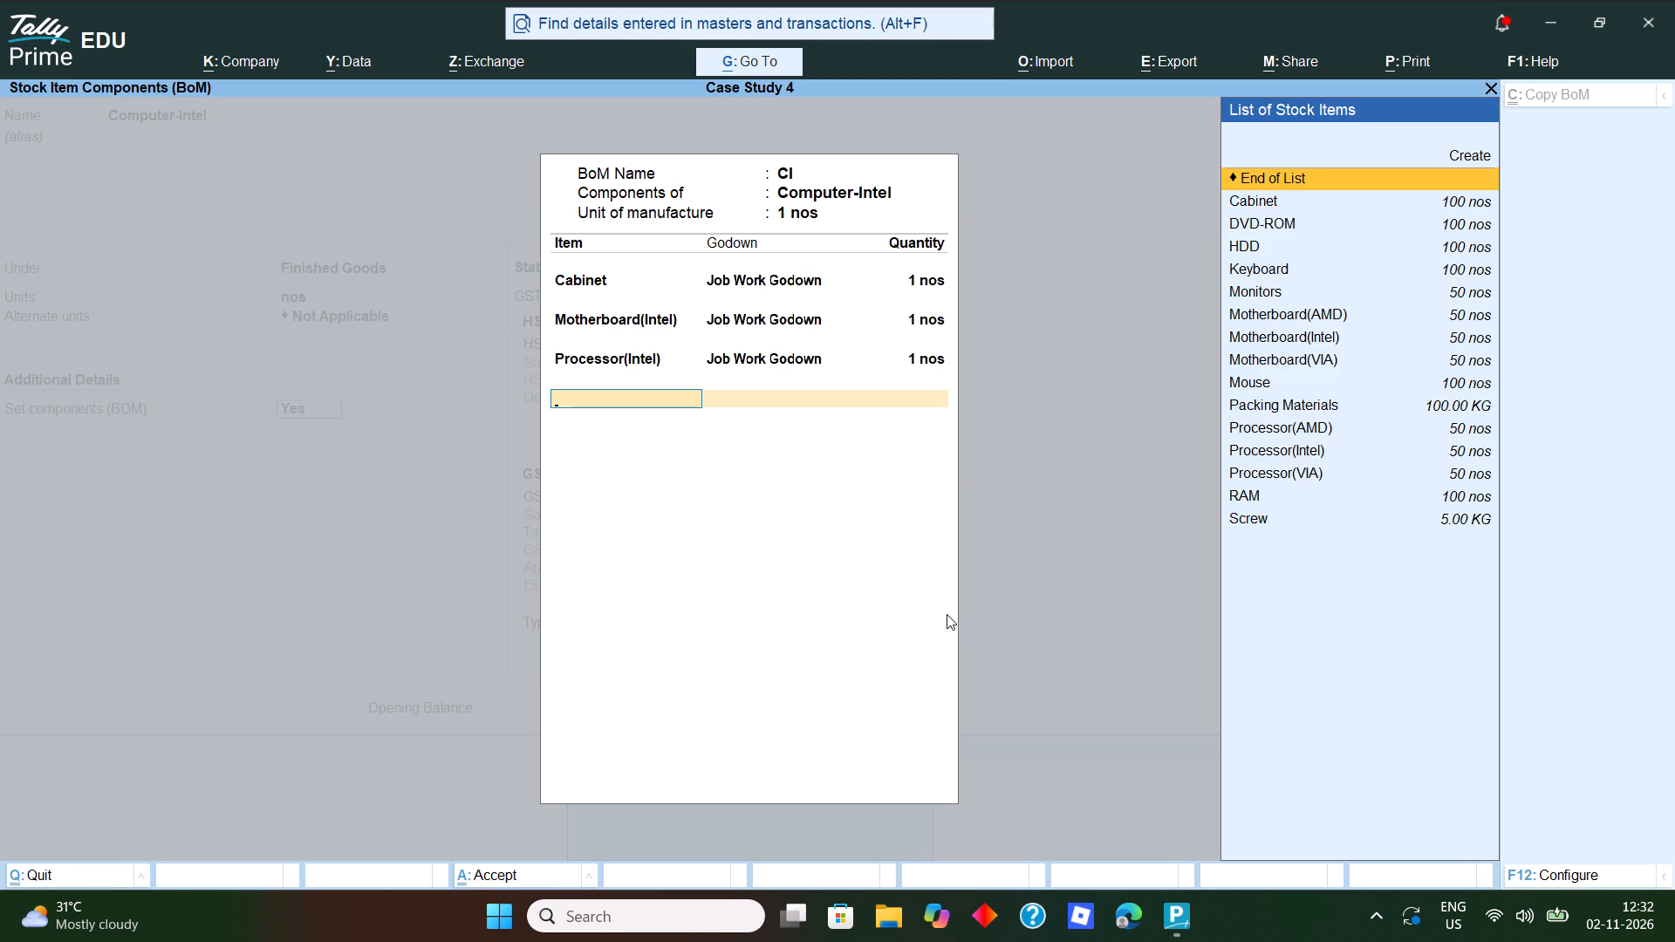
Add RAM to the components list from Job Work Godown with quantity 1 nos.
key(Down)
key(Down)
key(Down)
key(Down)
key(Down)
key(Down)
key(Down)
key(Down)
key(Down)
key(Down)
key(Down)
key(Down)
key(Down)
key(Down)
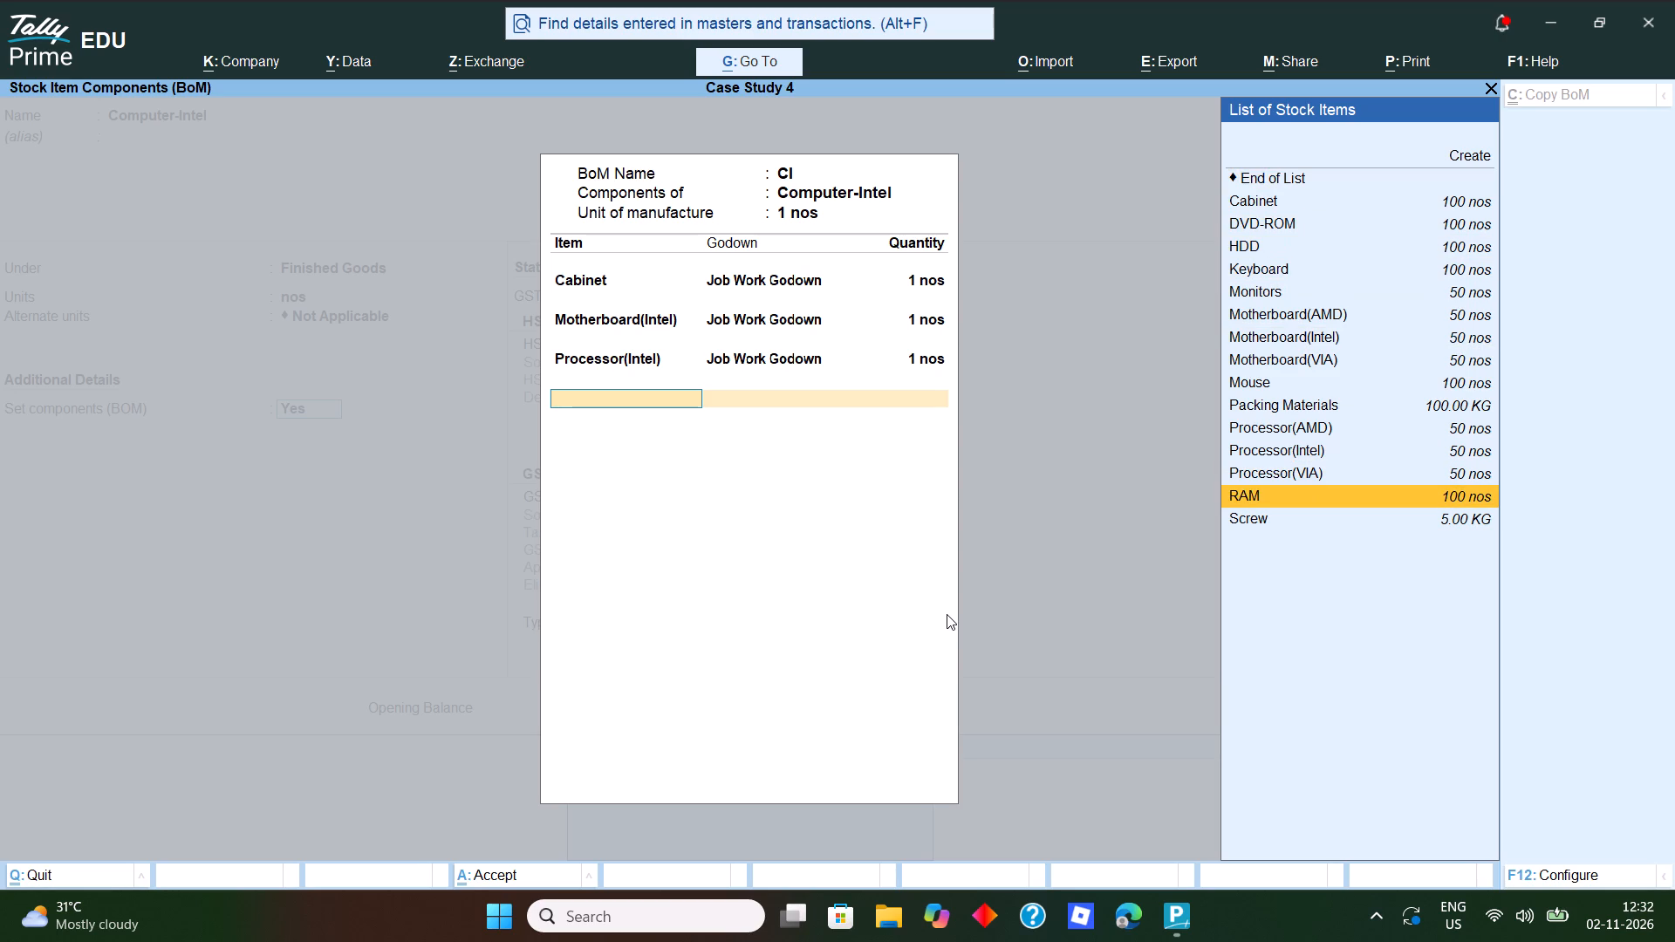
key(Return)
key(j)
key(Return)
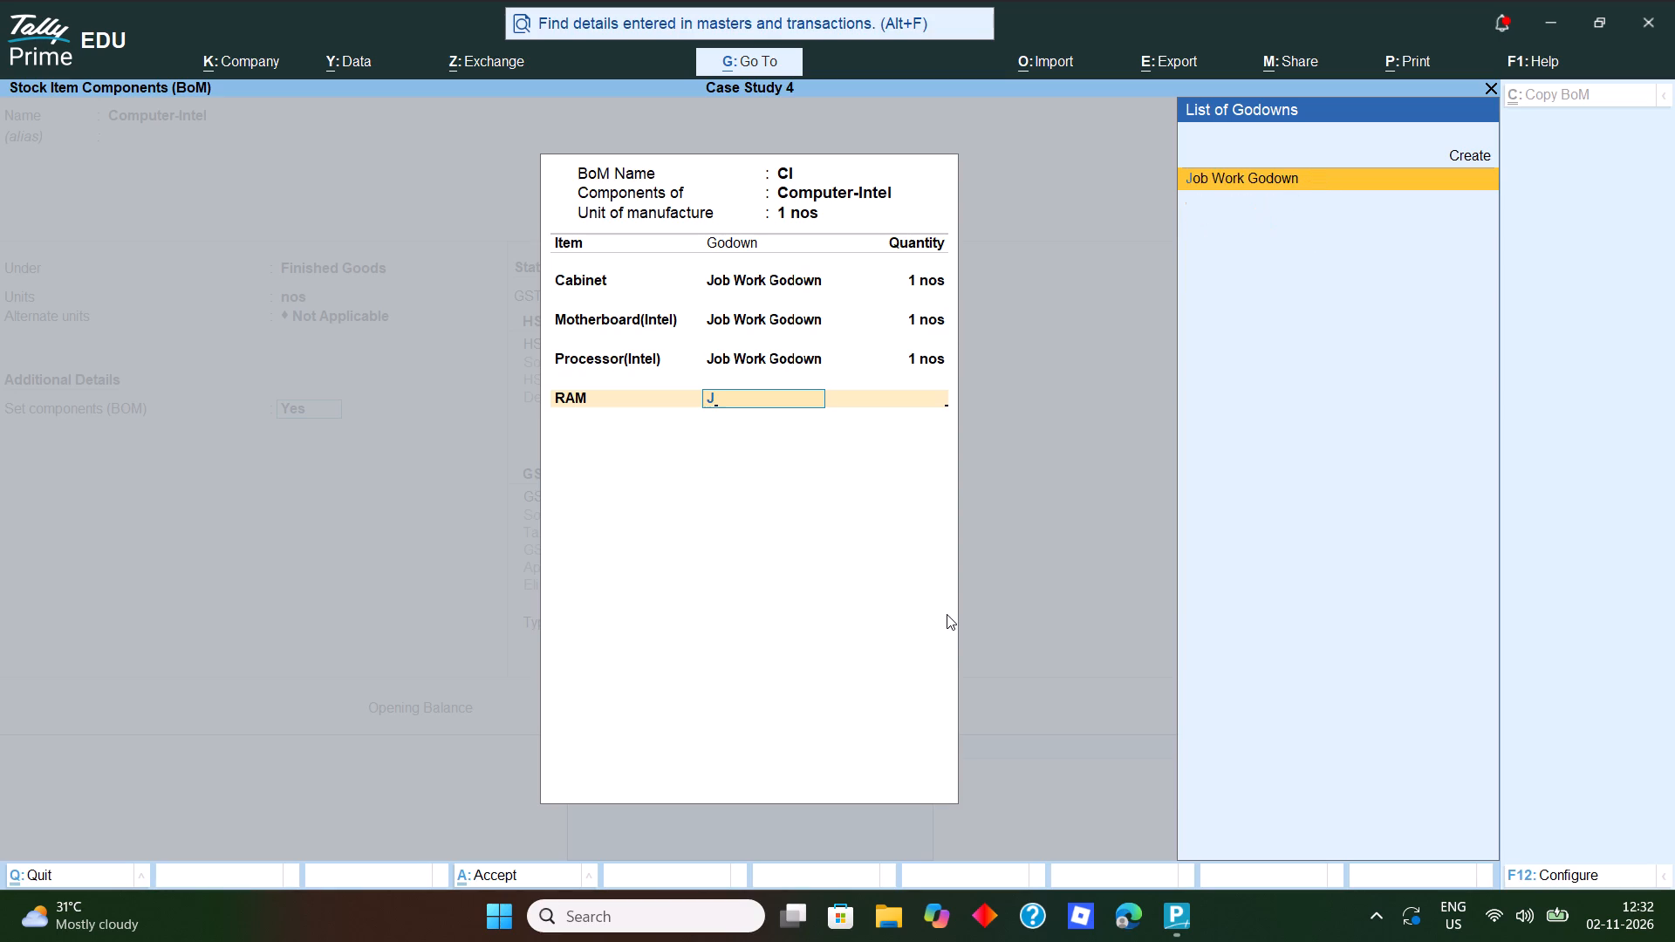
key(1)
key(Return)
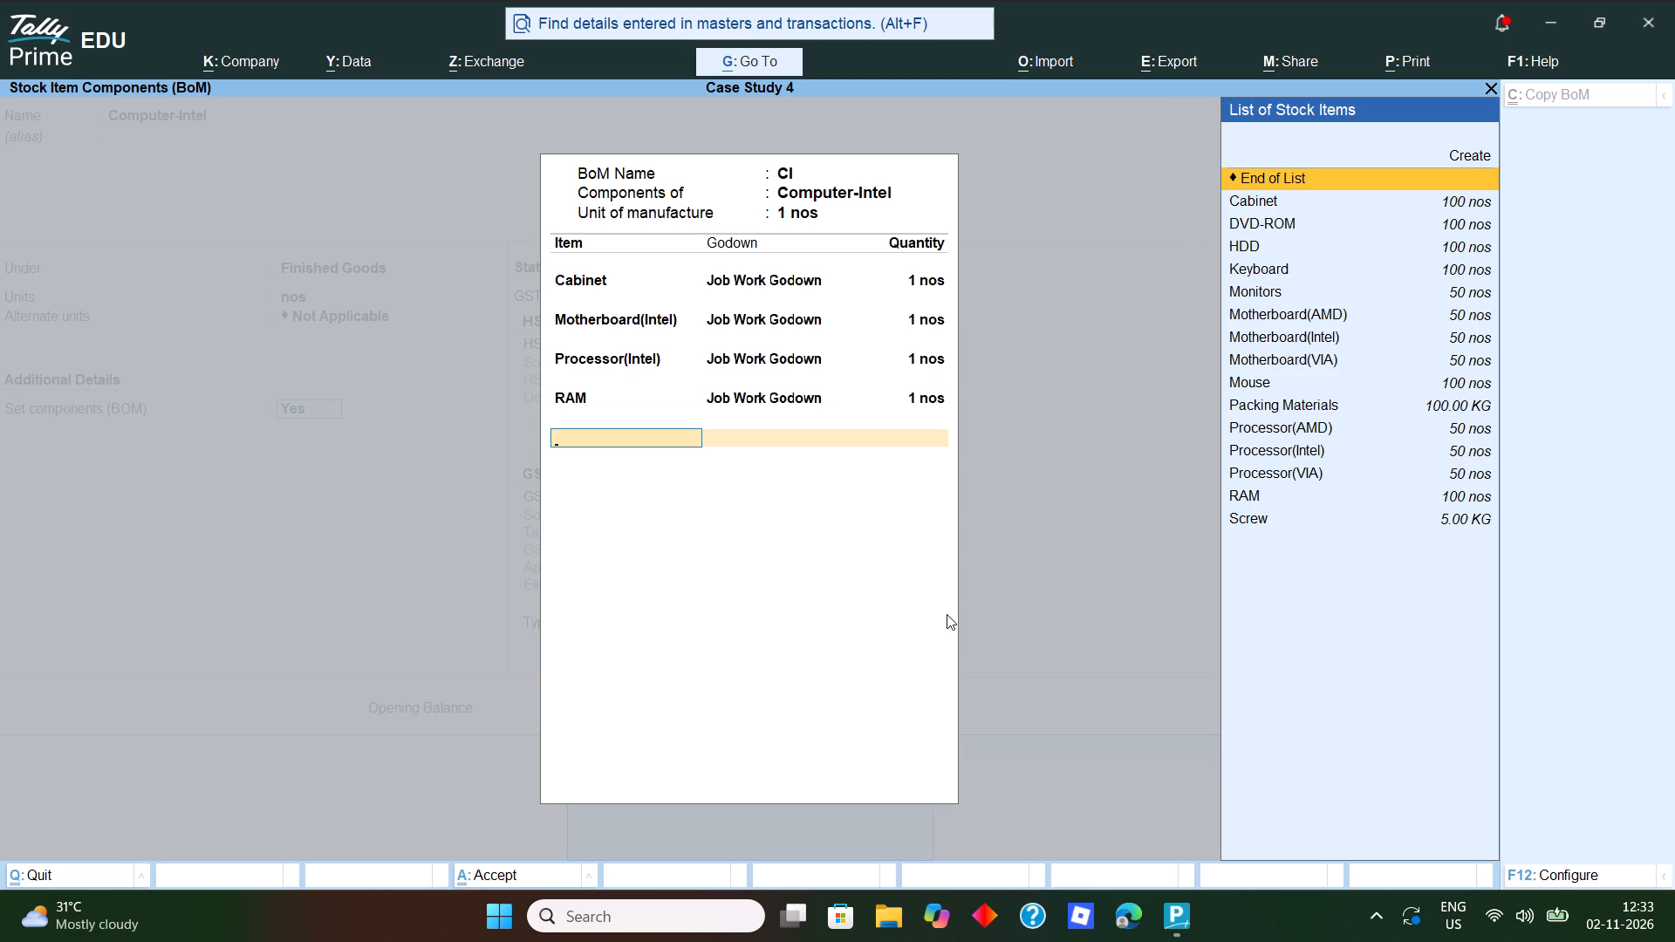
Add HDD to the components list from Job Work Godown with quantity 1 nos.
key(Down)
key(Down)
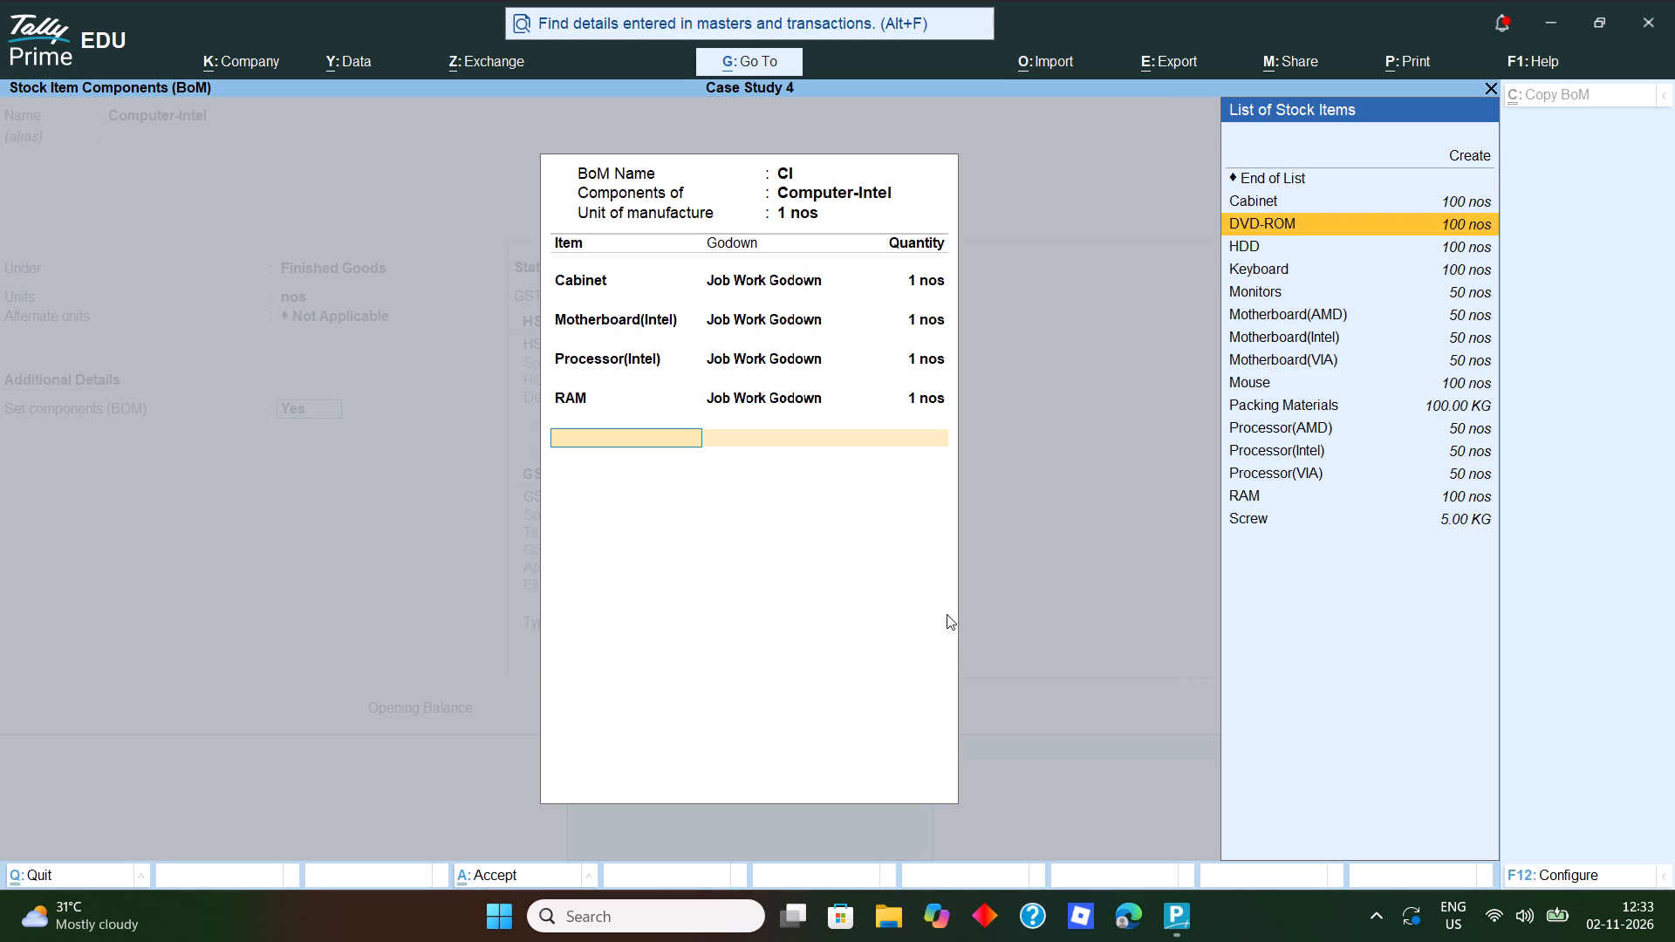
key(Down)
key(Return)
key(j)
key(Return)
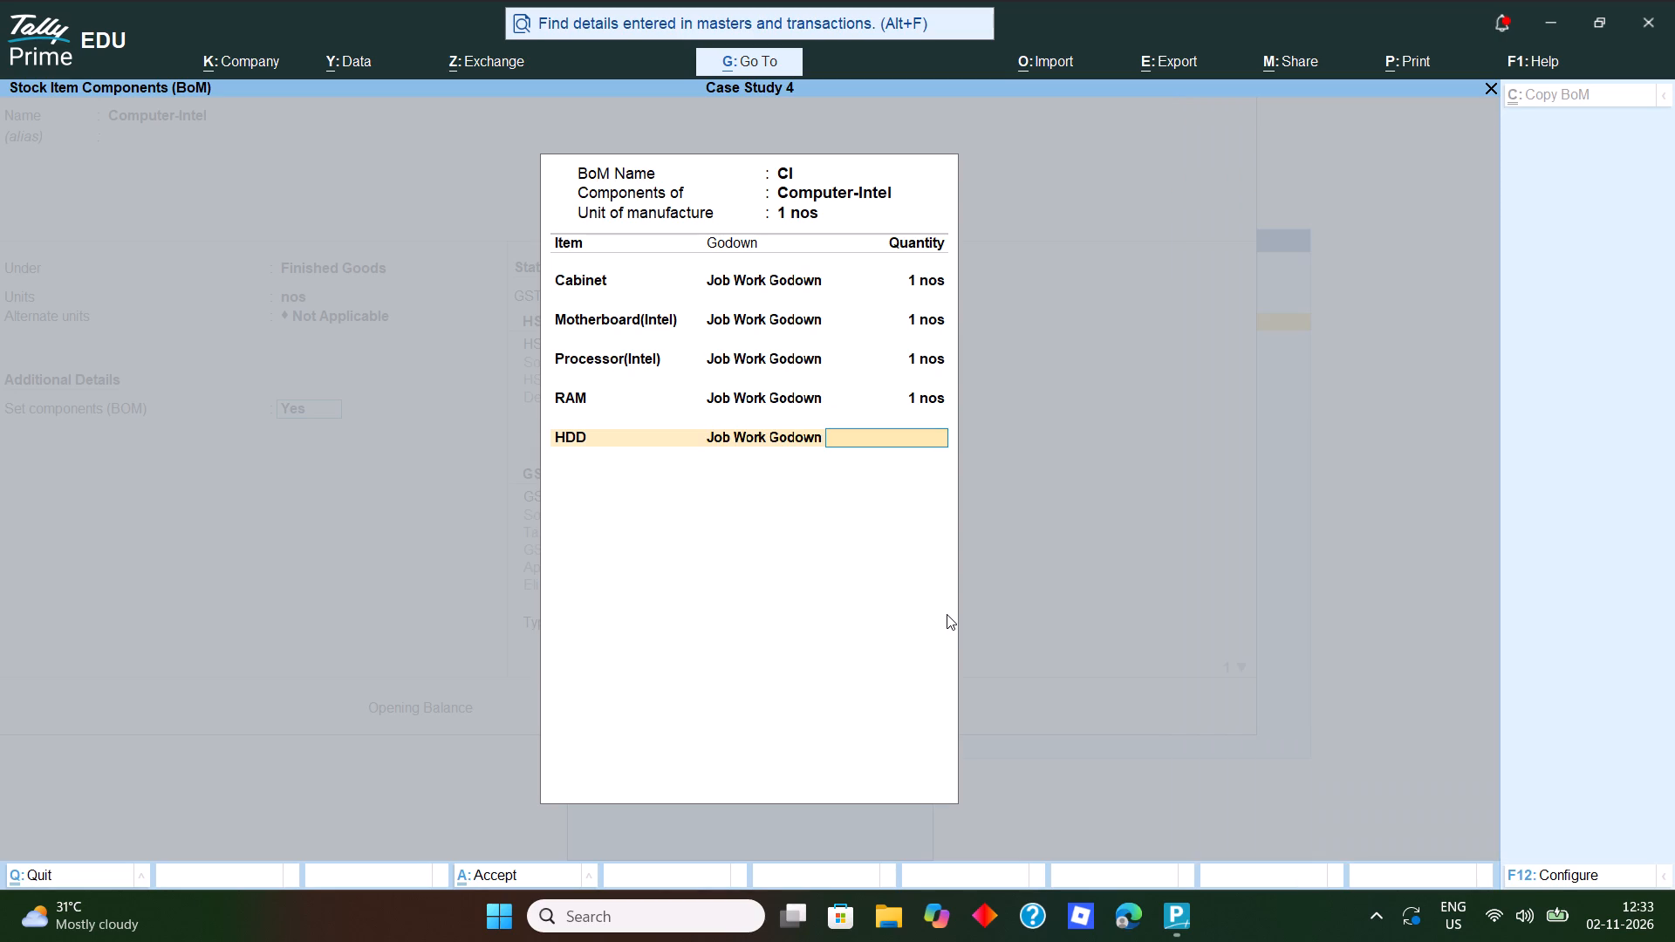
key(1)
key(Return)
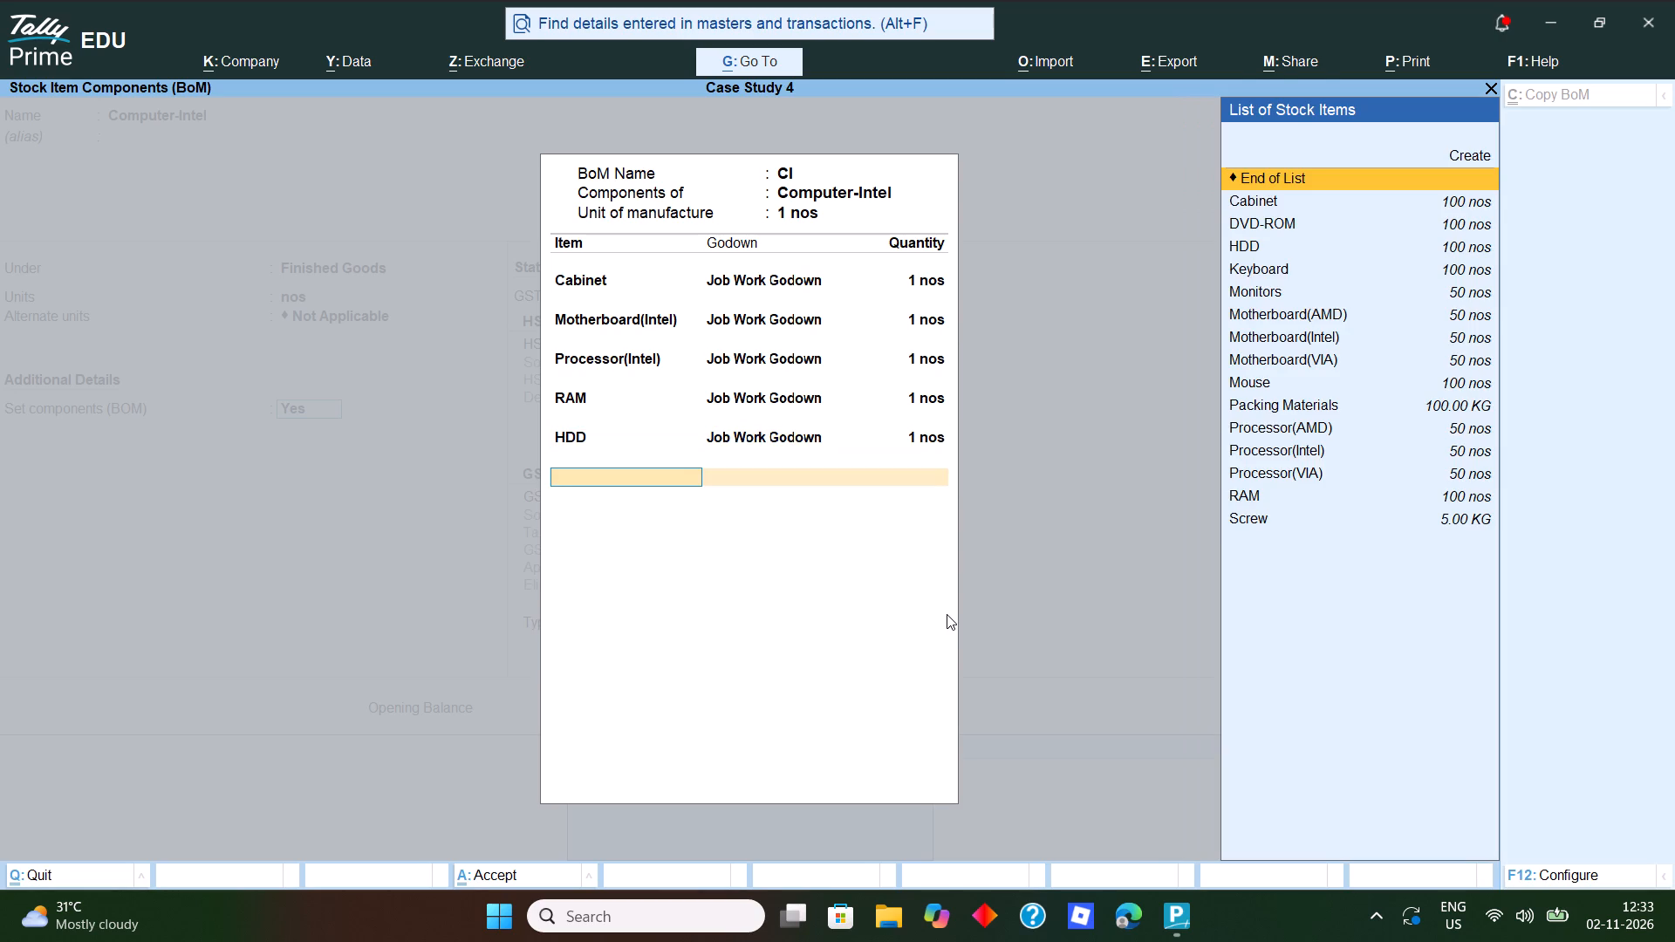
Add DVD-ROM to the components list from Job Work Godown with quantity 1 nos.
key(Down)
key(Down)
key(Return)
key(j)
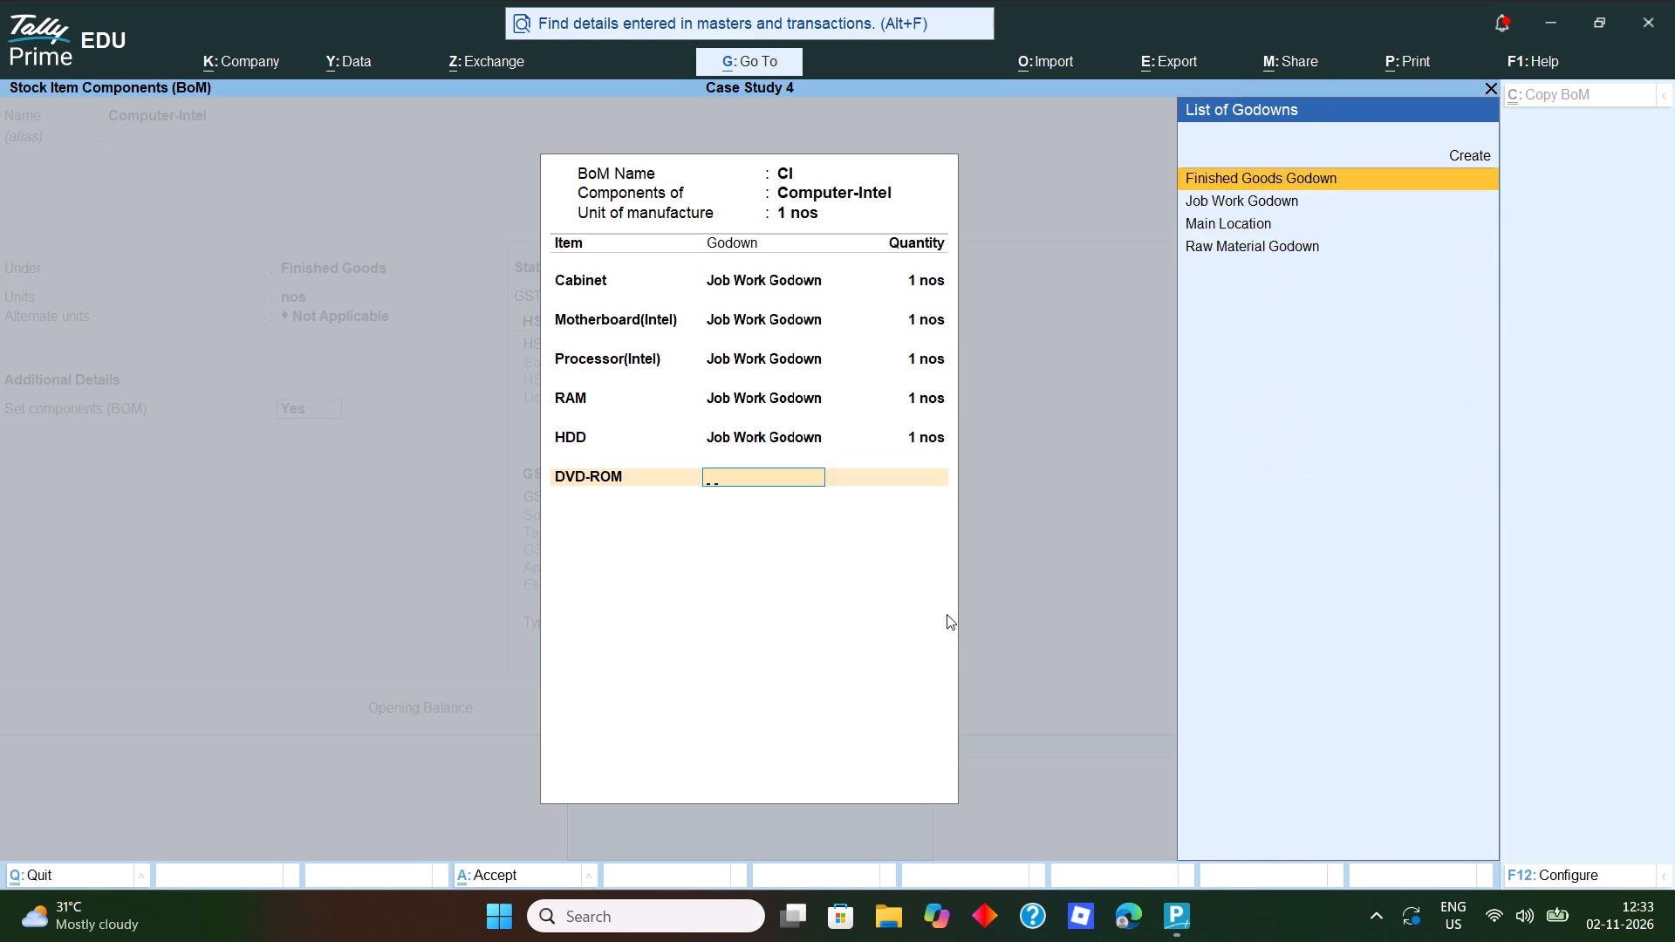
key(Return)
key(1)
key(Return)
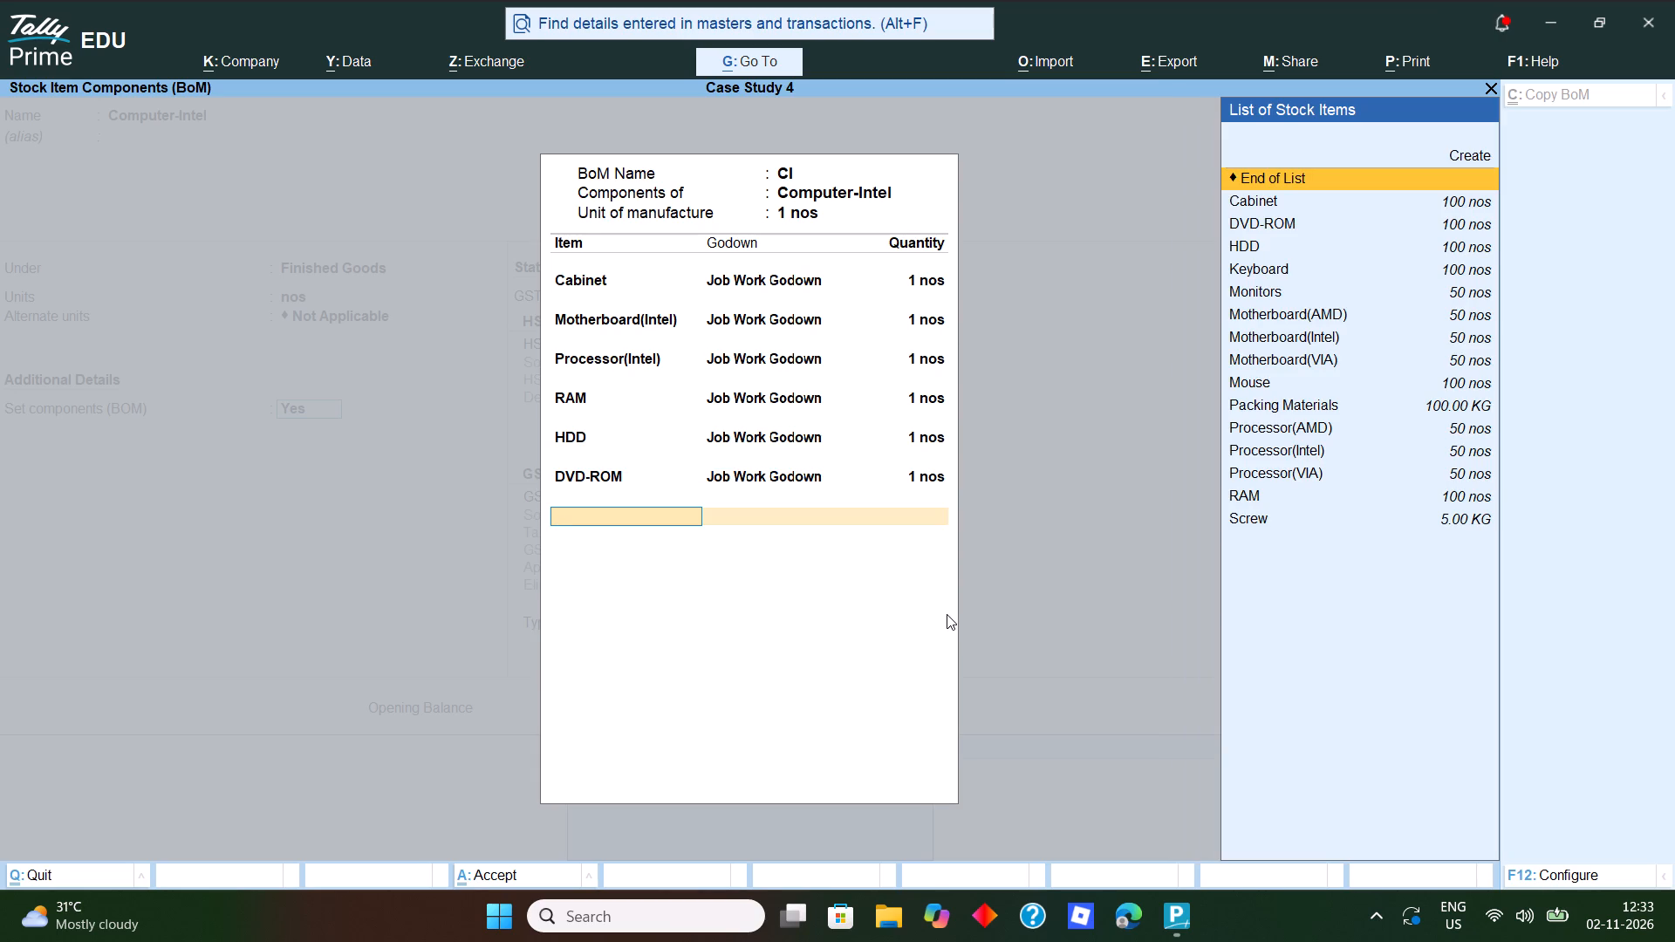
Add Keyboard to the components list from Job Work Godown with quantity 1 nos.
key(k)
key(Return)
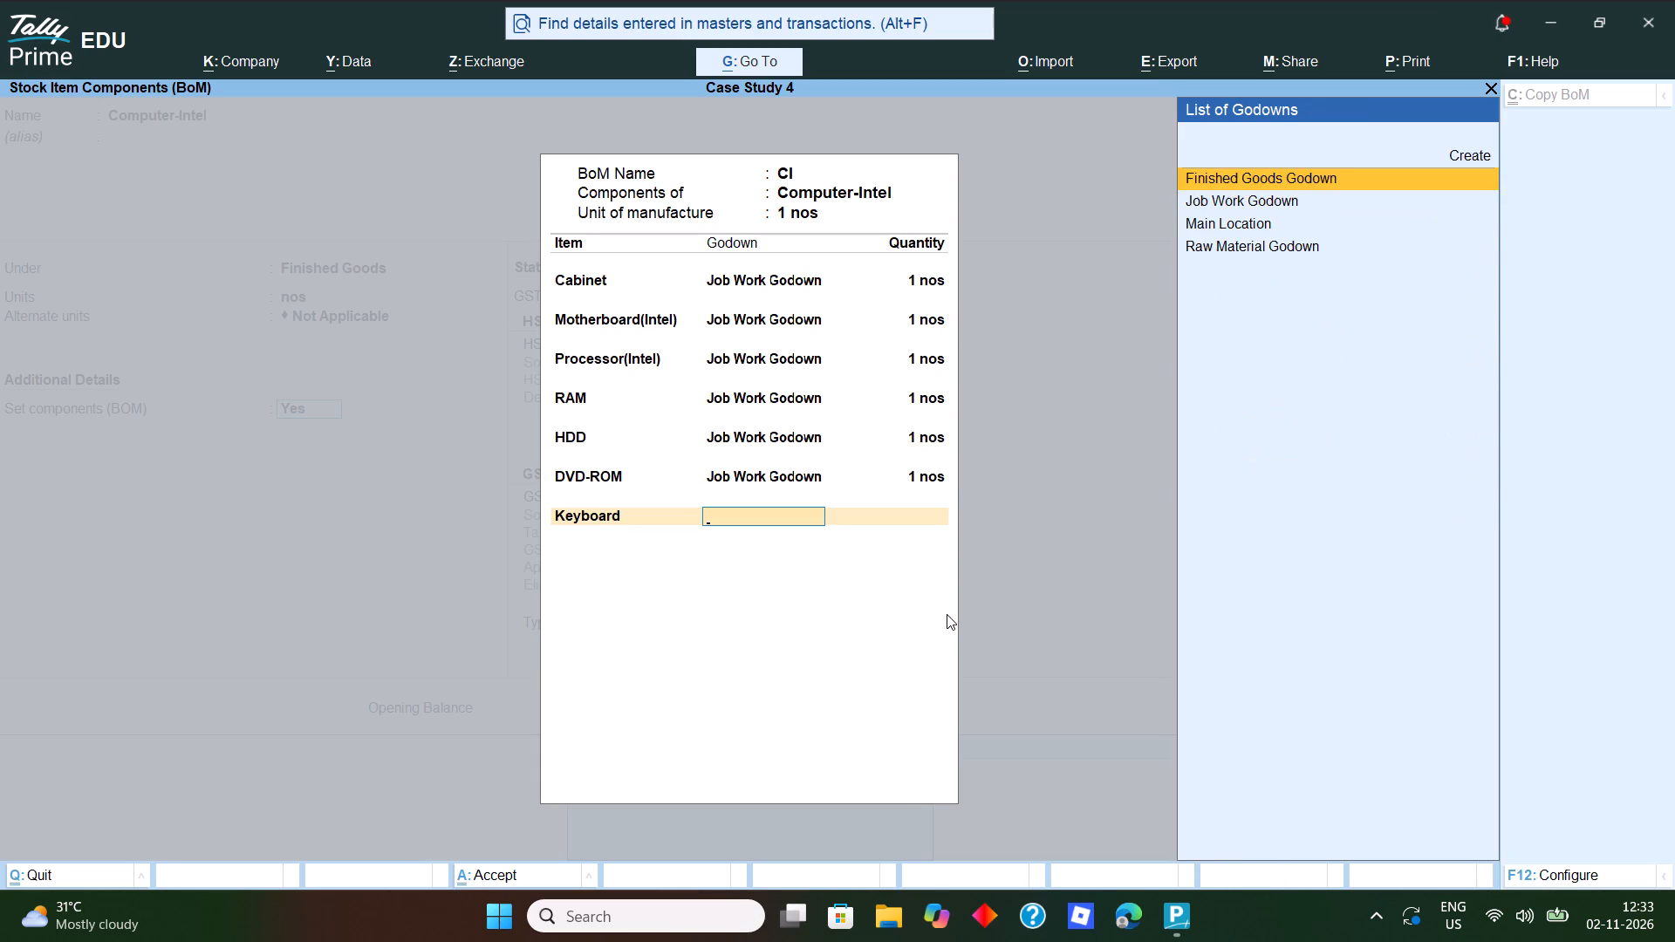
key(Right)
key(Down)
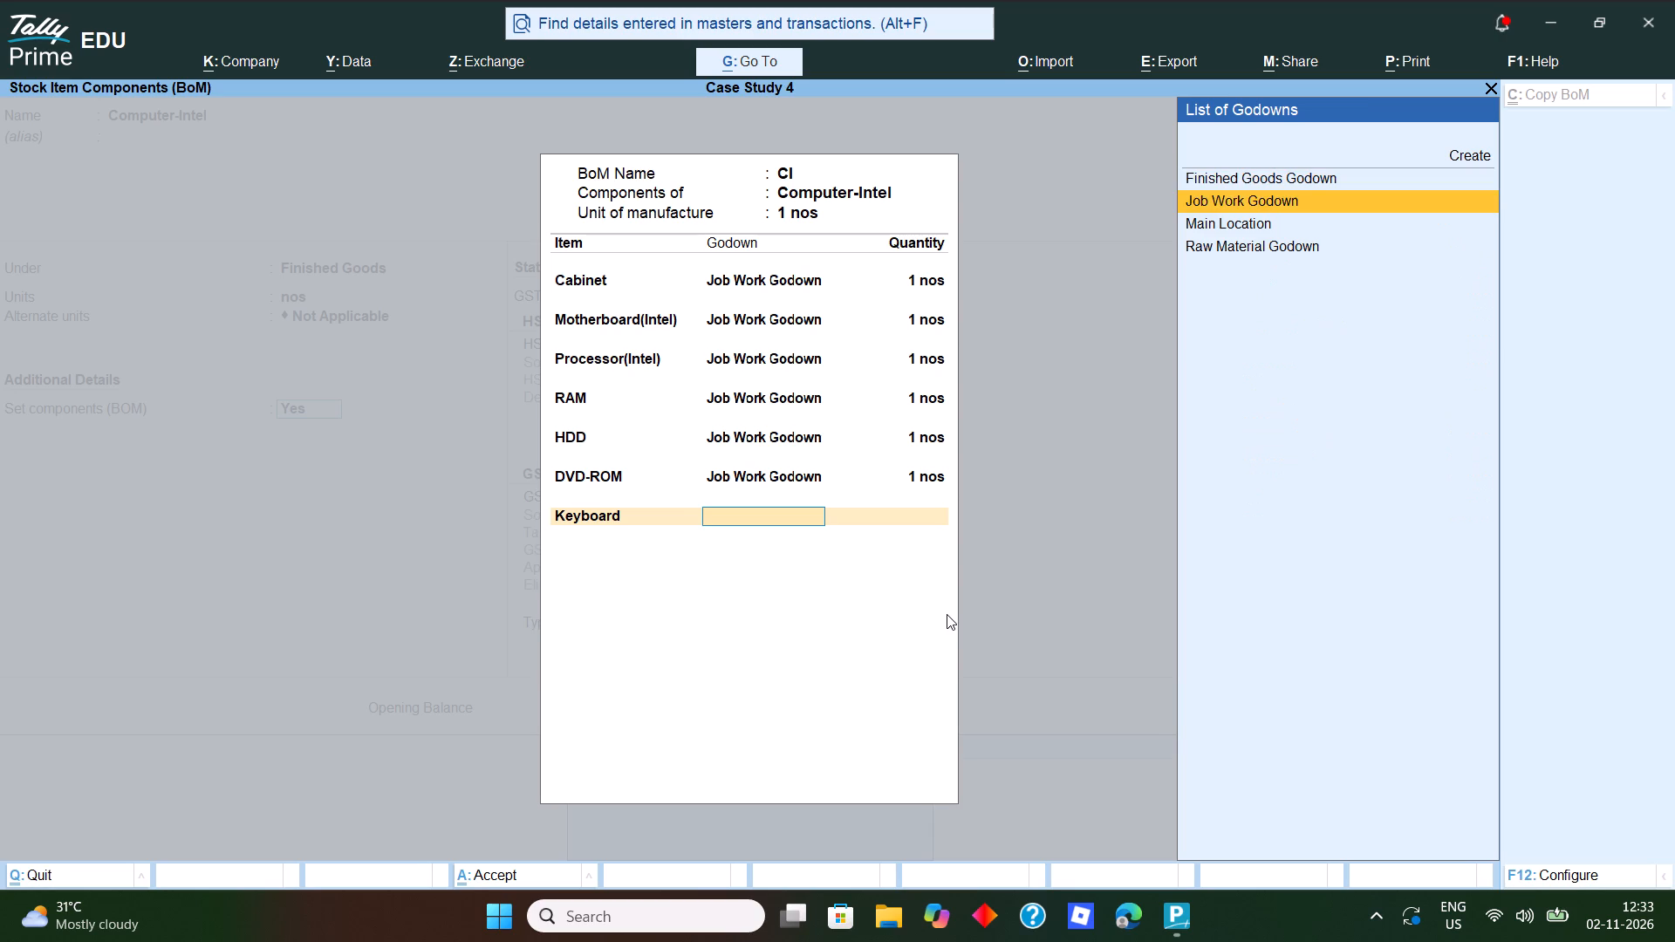
key(Return)
key(1)
key(Return)
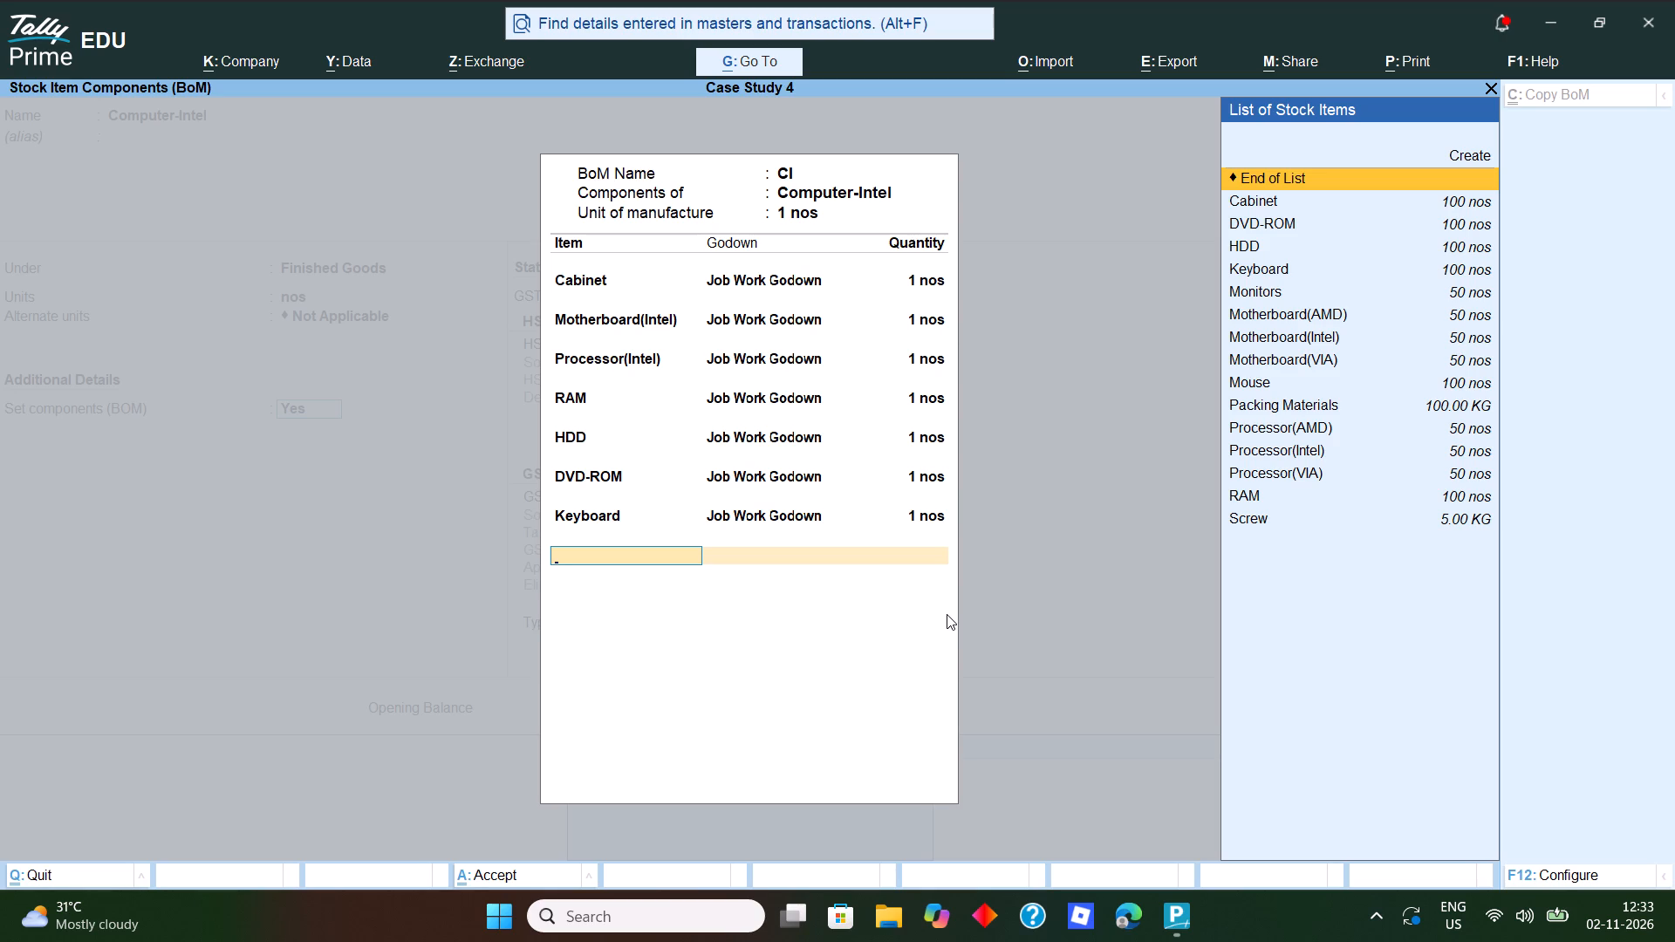
Add Mouse to the components list from Job Work Godown with quantity 1 nos.
key(m)
key(Down)
key(Down)
key(Down)
key(Down)
key(Down)
key(Return)
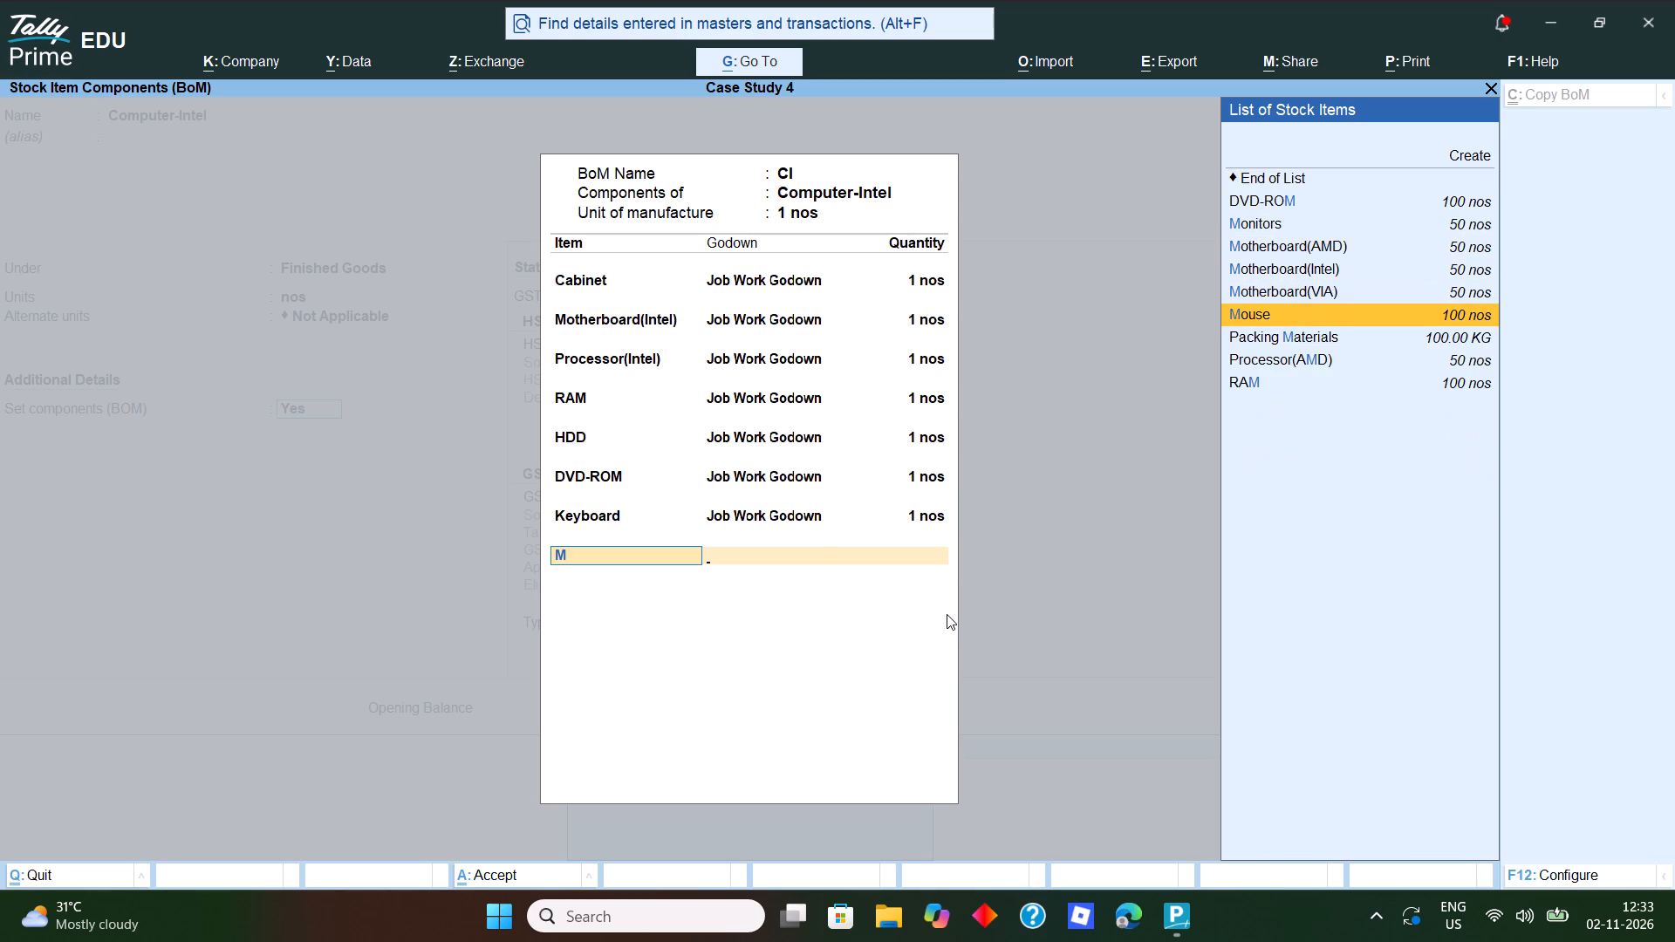
key(Down)
key(Return)
key(1)
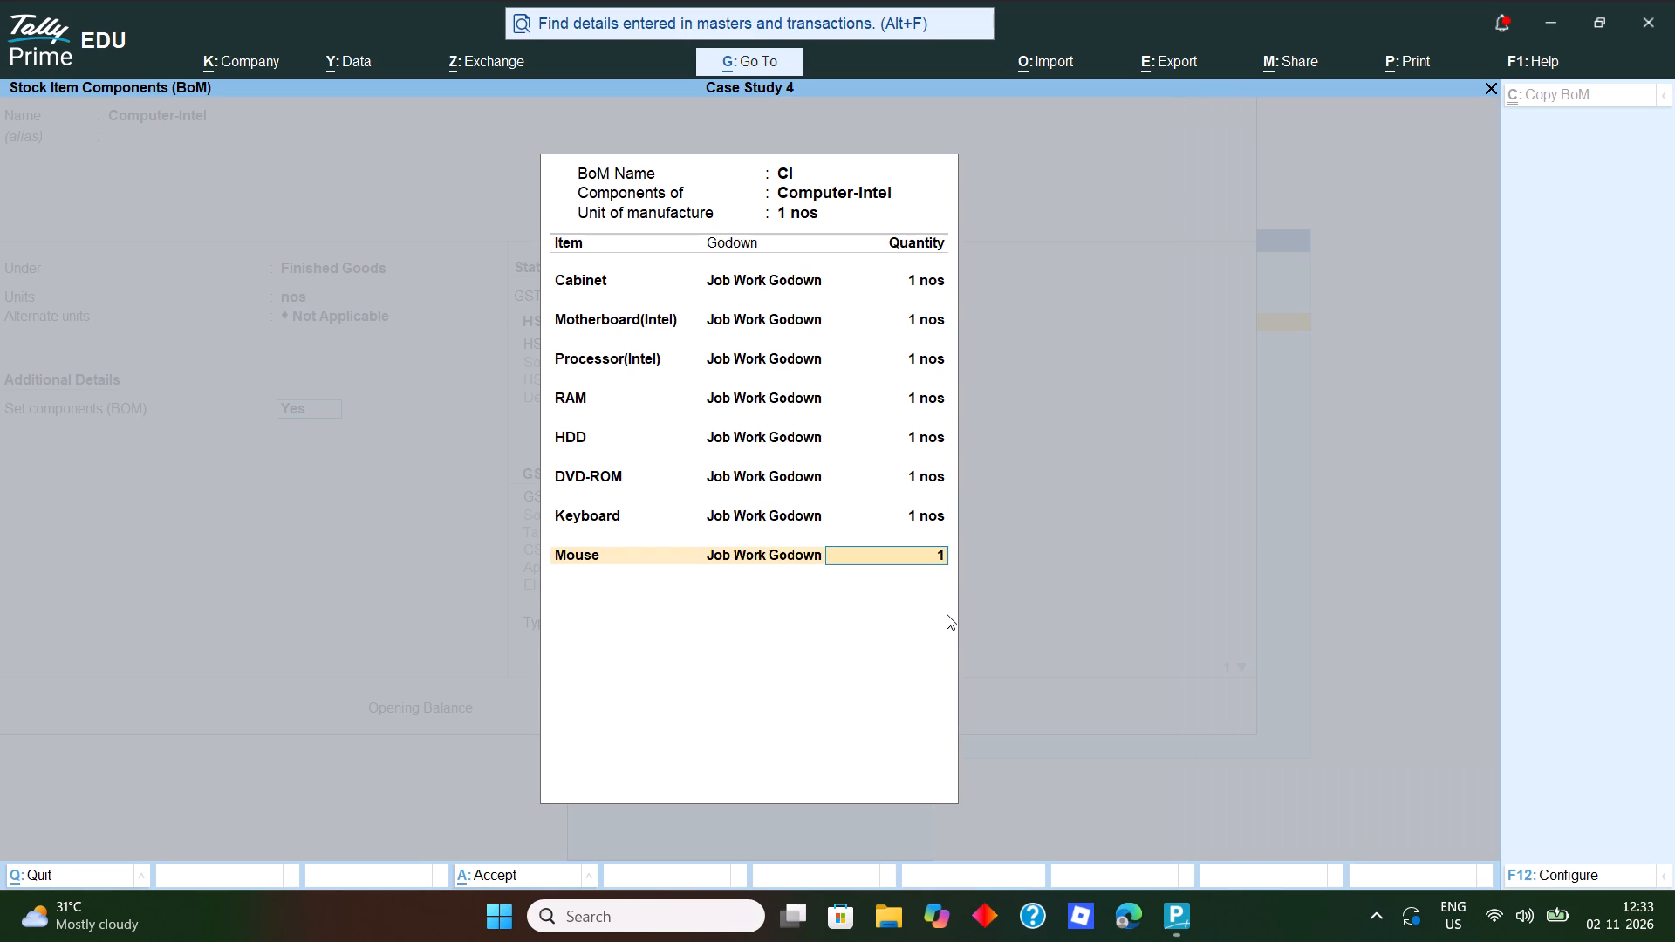
key(Return)
Add Monitors to the components list from Job Work Godown with quantity 1 nos.
text(mo)
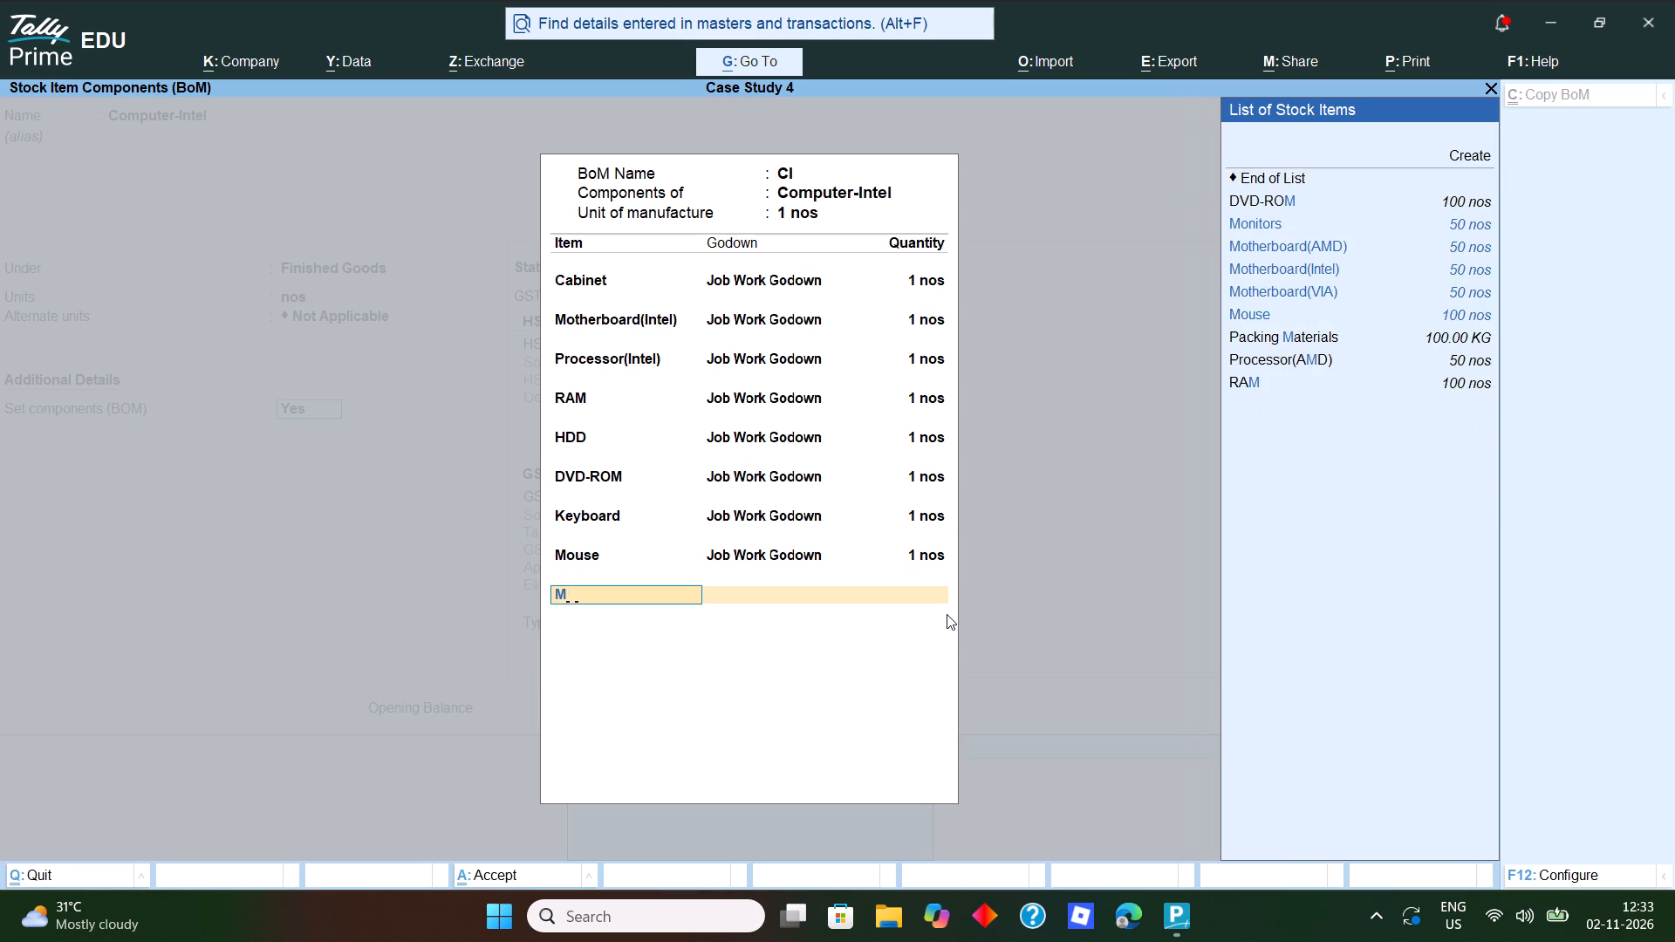
key(Right)
key(Down)
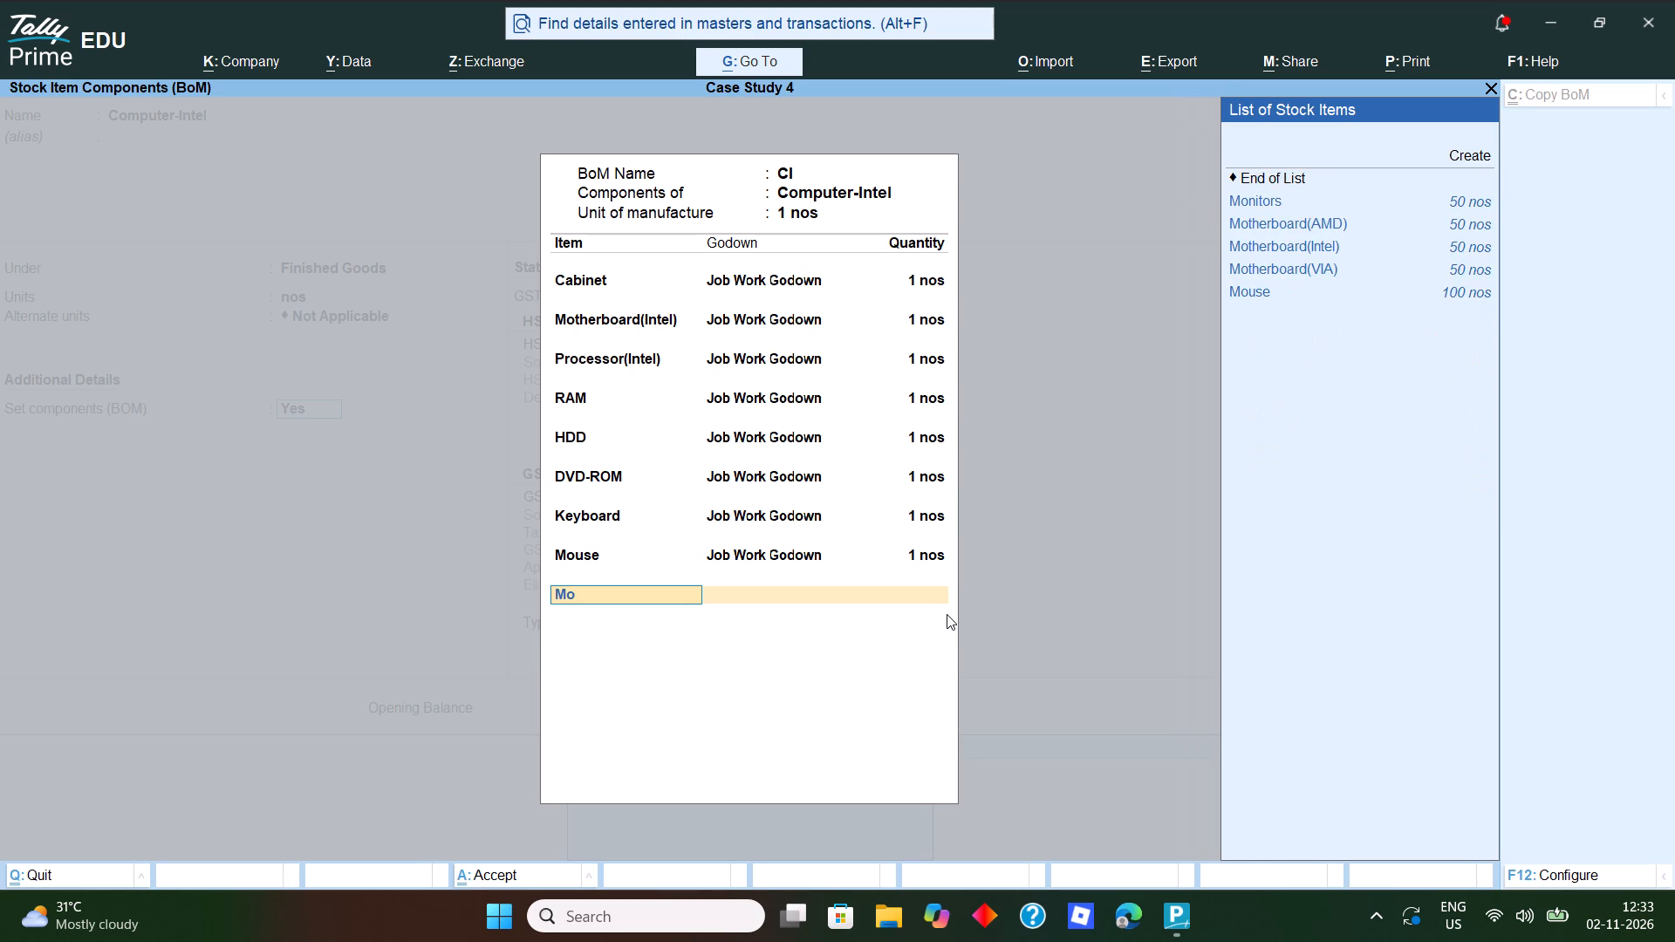
key(Return)
key(Down)
key(Return)
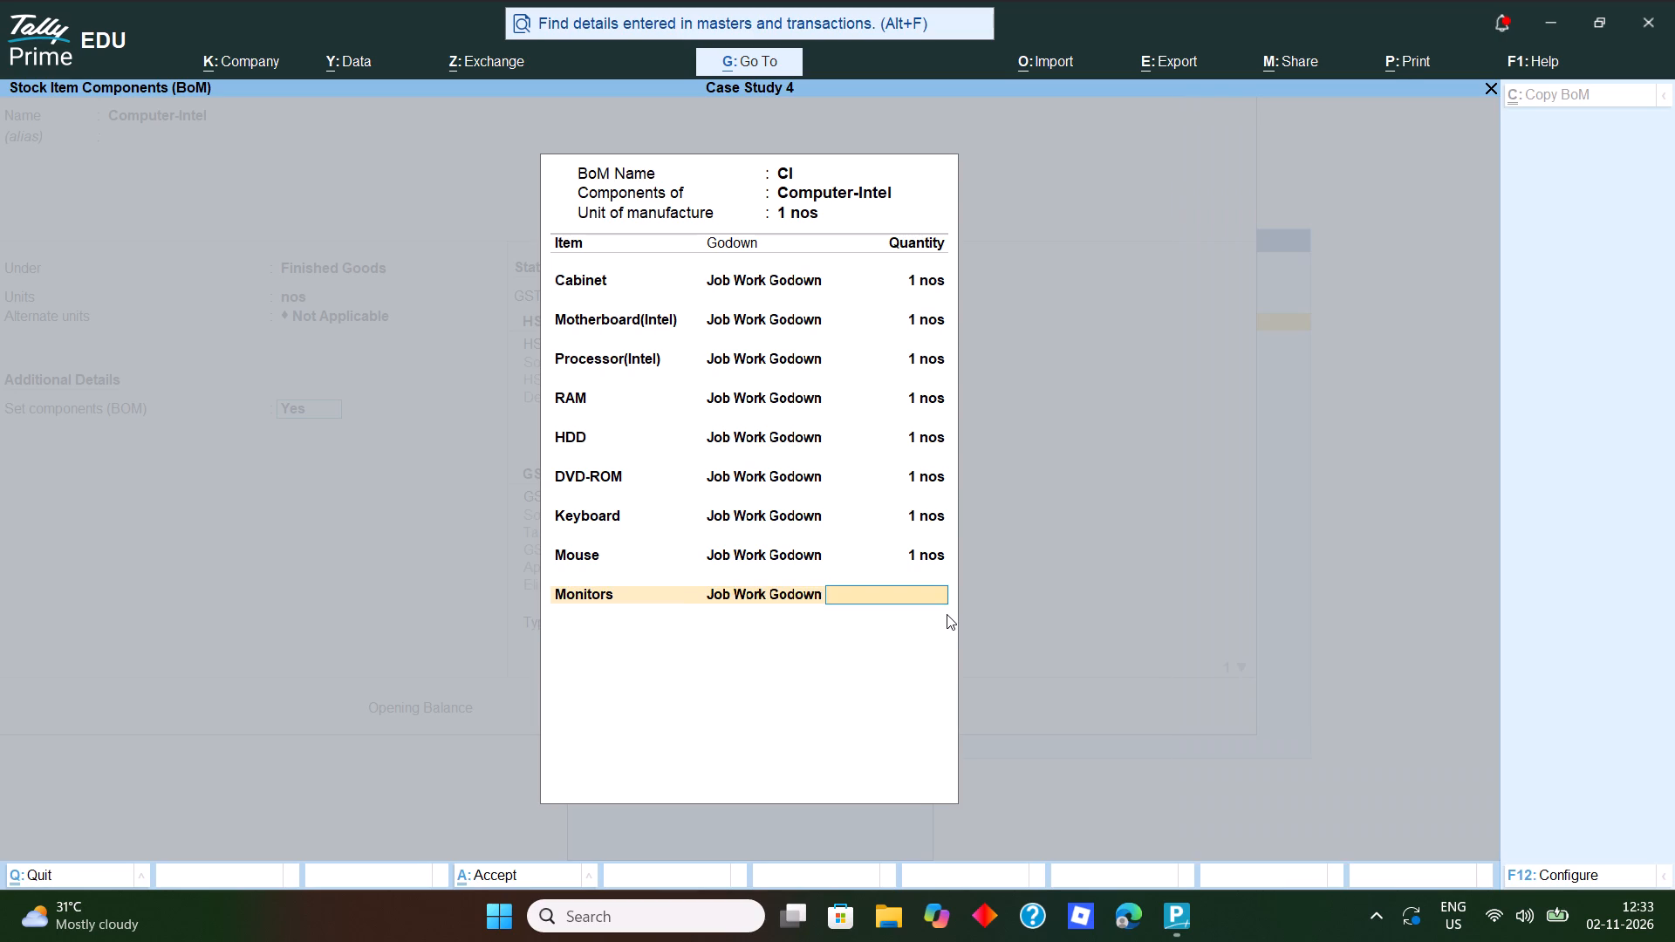
key(1)
key(Return)
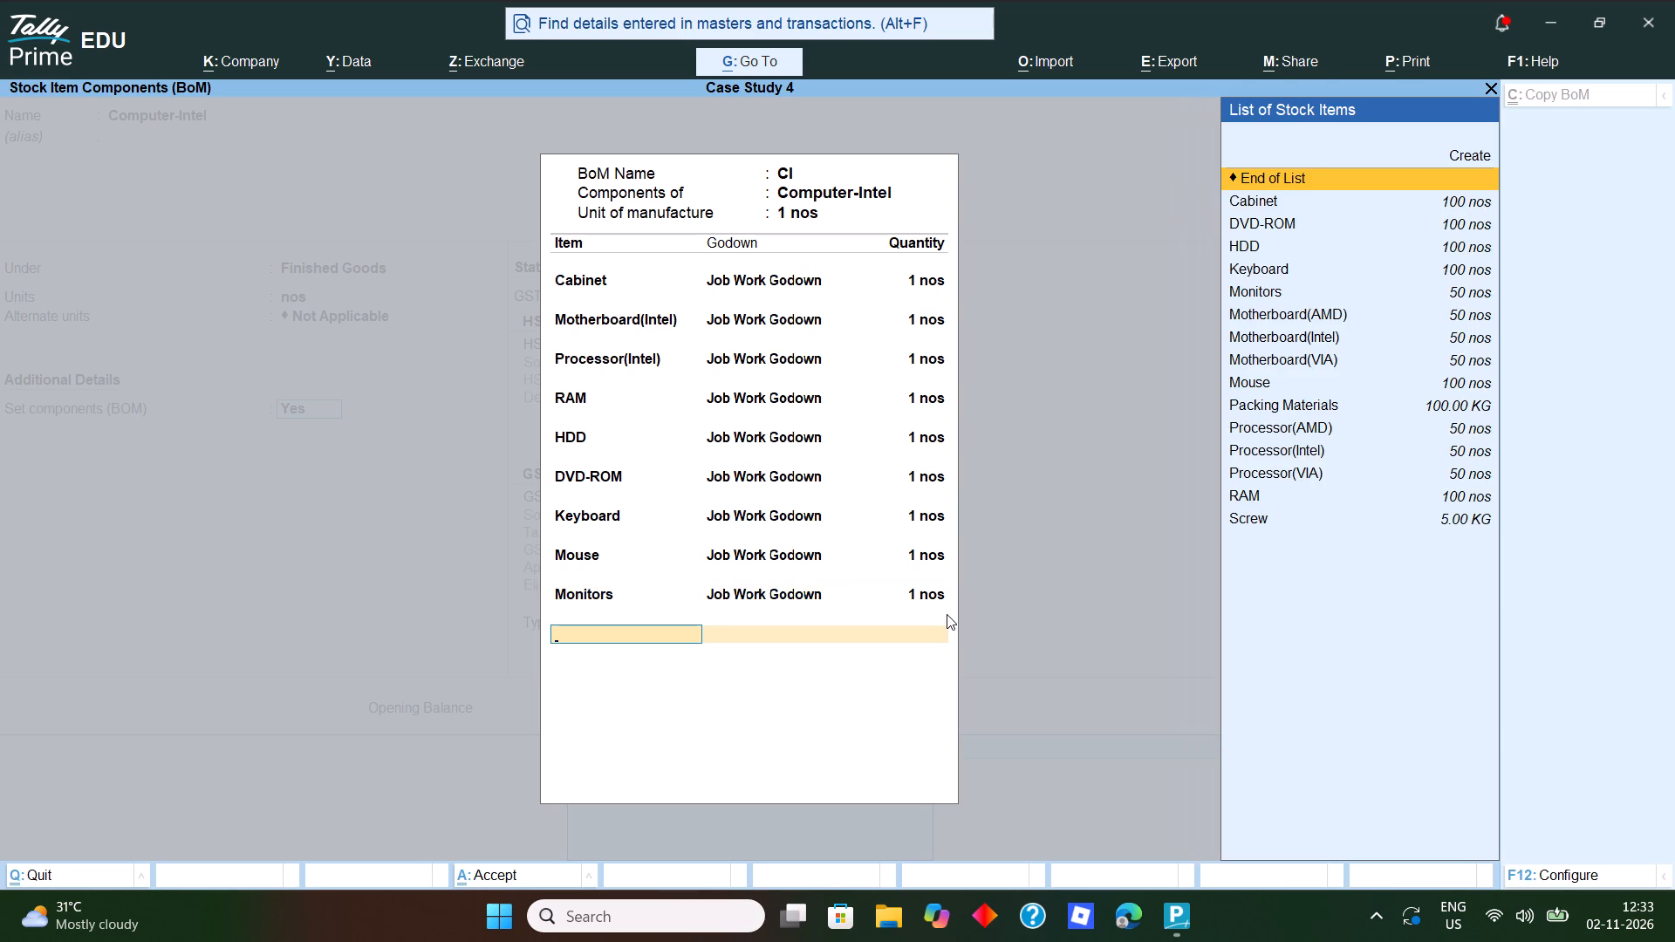
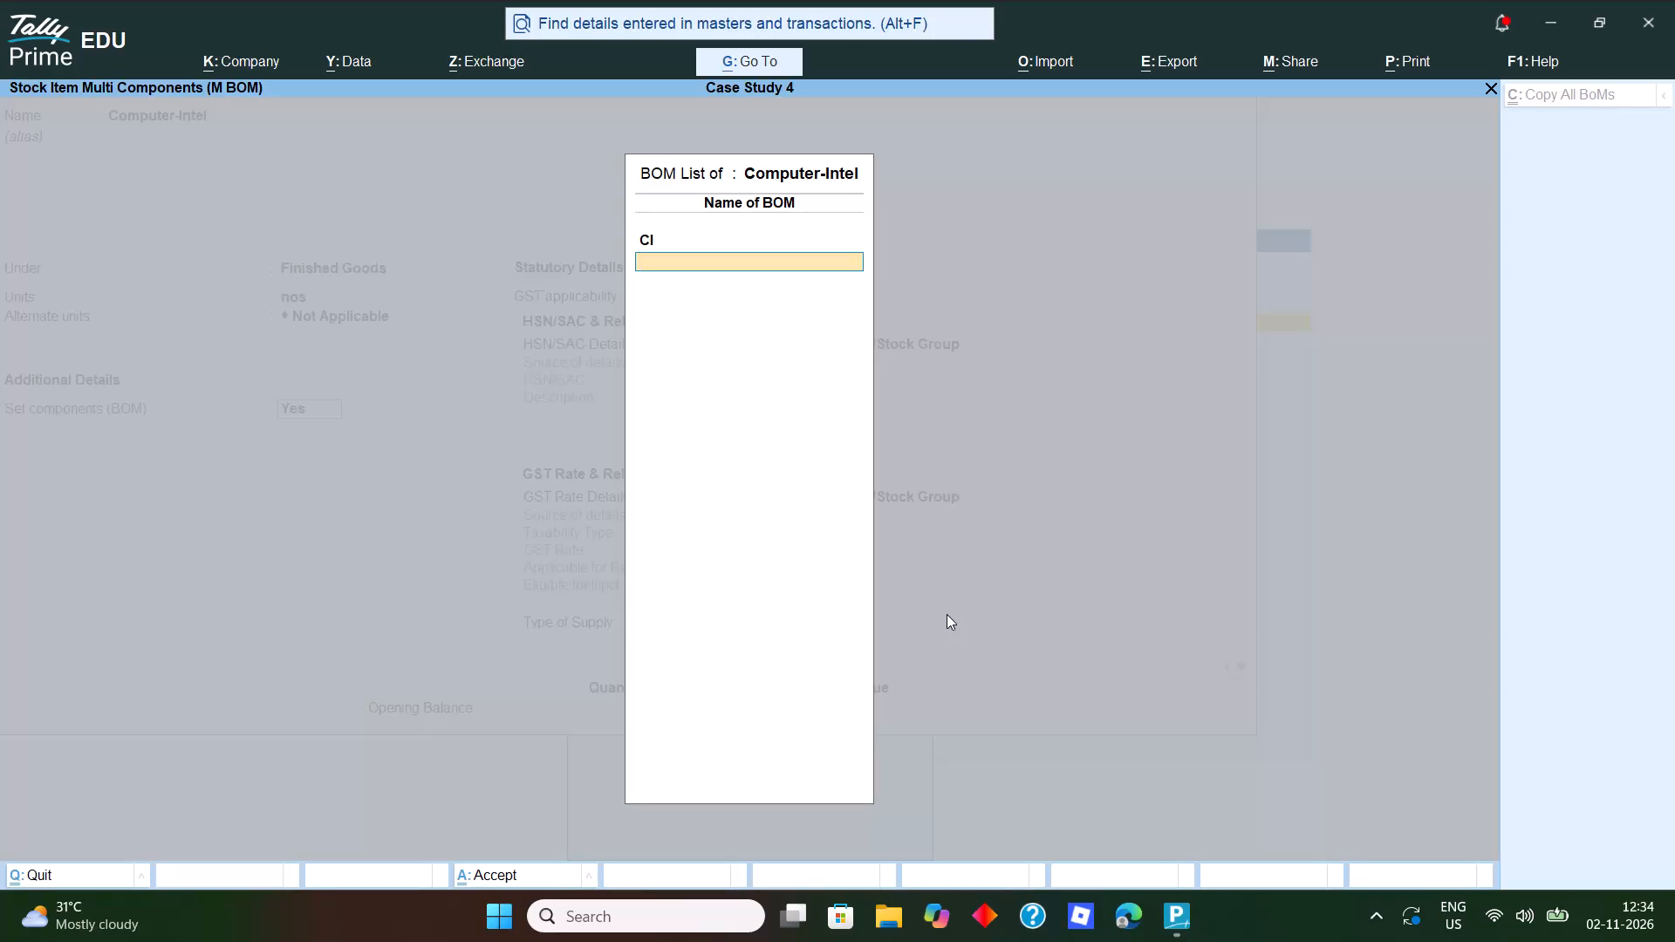
Finish the BOM list and specify HSN/SAC code 85283030 directly for the Computer-Intel item, with GST applicable.
key(Return)
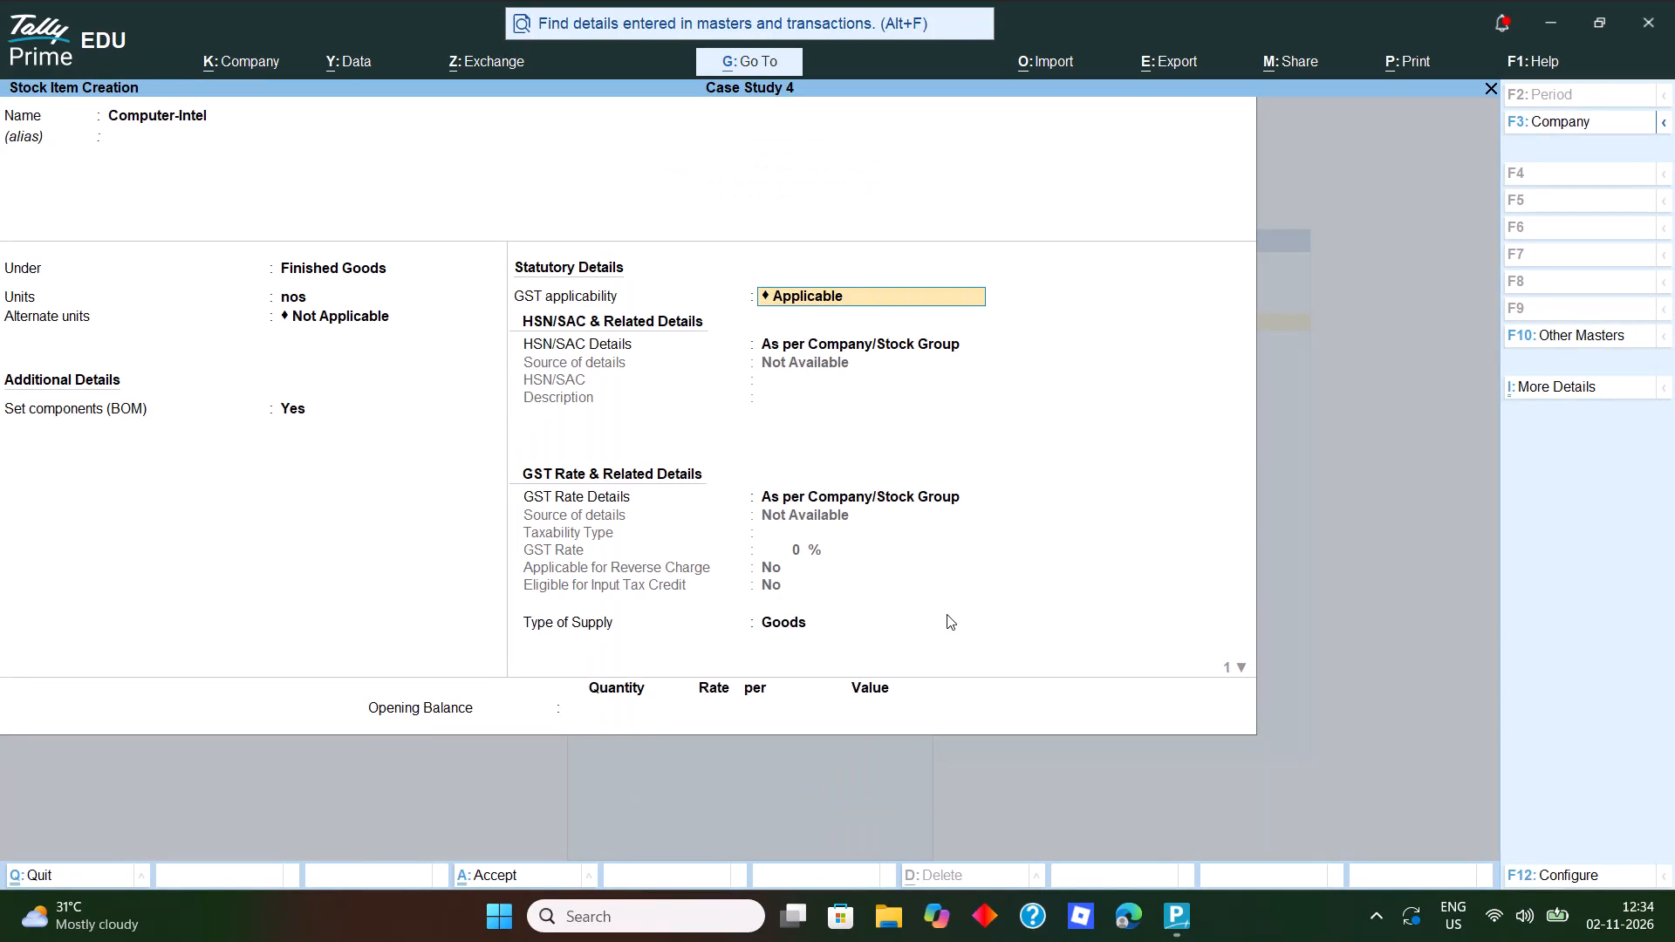
key(Return)
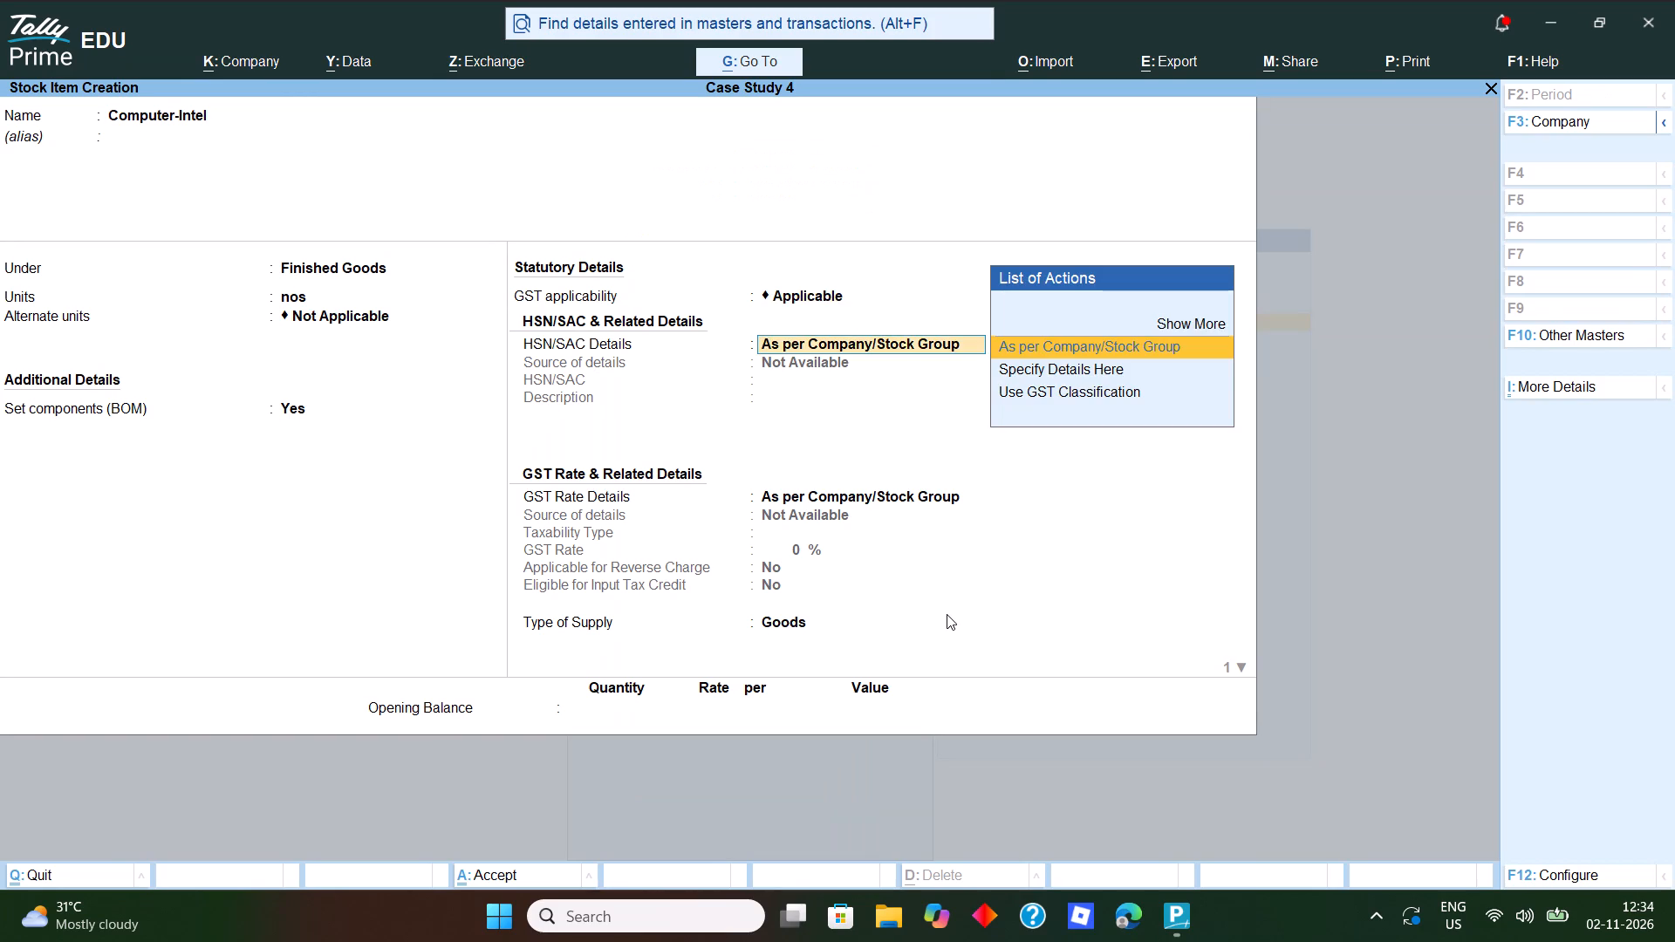
key(Down)
key(Return)
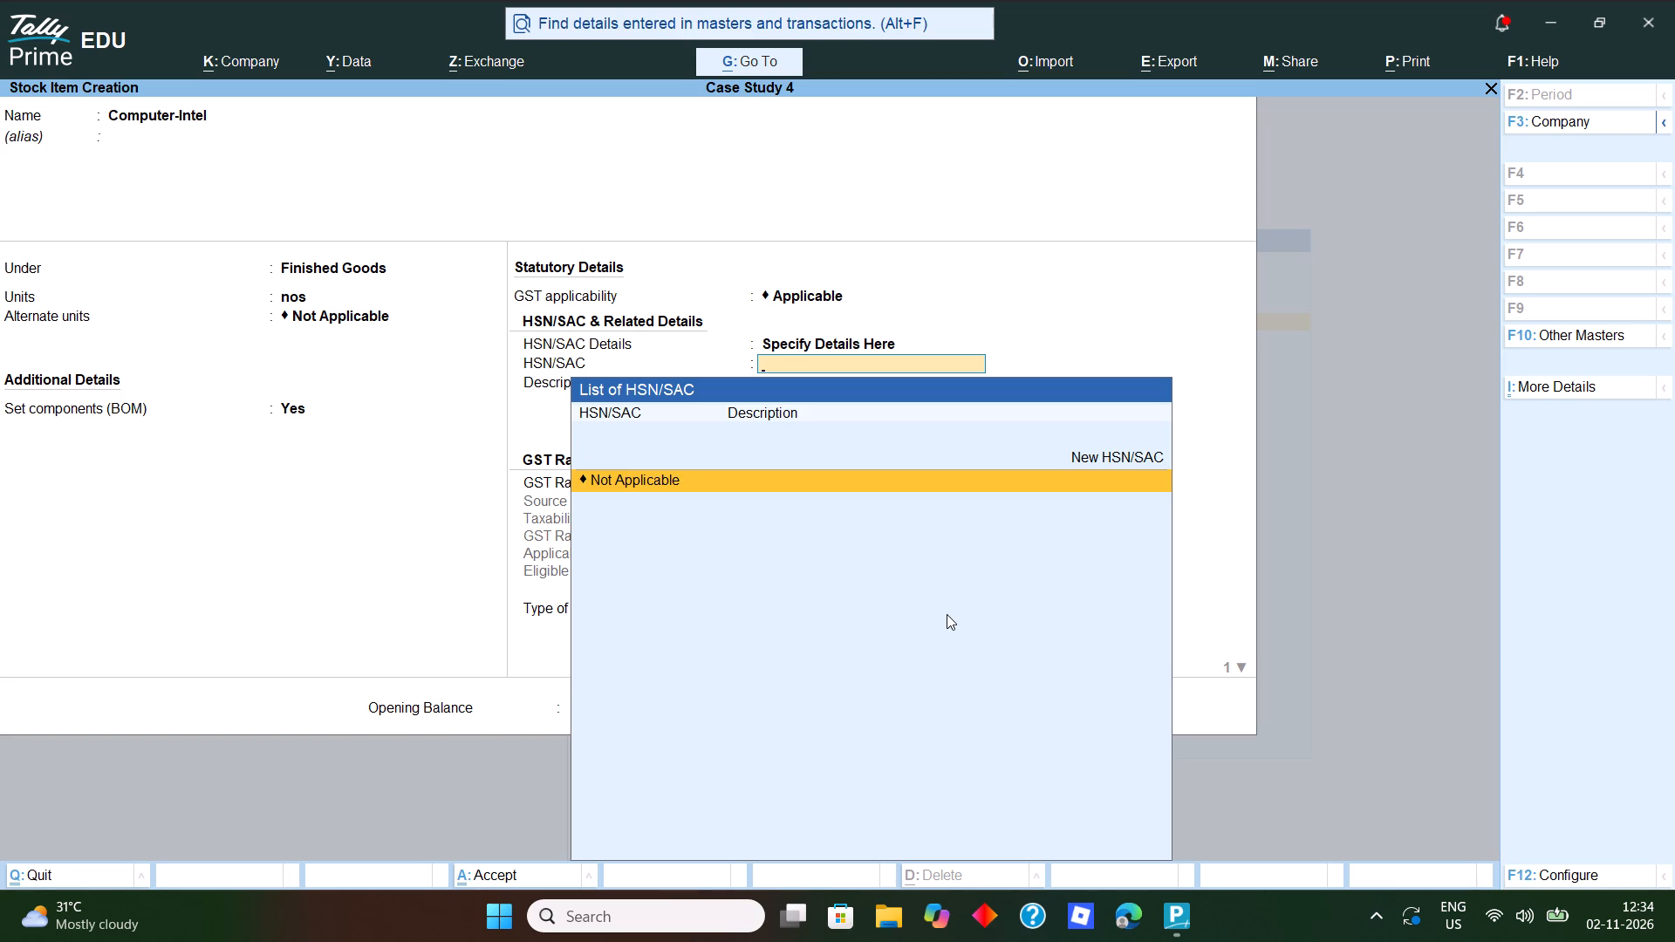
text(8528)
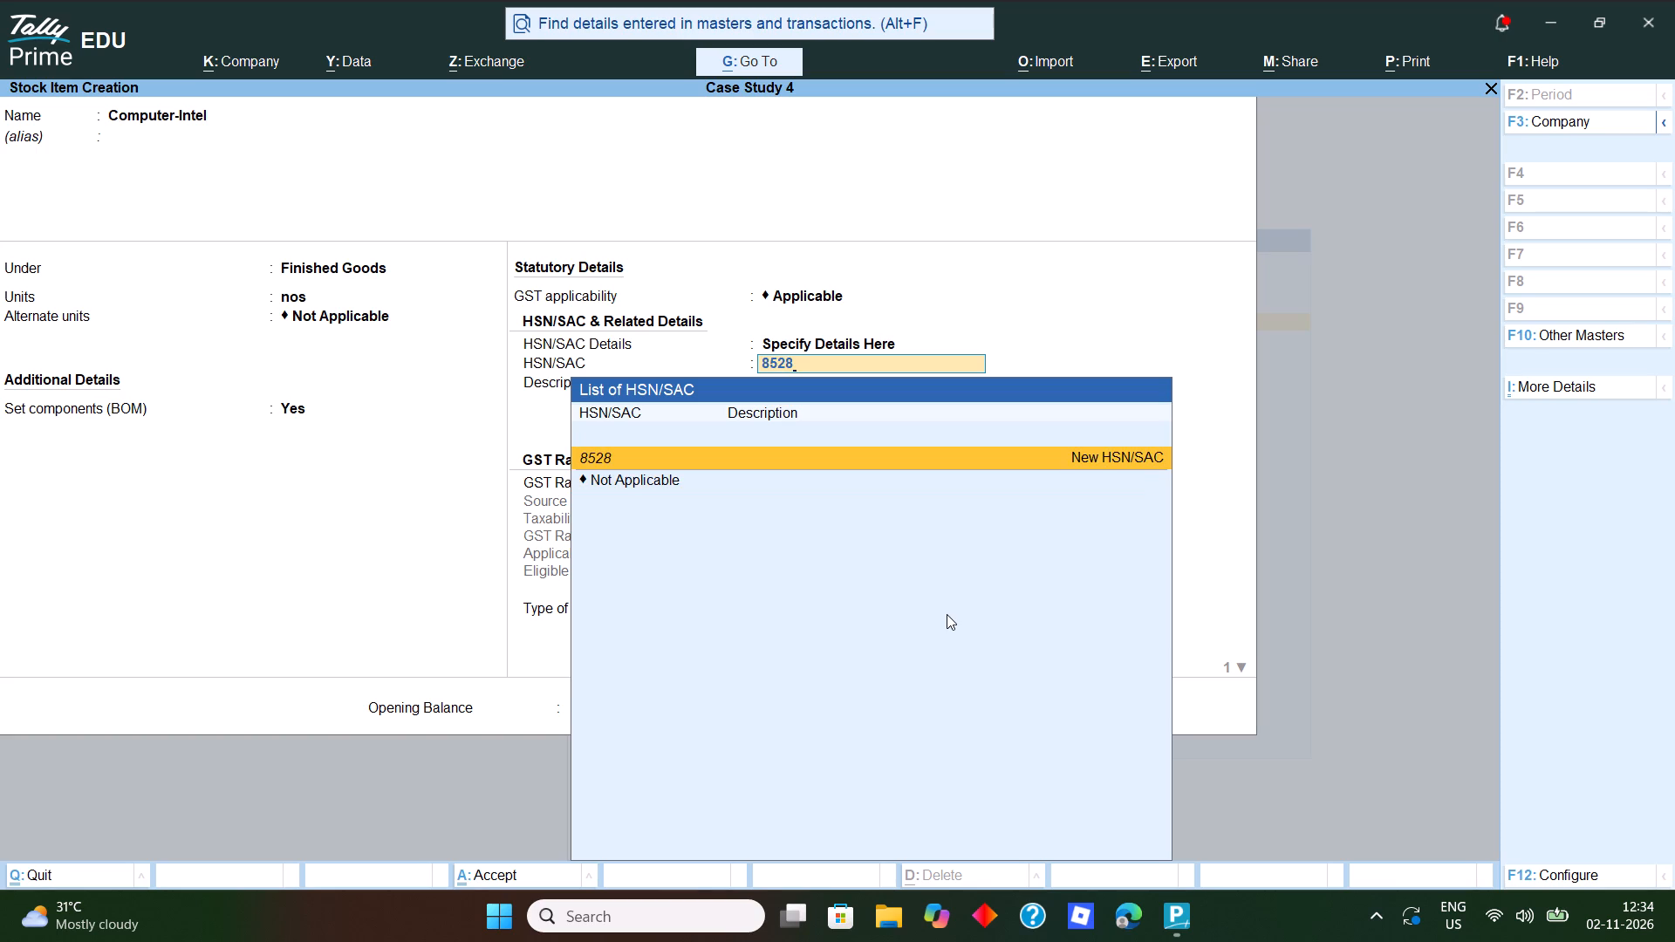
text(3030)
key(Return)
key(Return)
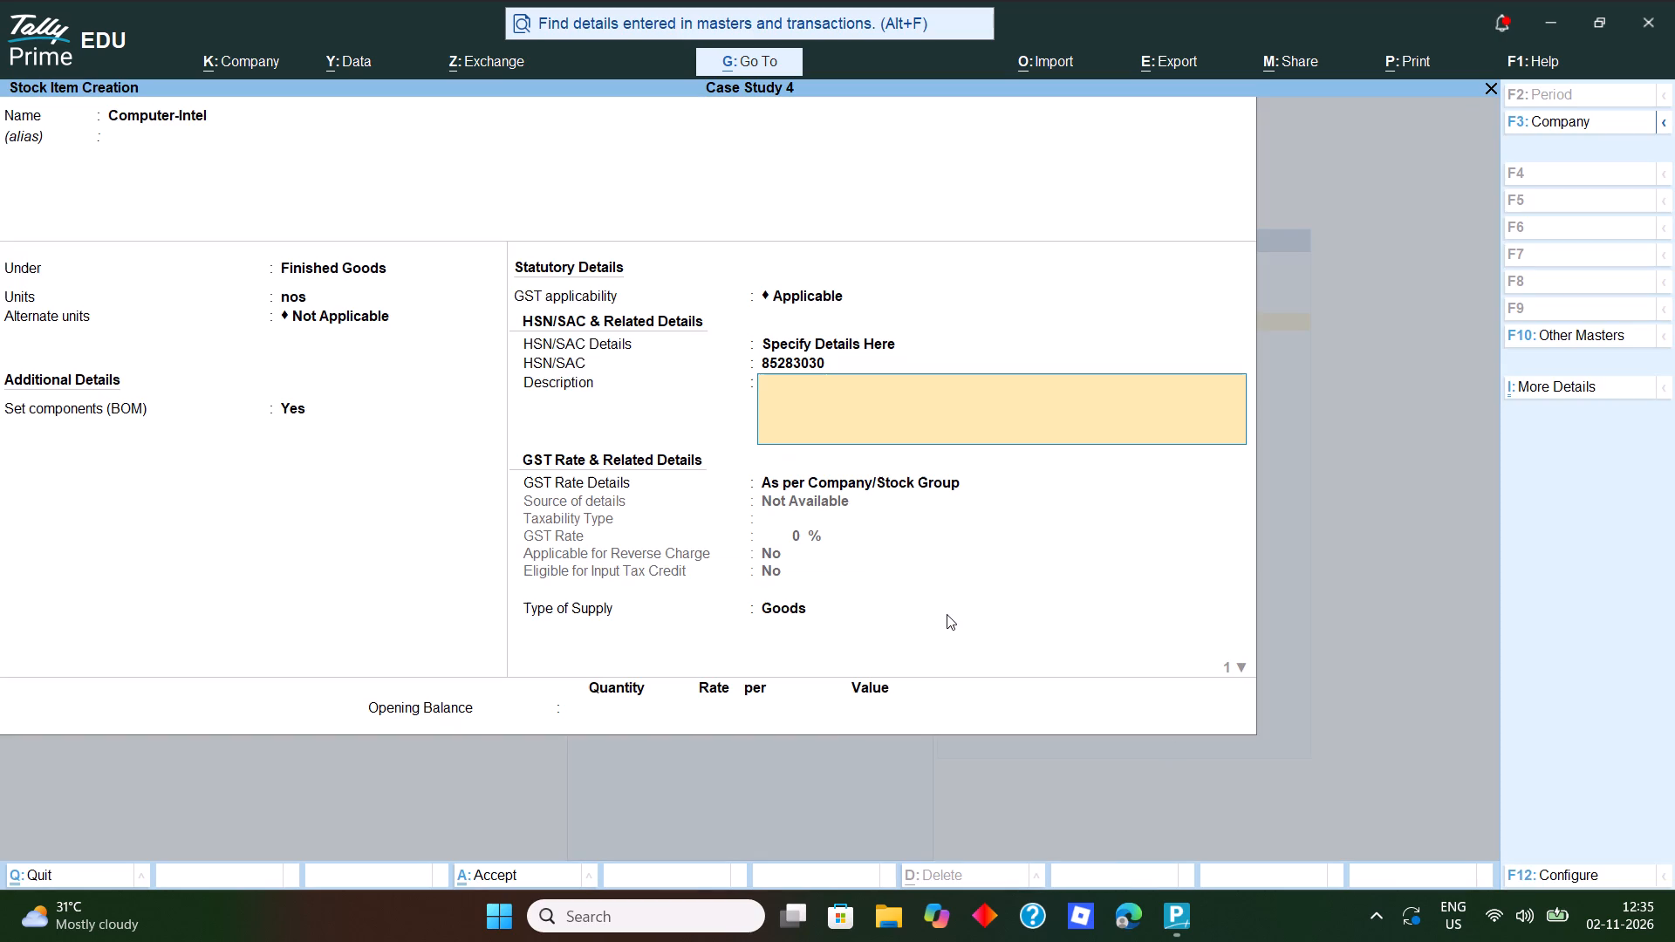
Specify the GST rate details as Taxable at 18%, save the Computer-Intel item without an opening balance, and leave stock item creation.
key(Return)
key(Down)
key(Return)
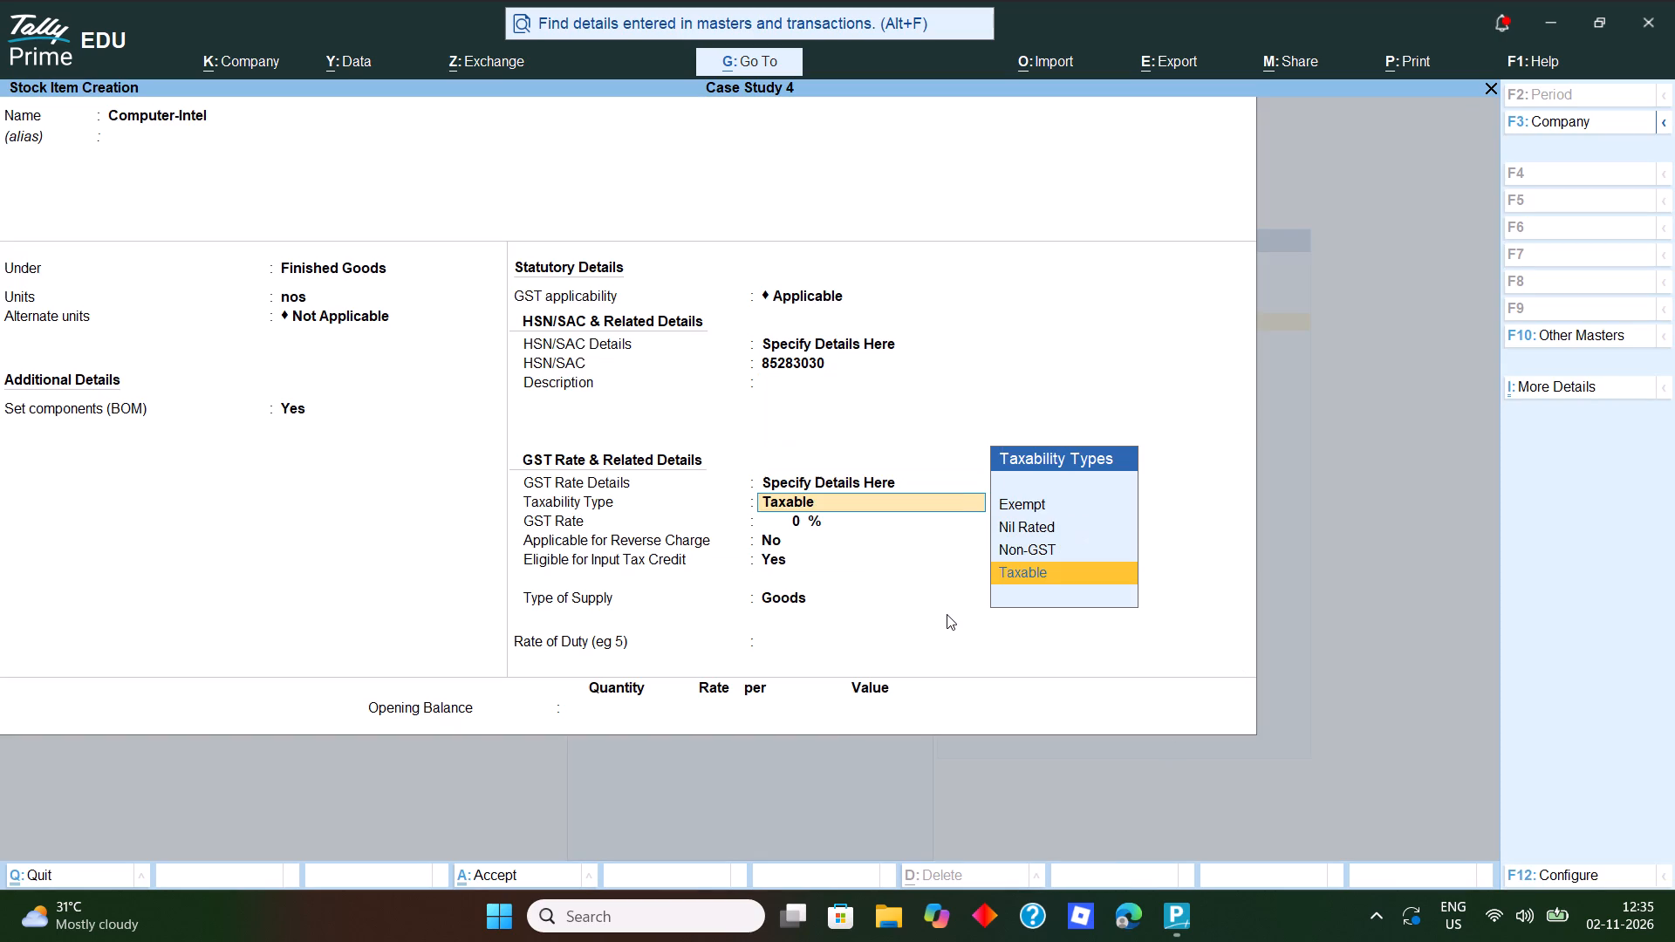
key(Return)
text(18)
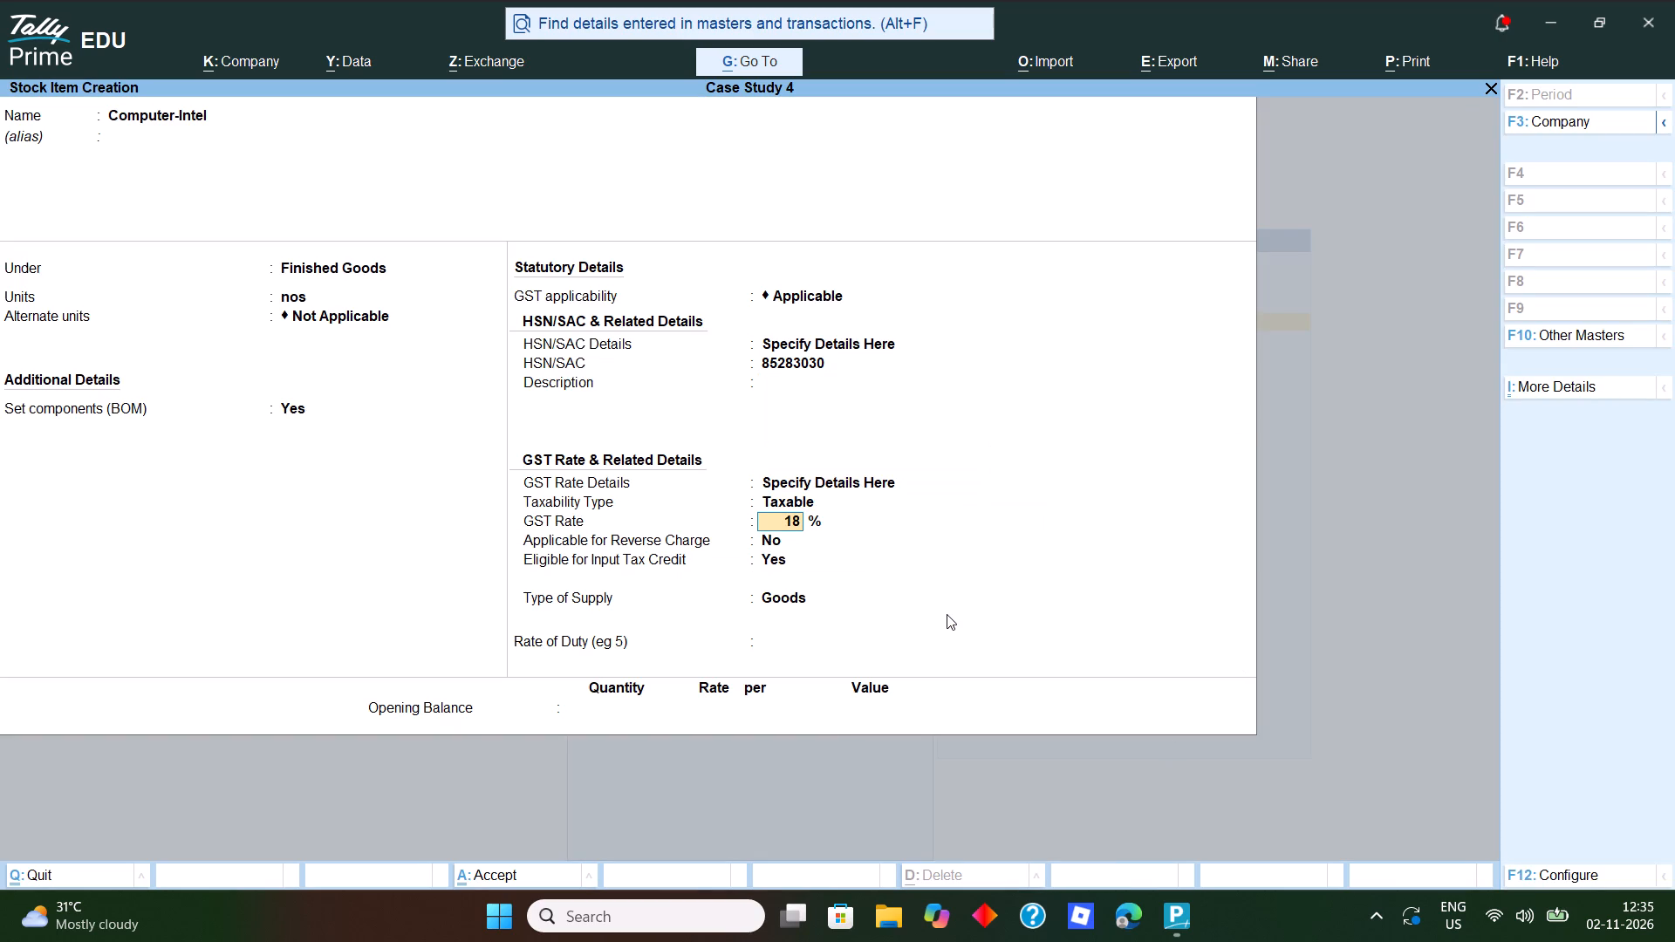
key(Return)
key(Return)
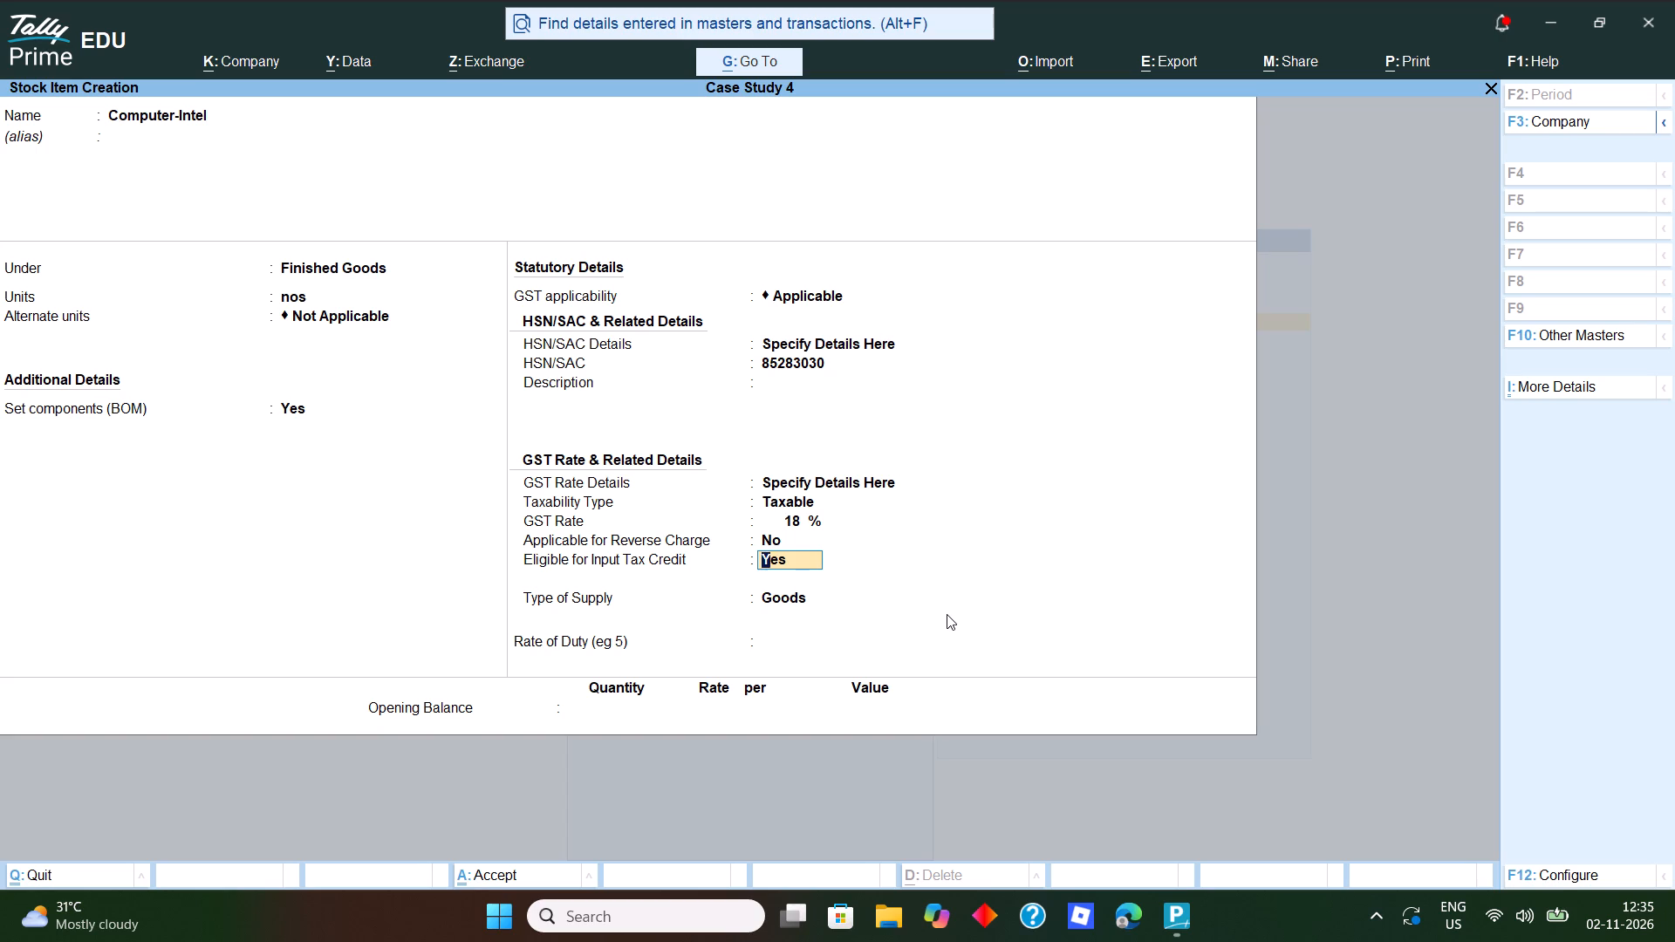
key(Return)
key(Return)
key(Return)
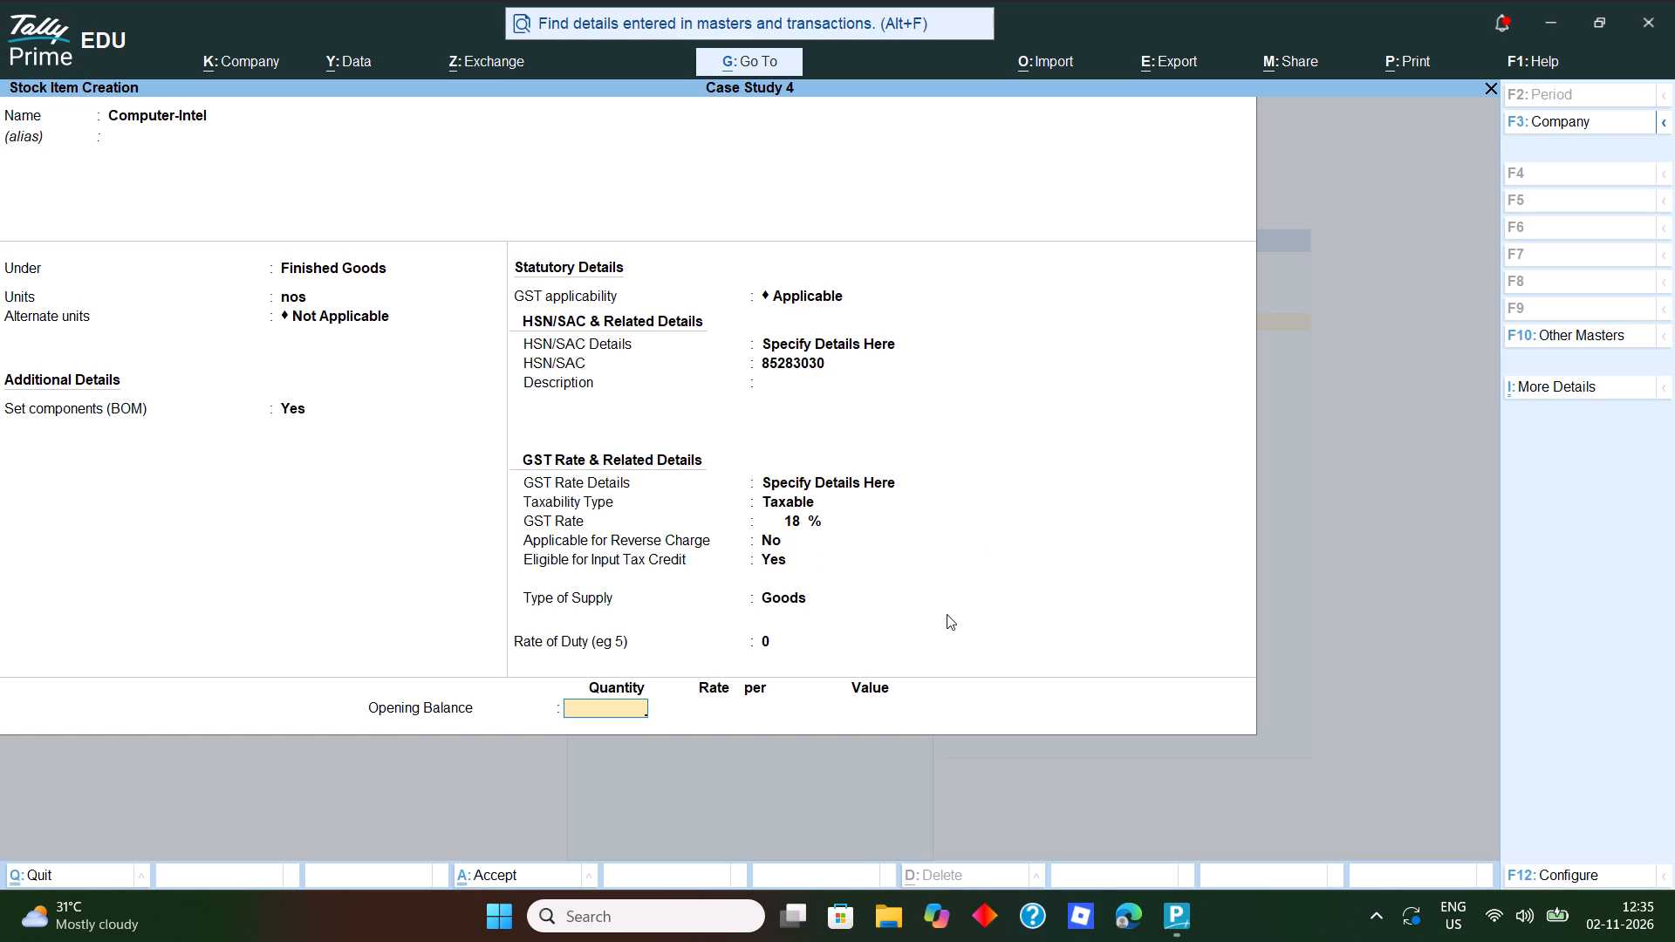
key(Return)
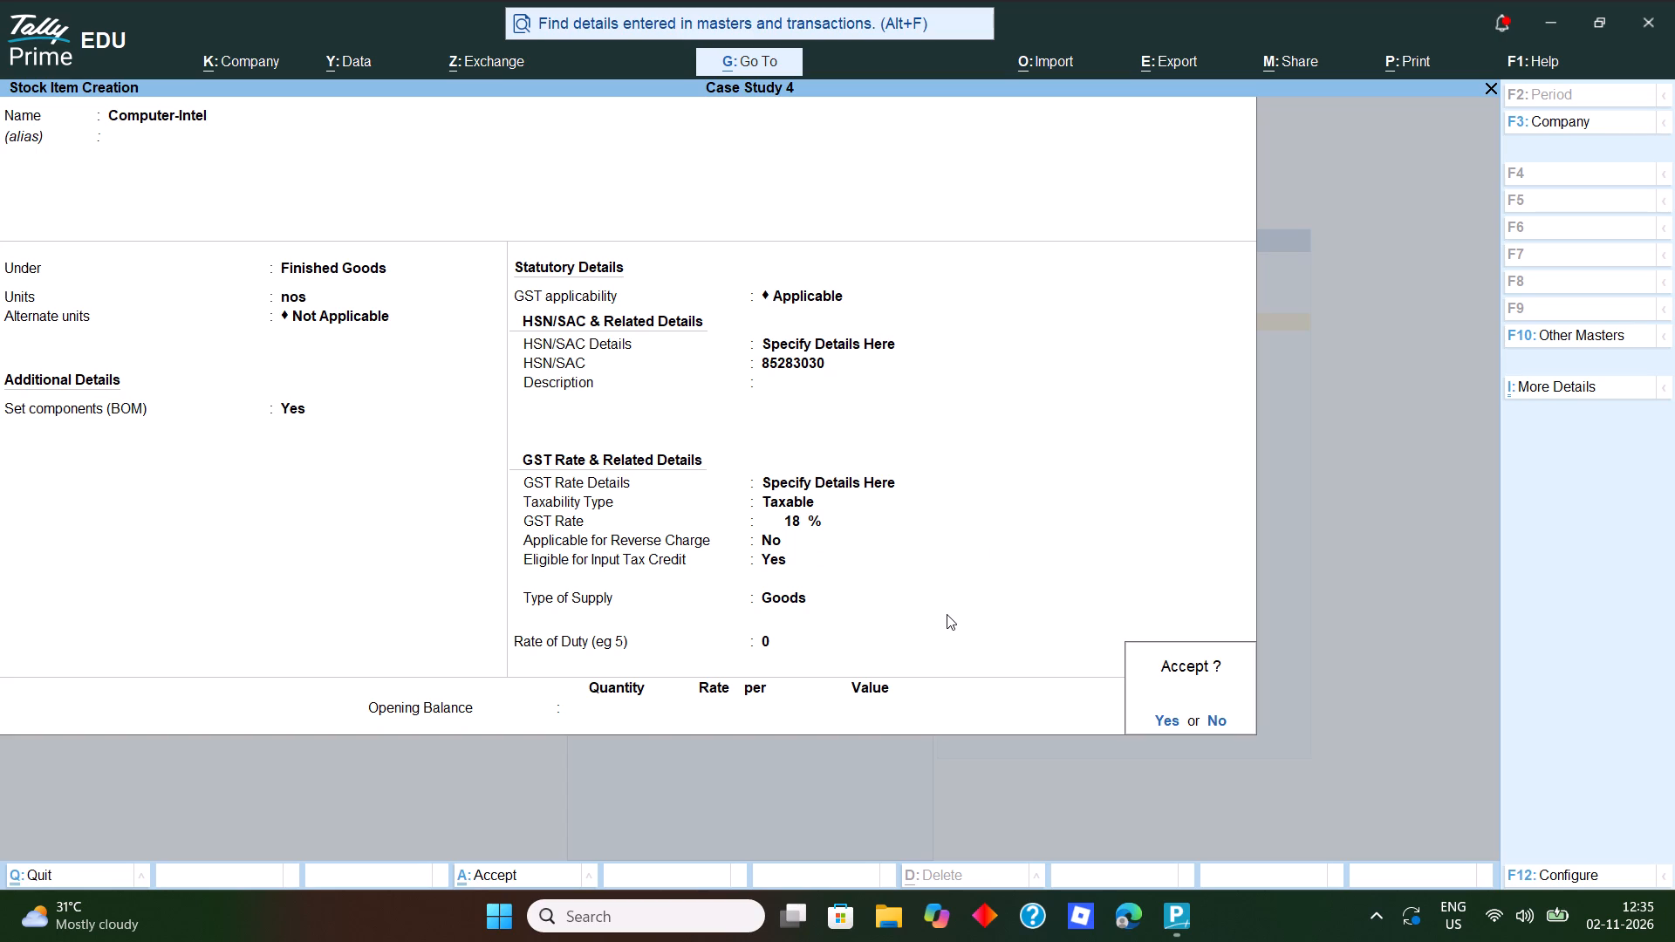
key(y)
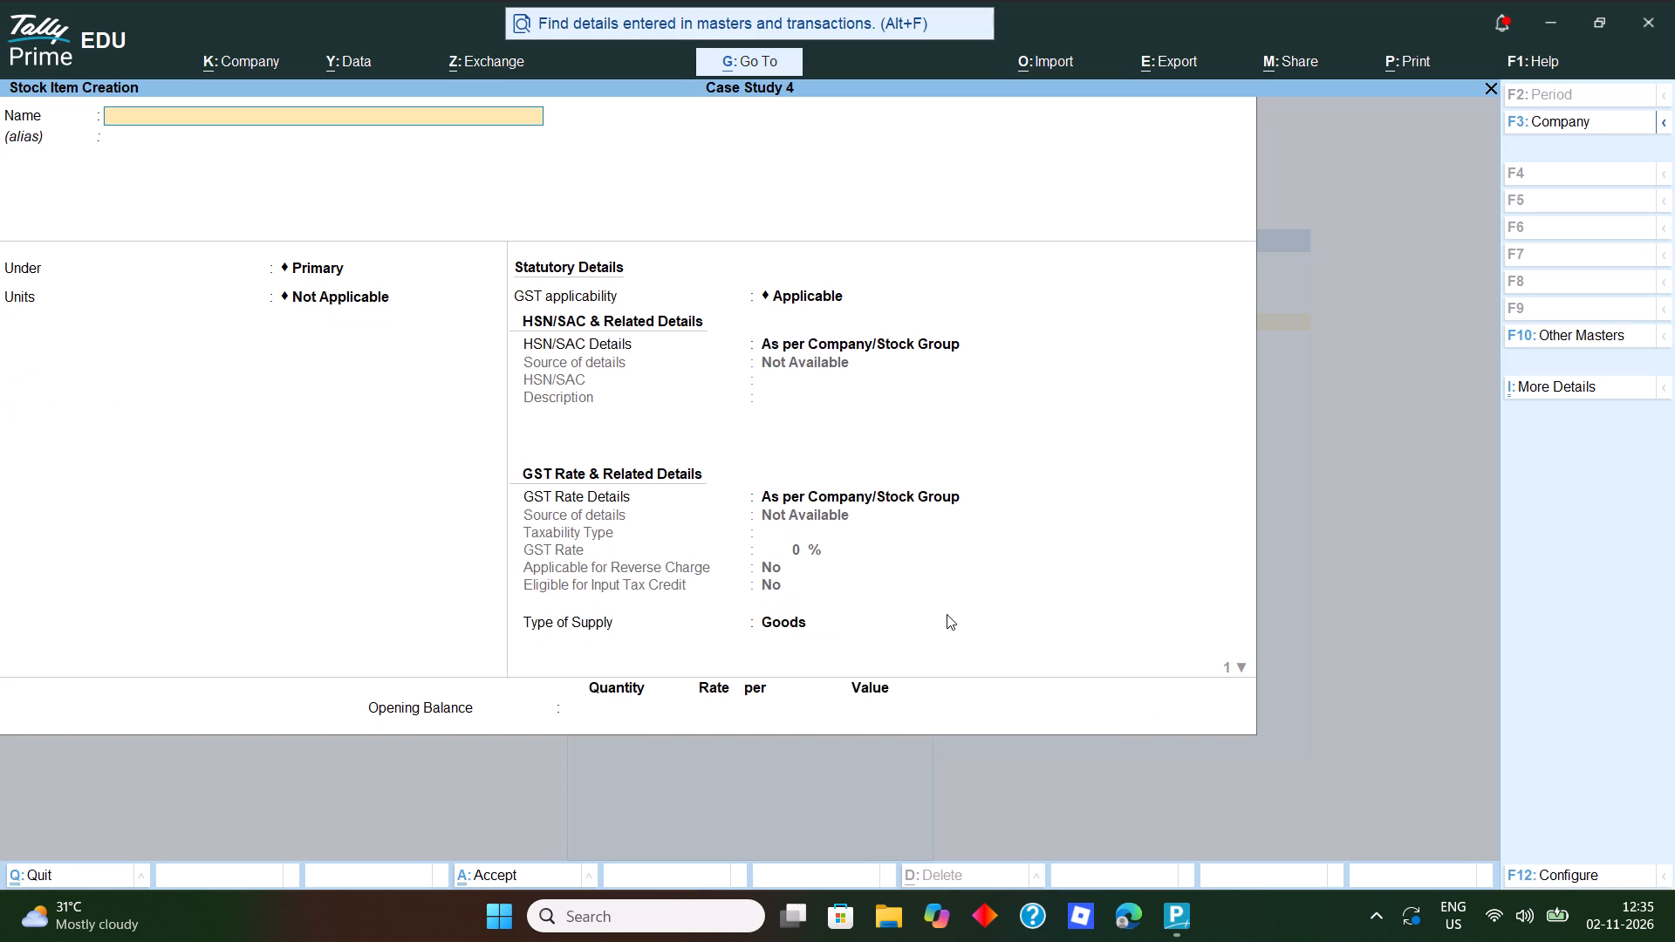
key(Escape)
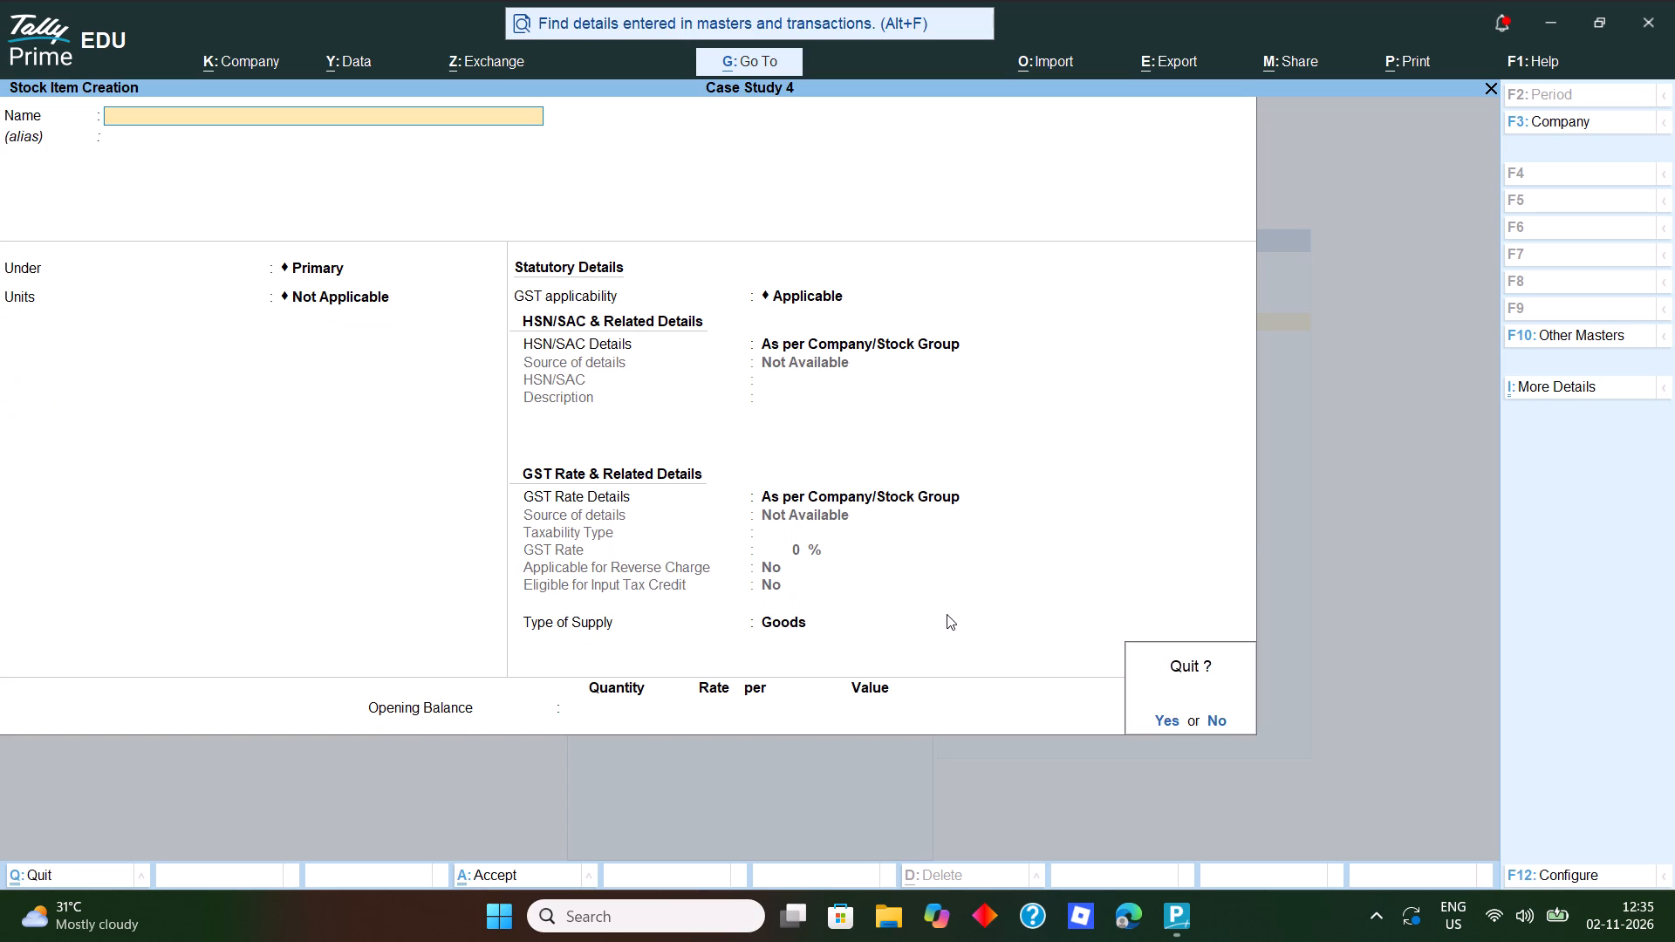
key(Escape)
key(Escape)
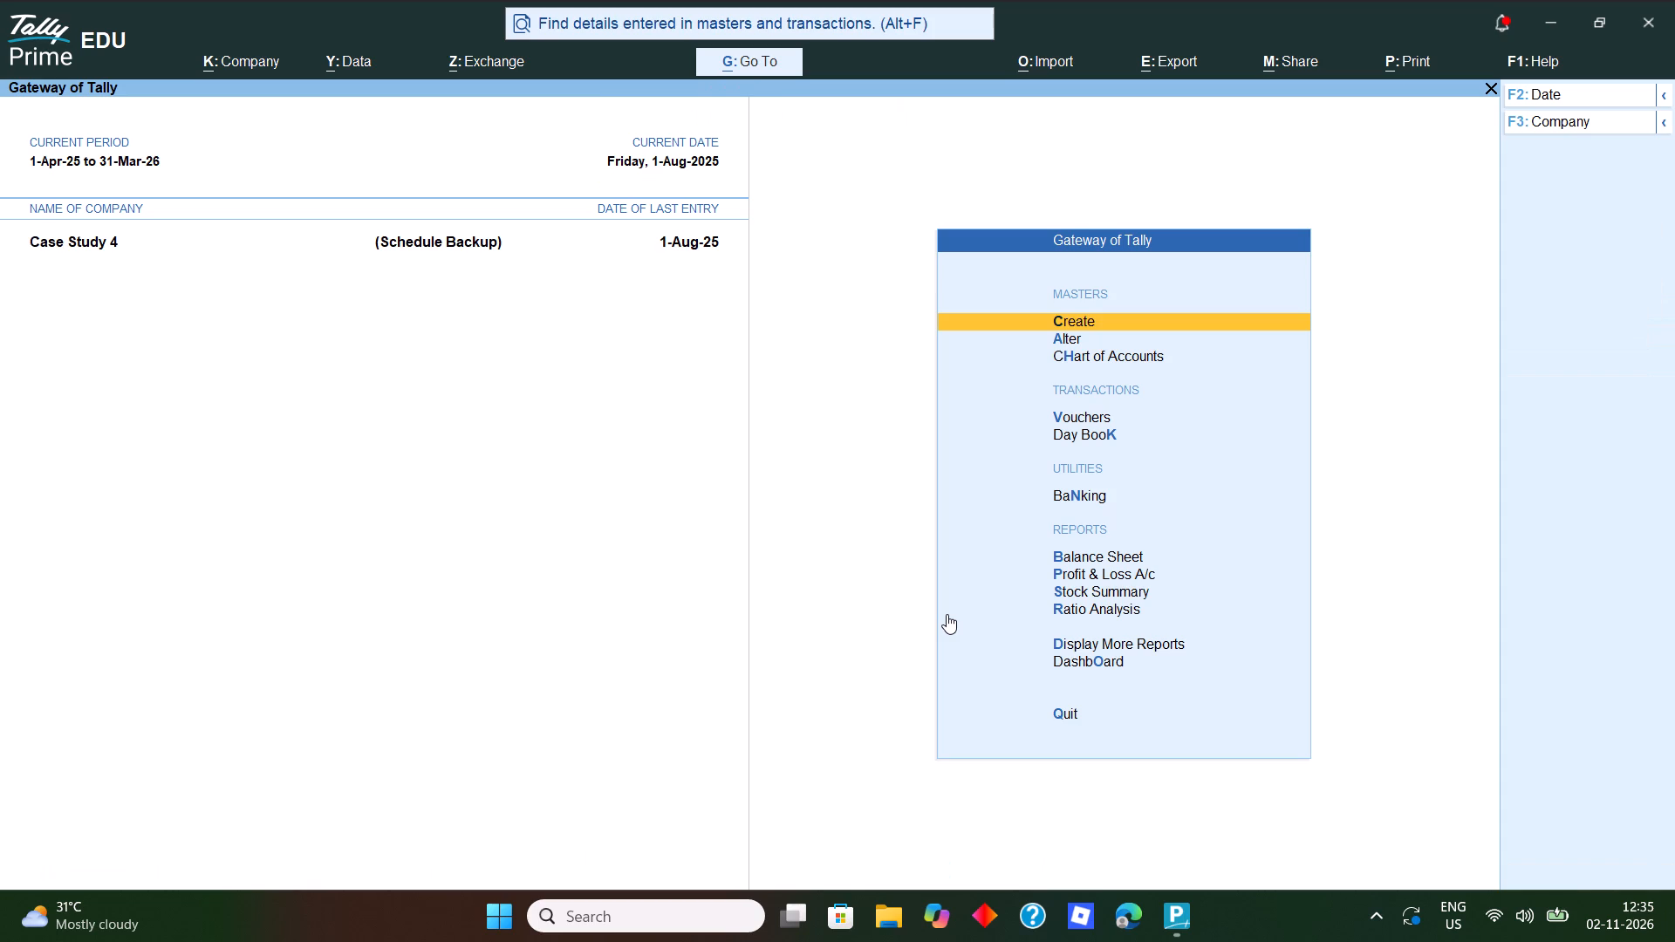
Enter a bank payment from ICICI Bank dated 1-Aug-25 to Neha Computer for 4,52,850, adjusted against bill reference 1.
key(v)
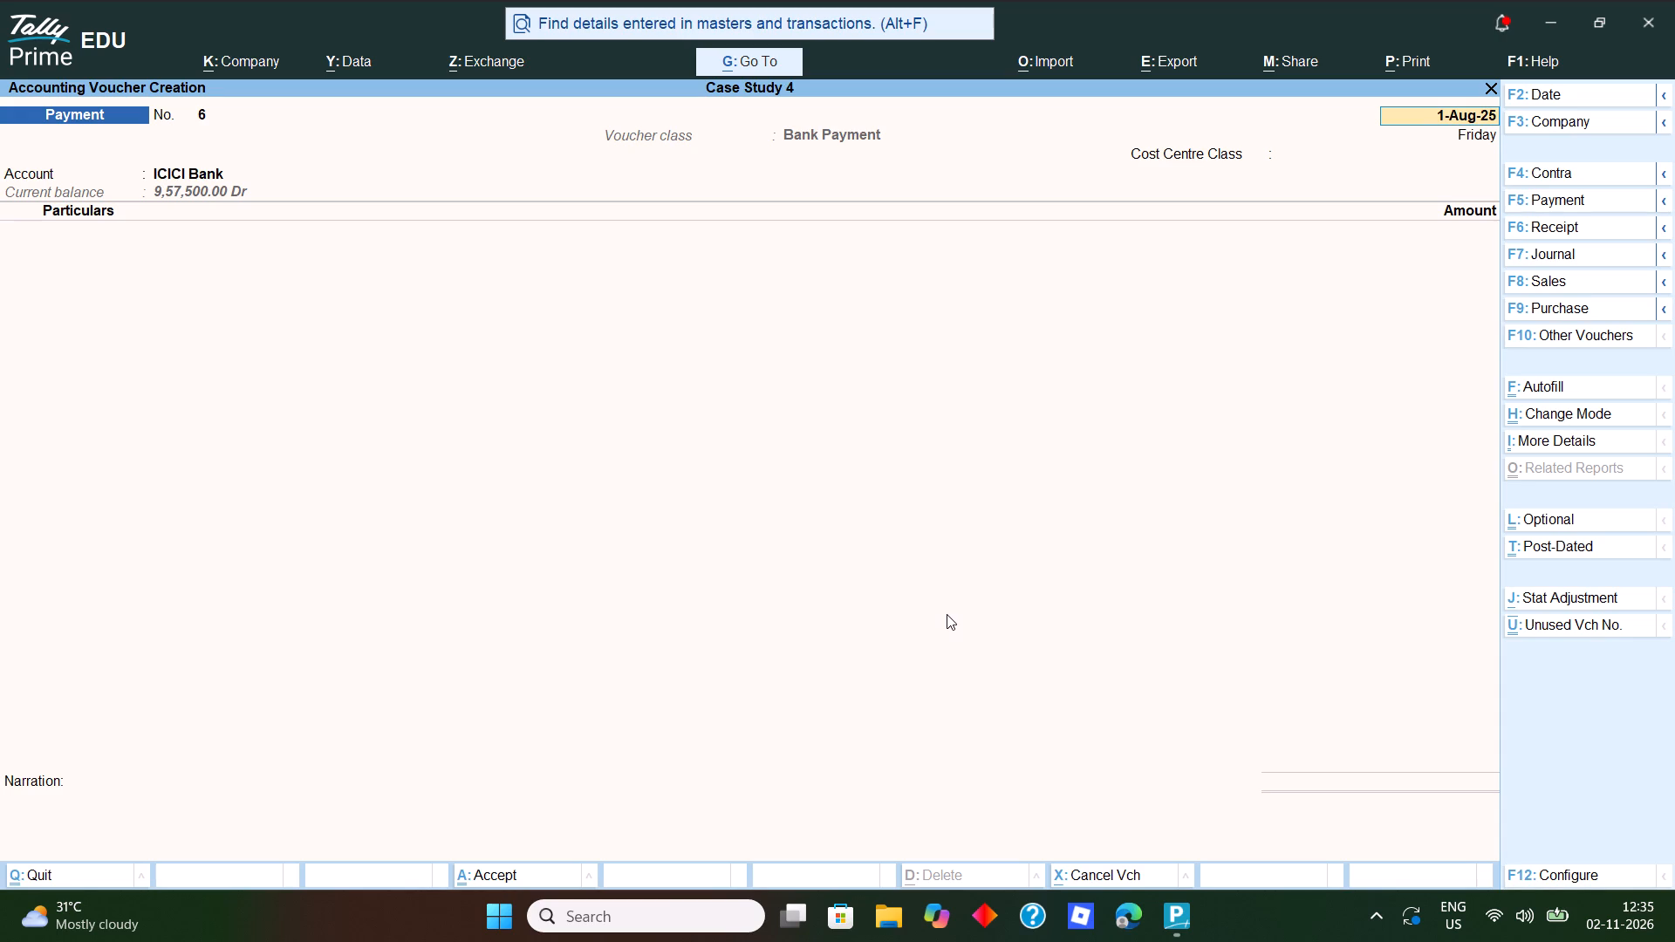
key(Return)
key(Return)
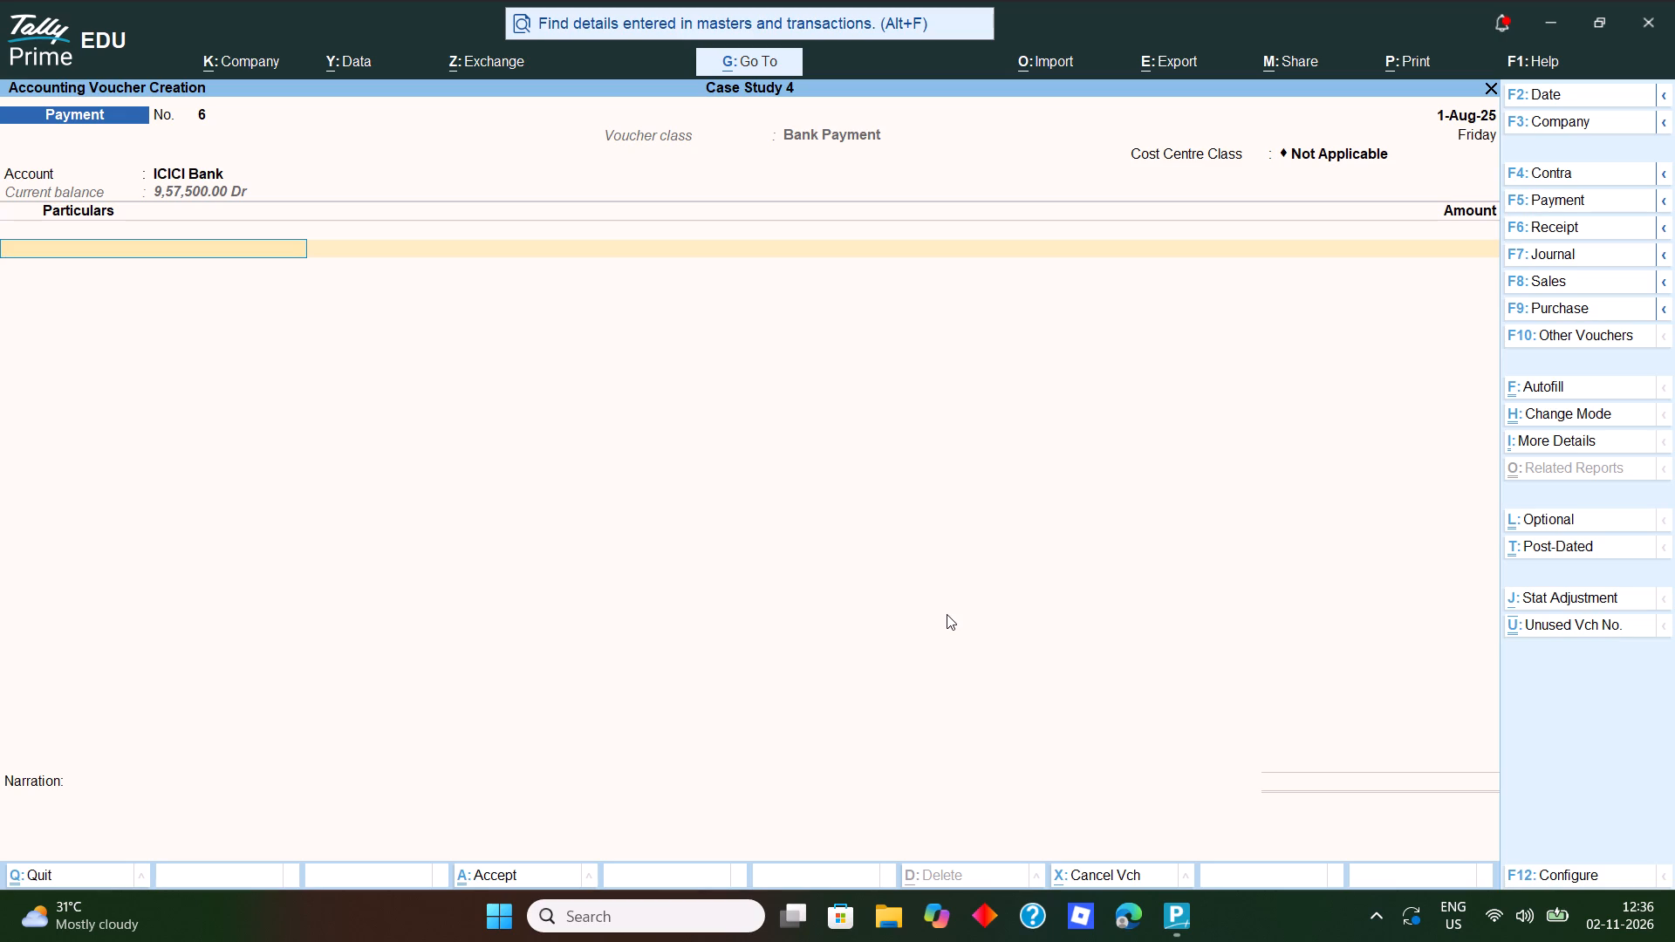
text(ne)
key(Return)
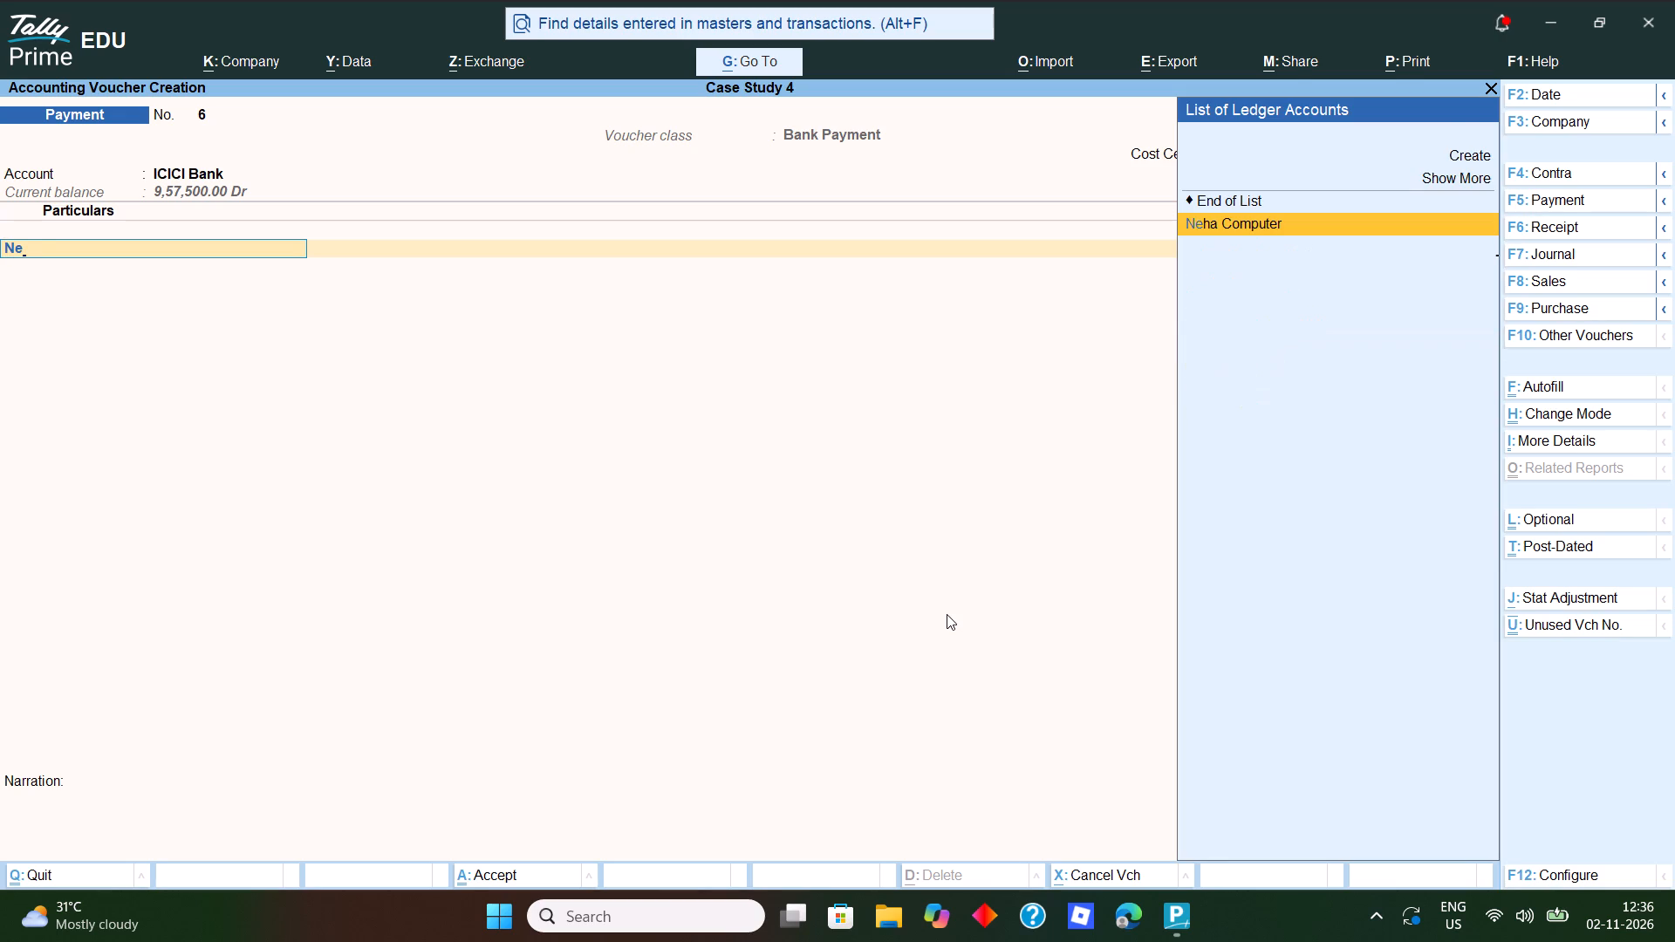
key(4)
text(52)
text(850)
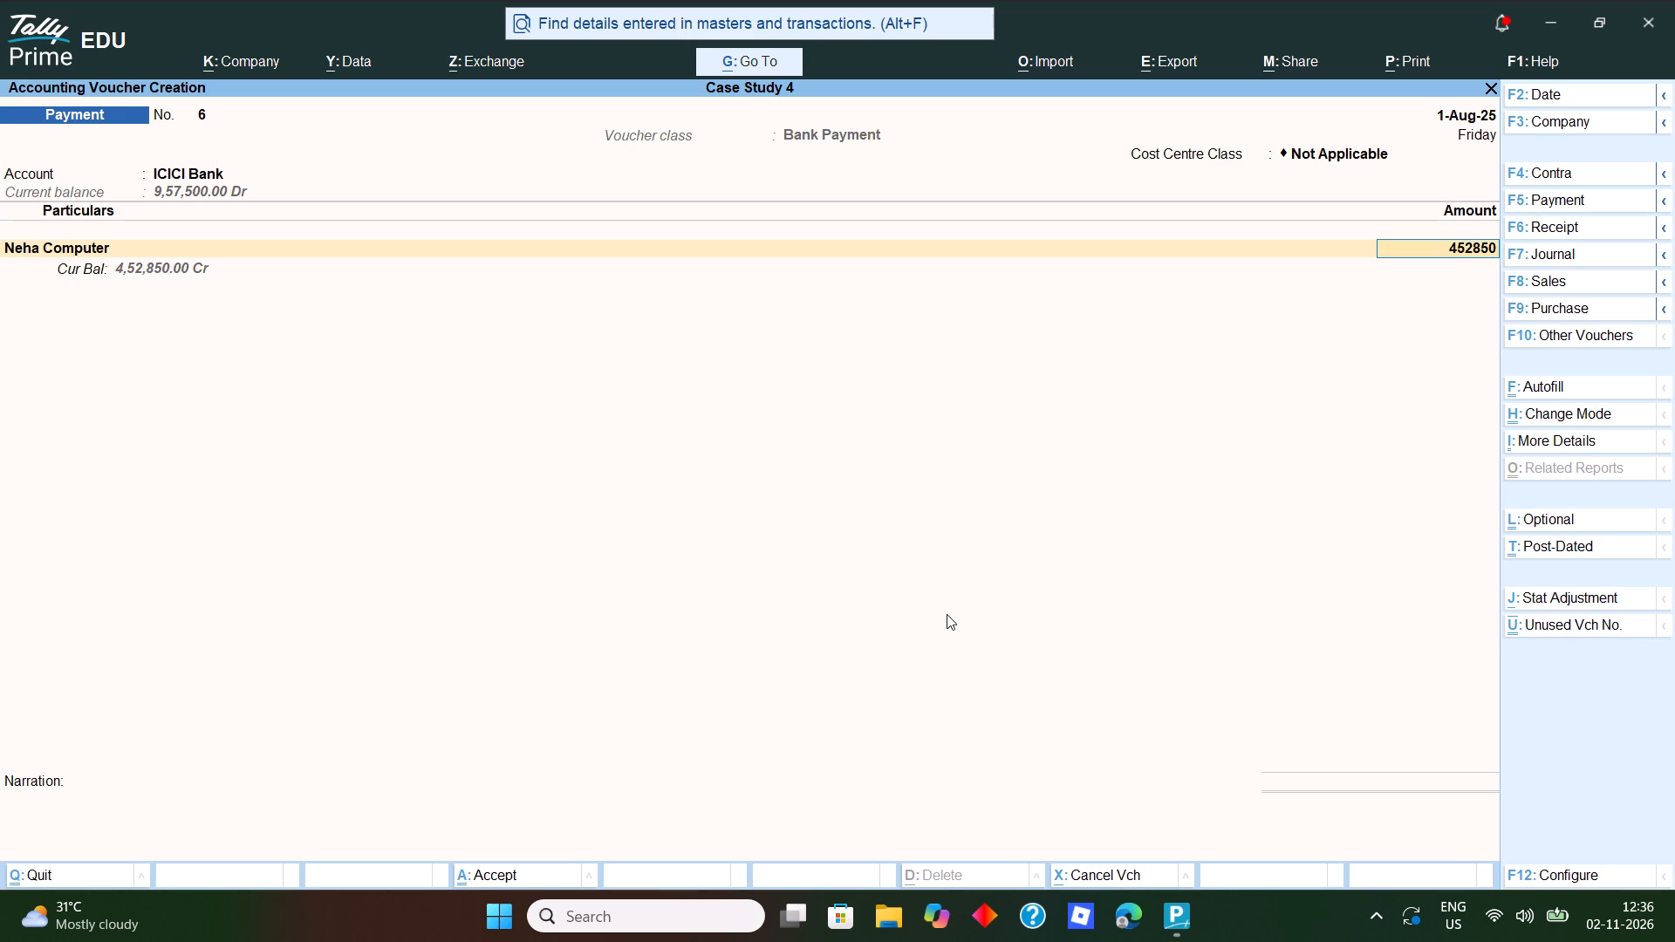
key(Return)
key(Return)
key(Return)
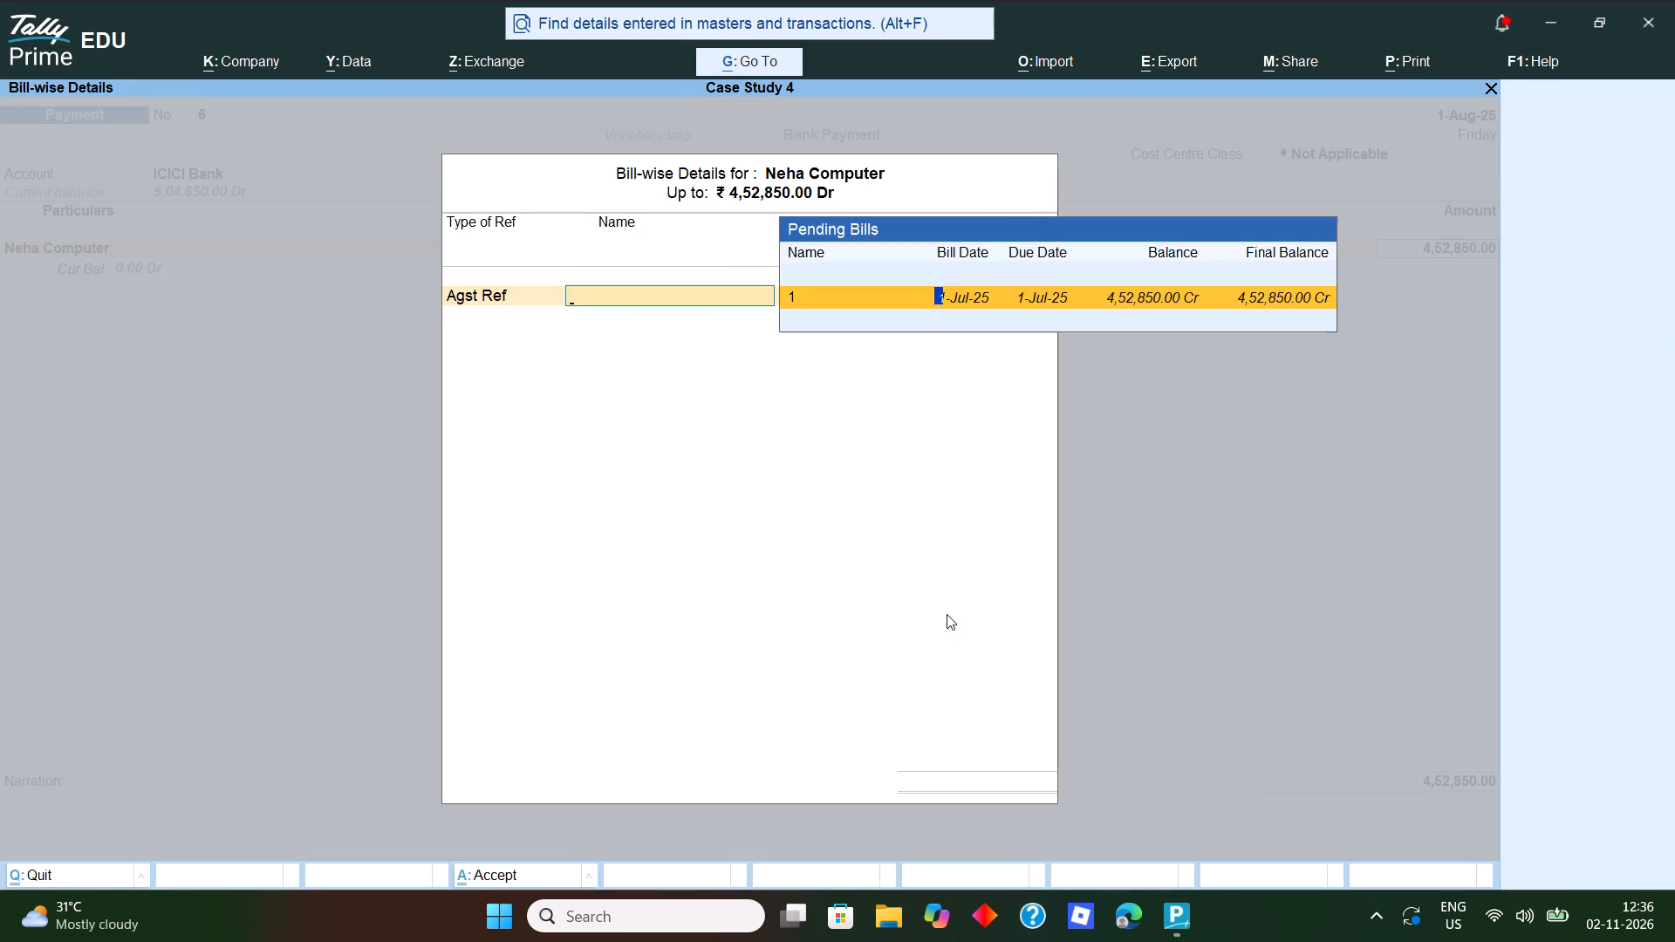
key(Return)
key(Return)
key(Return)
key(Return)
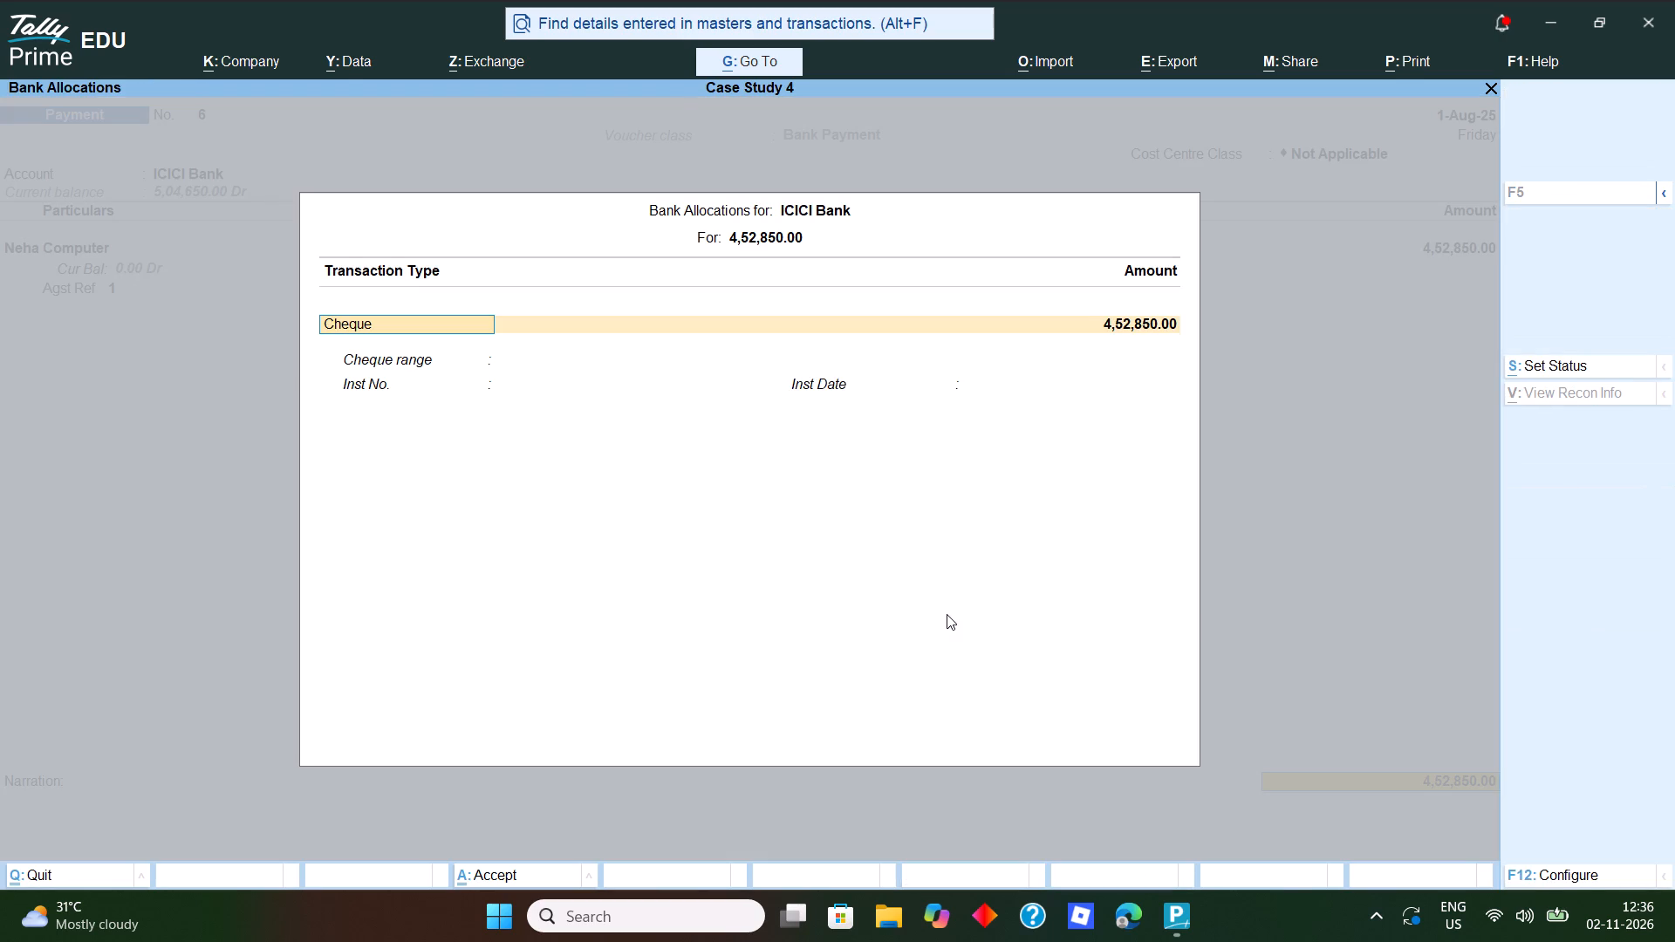
Allocate the Neha Computer payment as a cheque with instrument date 1-8-25 and save the voucher without narration.
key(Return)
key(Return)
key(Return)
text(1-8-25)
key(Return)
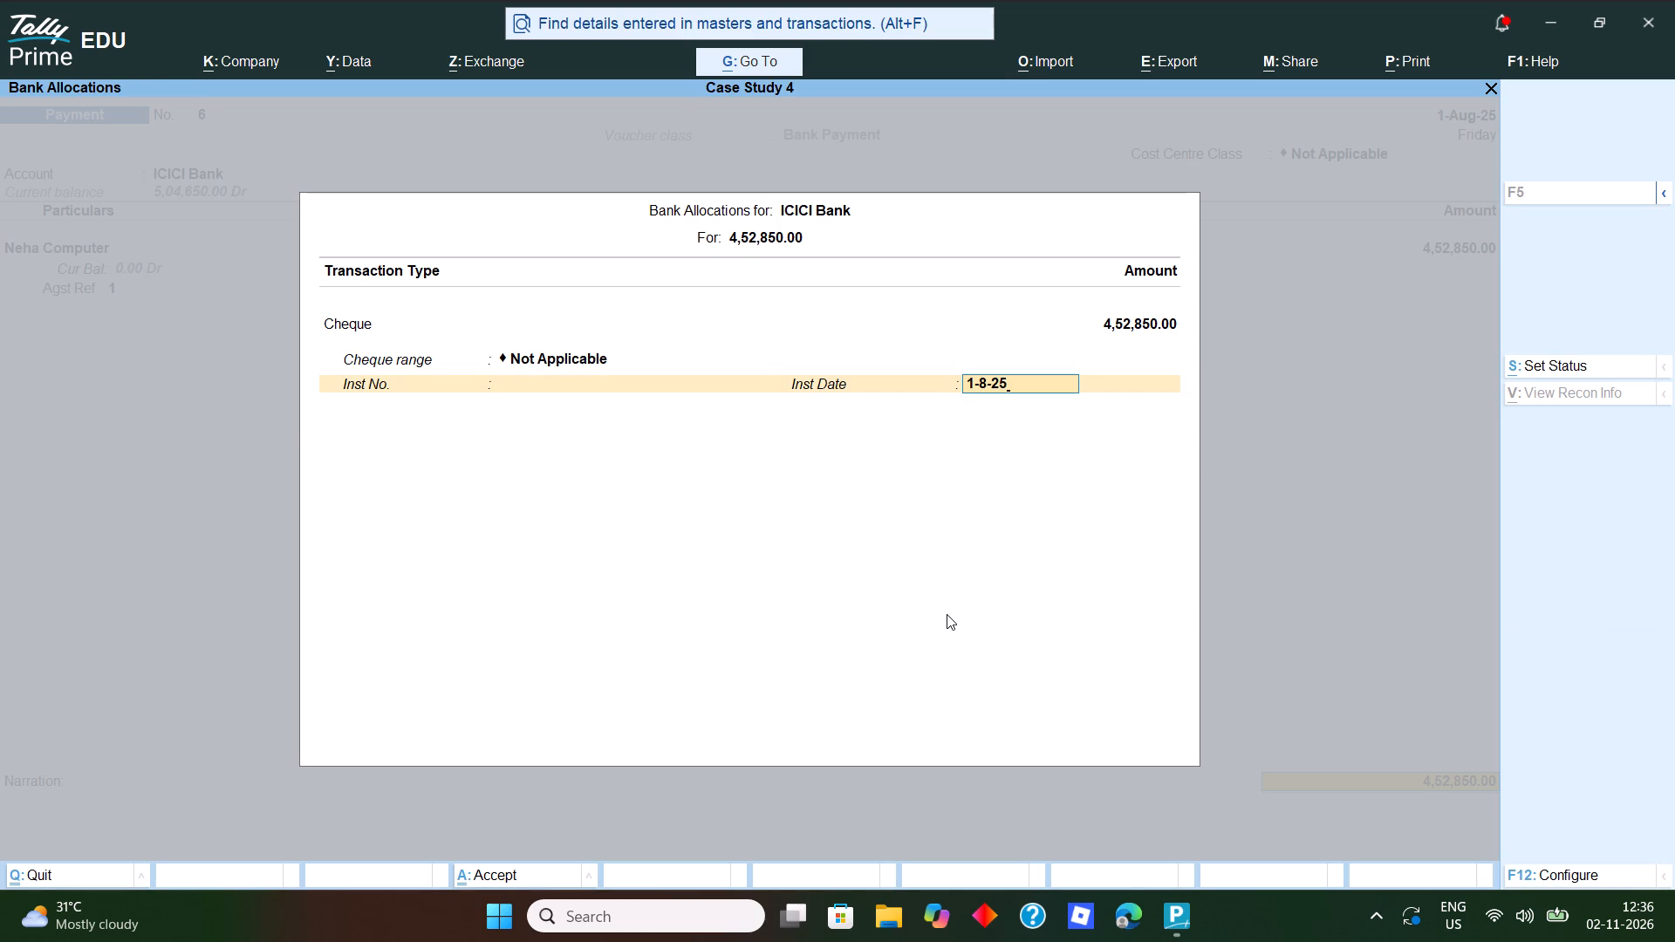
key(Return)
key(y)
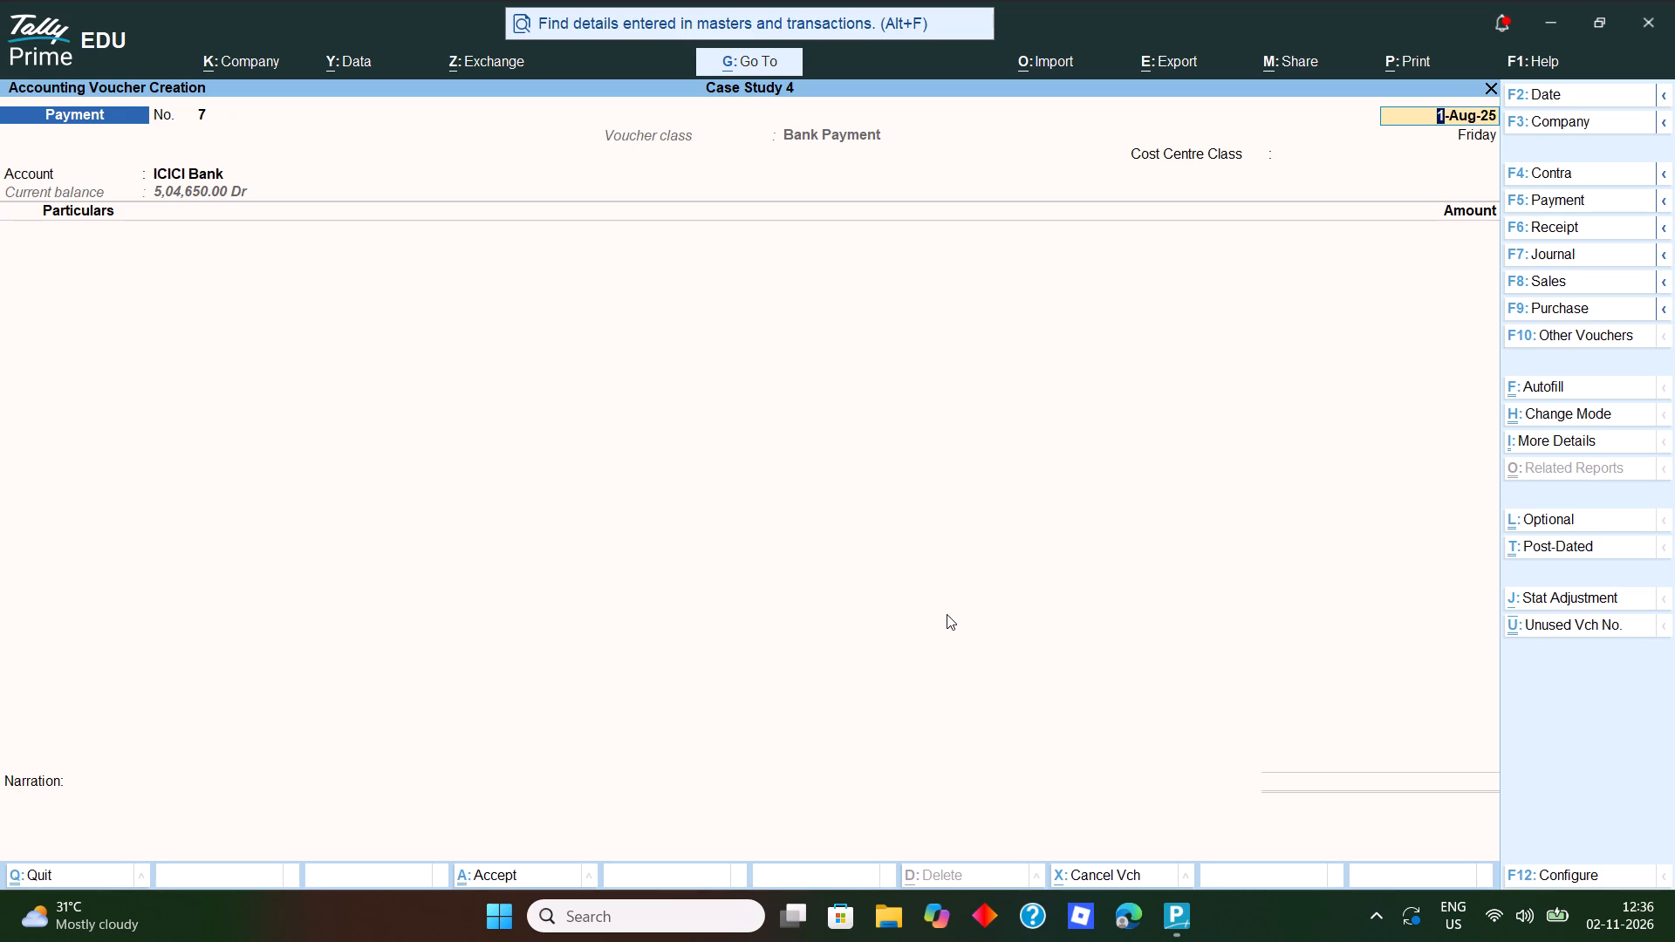
Enter a second ICICI Bank payment dated 1-Aug-25 to Vintron System for 5,00,000, adjusted against bill reference 2.
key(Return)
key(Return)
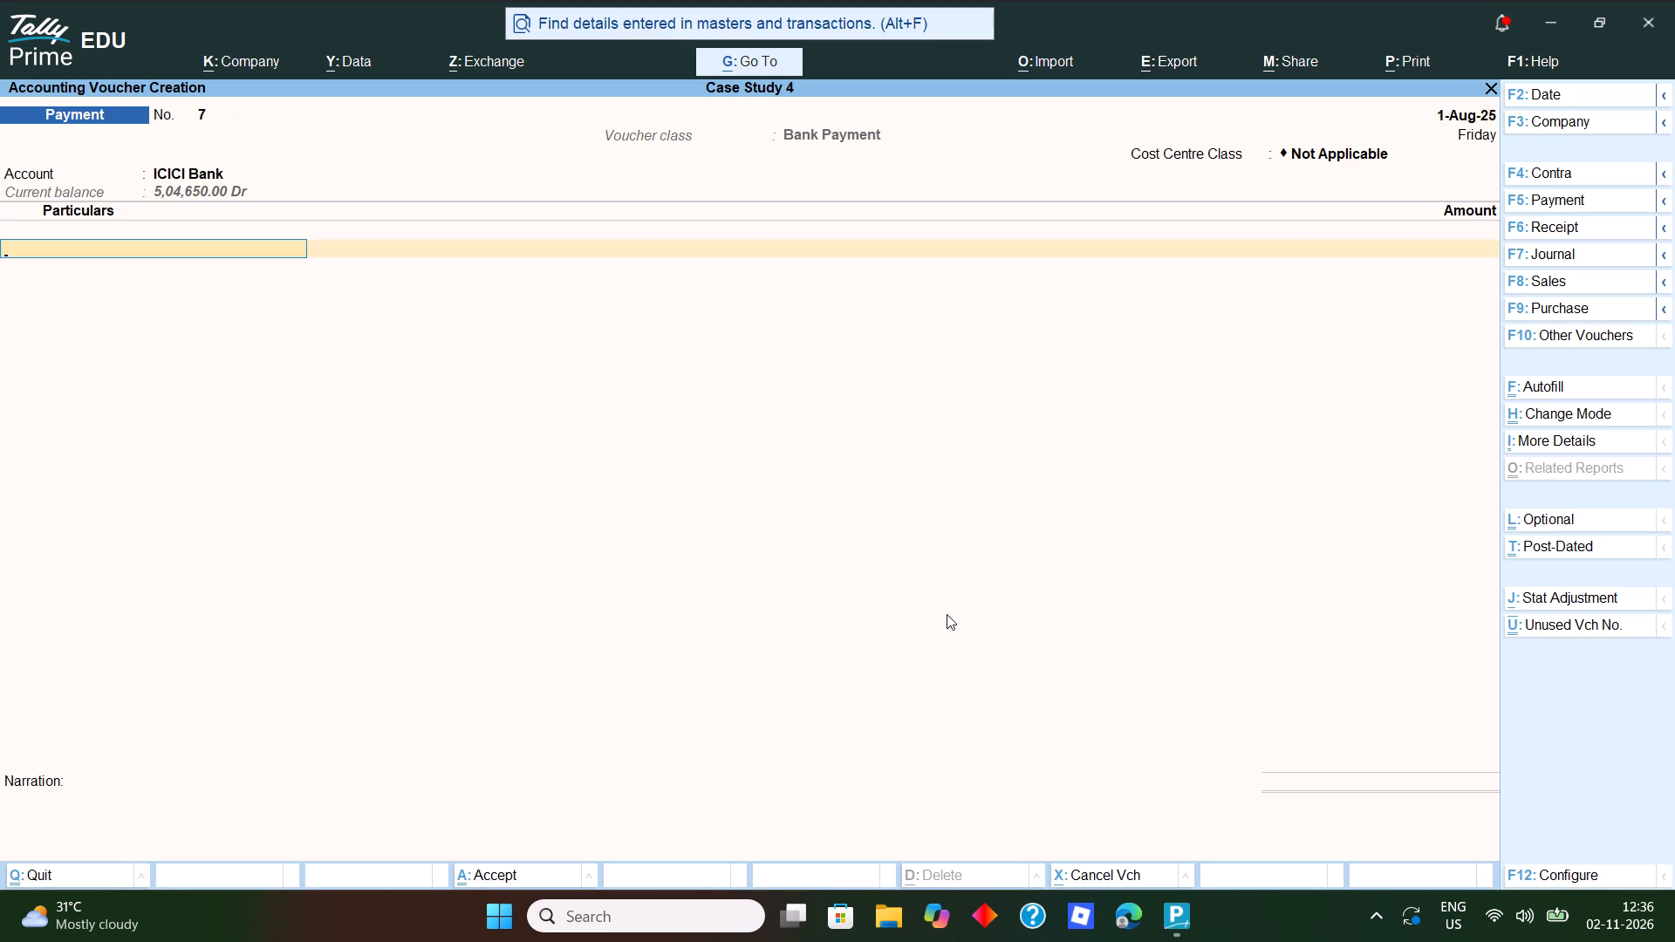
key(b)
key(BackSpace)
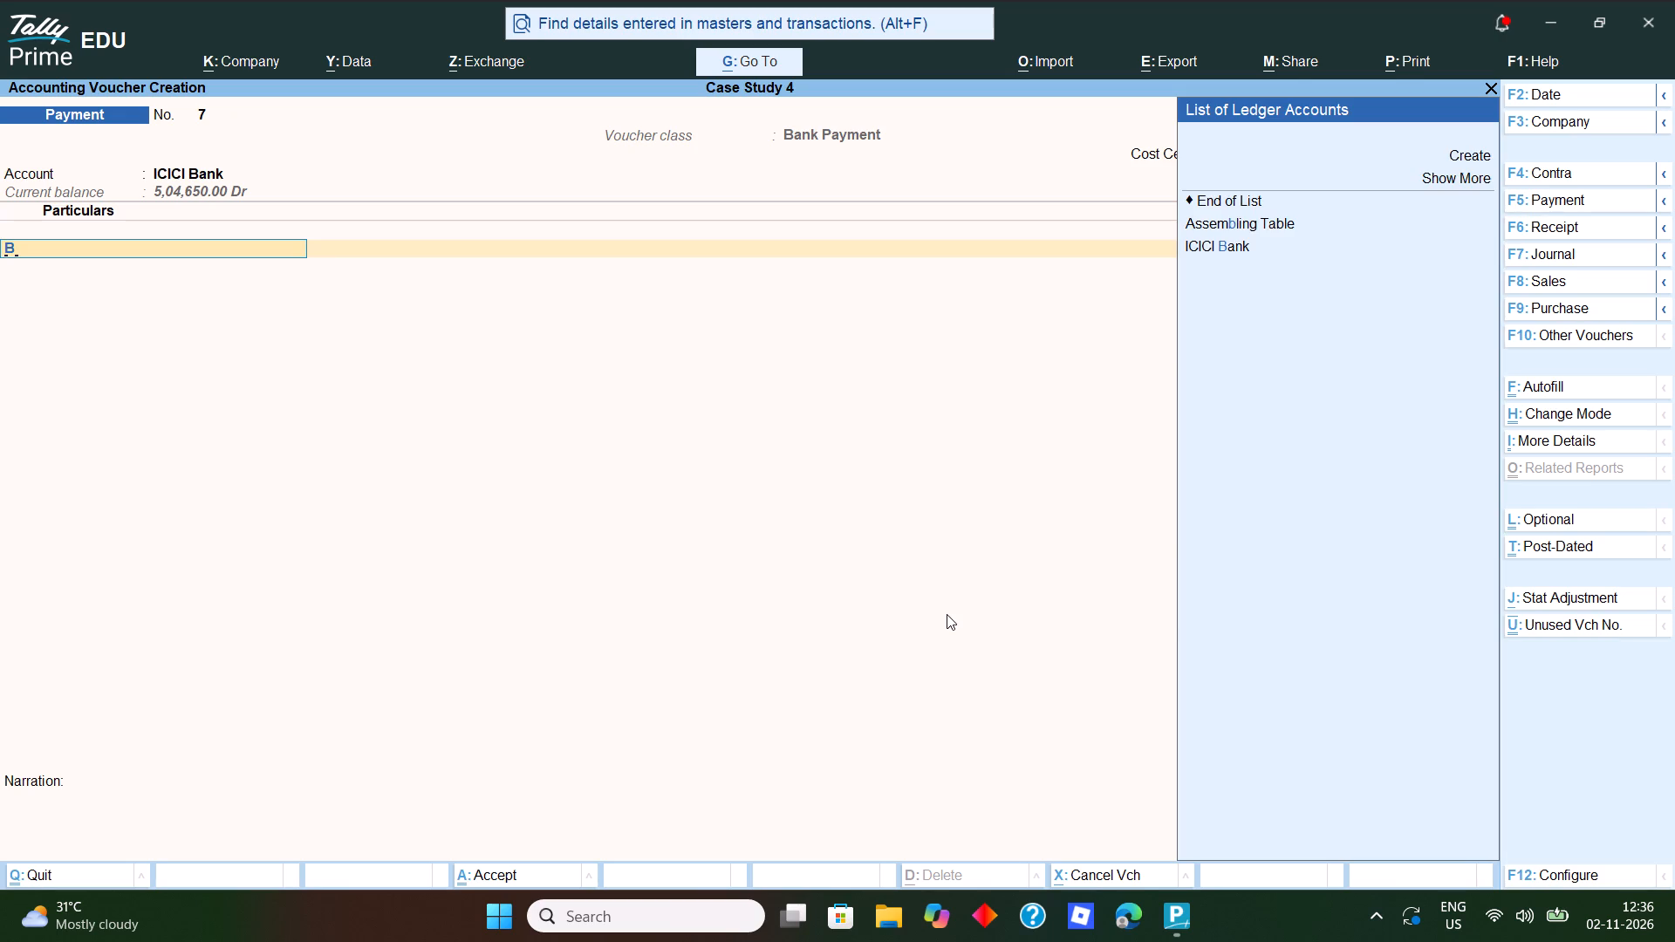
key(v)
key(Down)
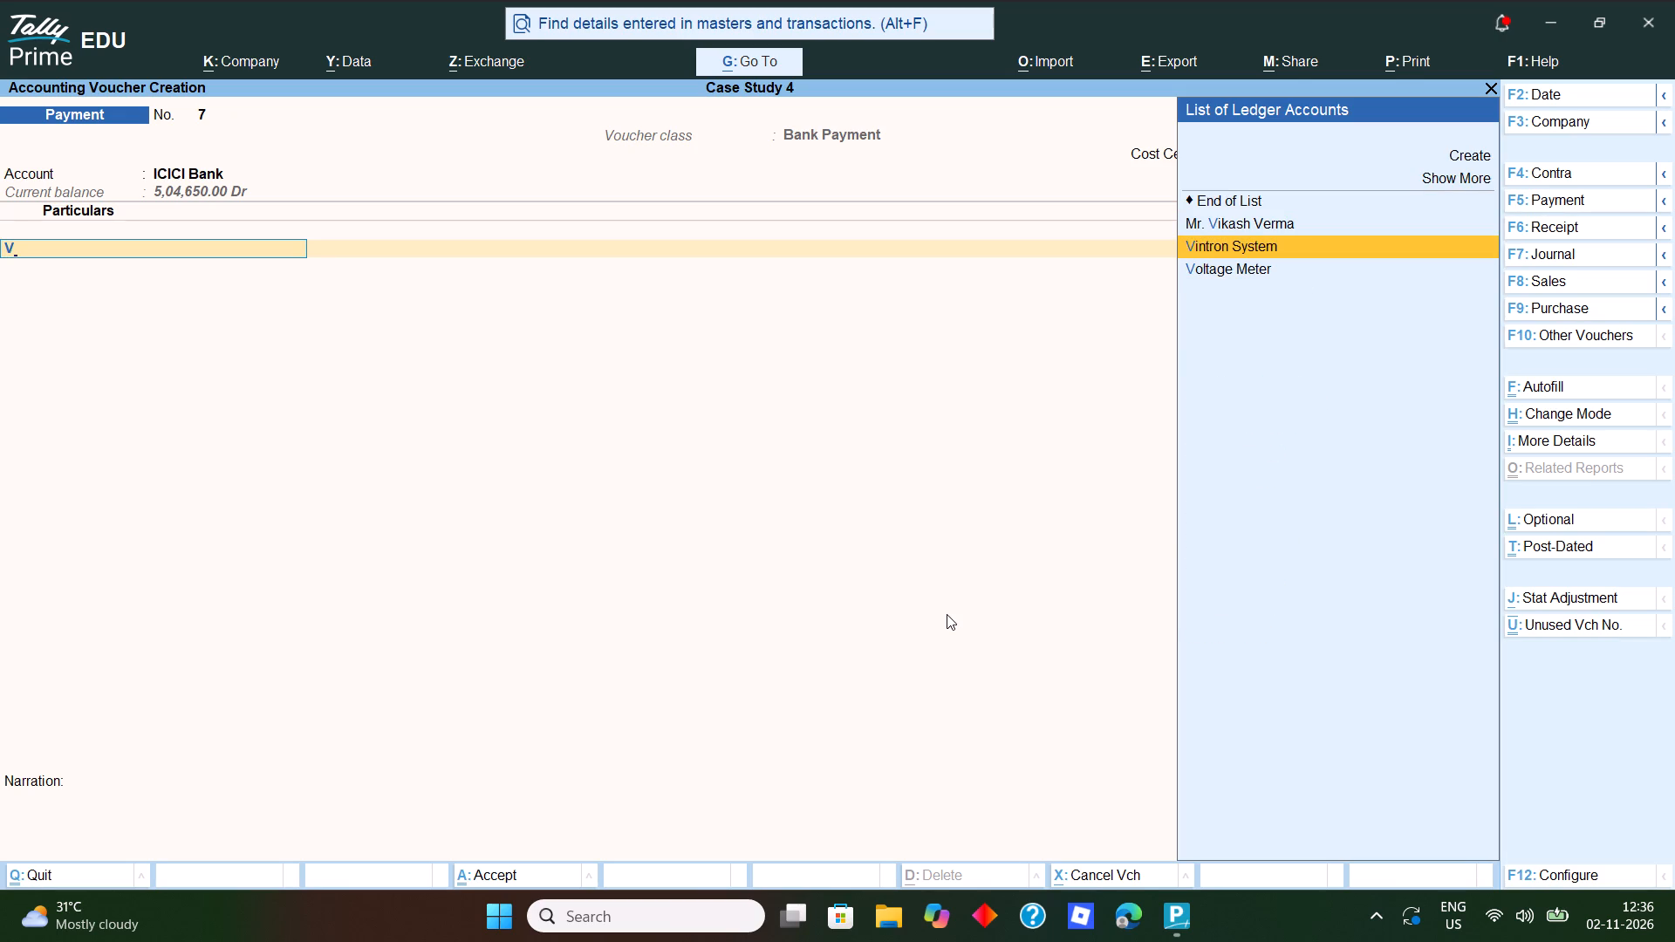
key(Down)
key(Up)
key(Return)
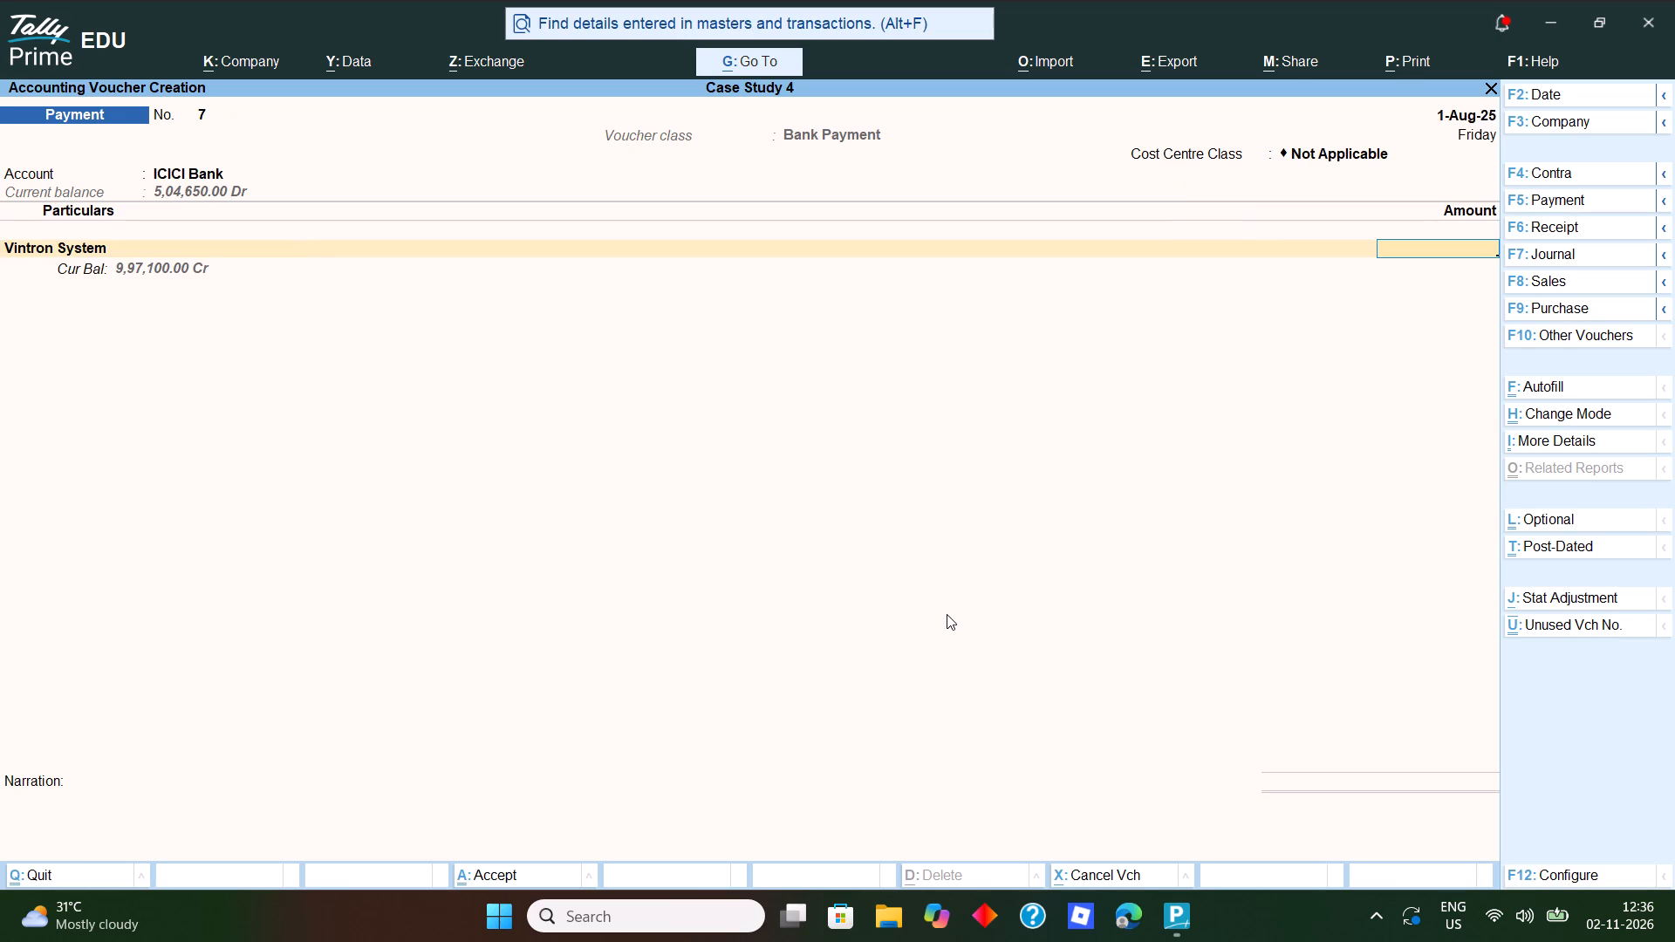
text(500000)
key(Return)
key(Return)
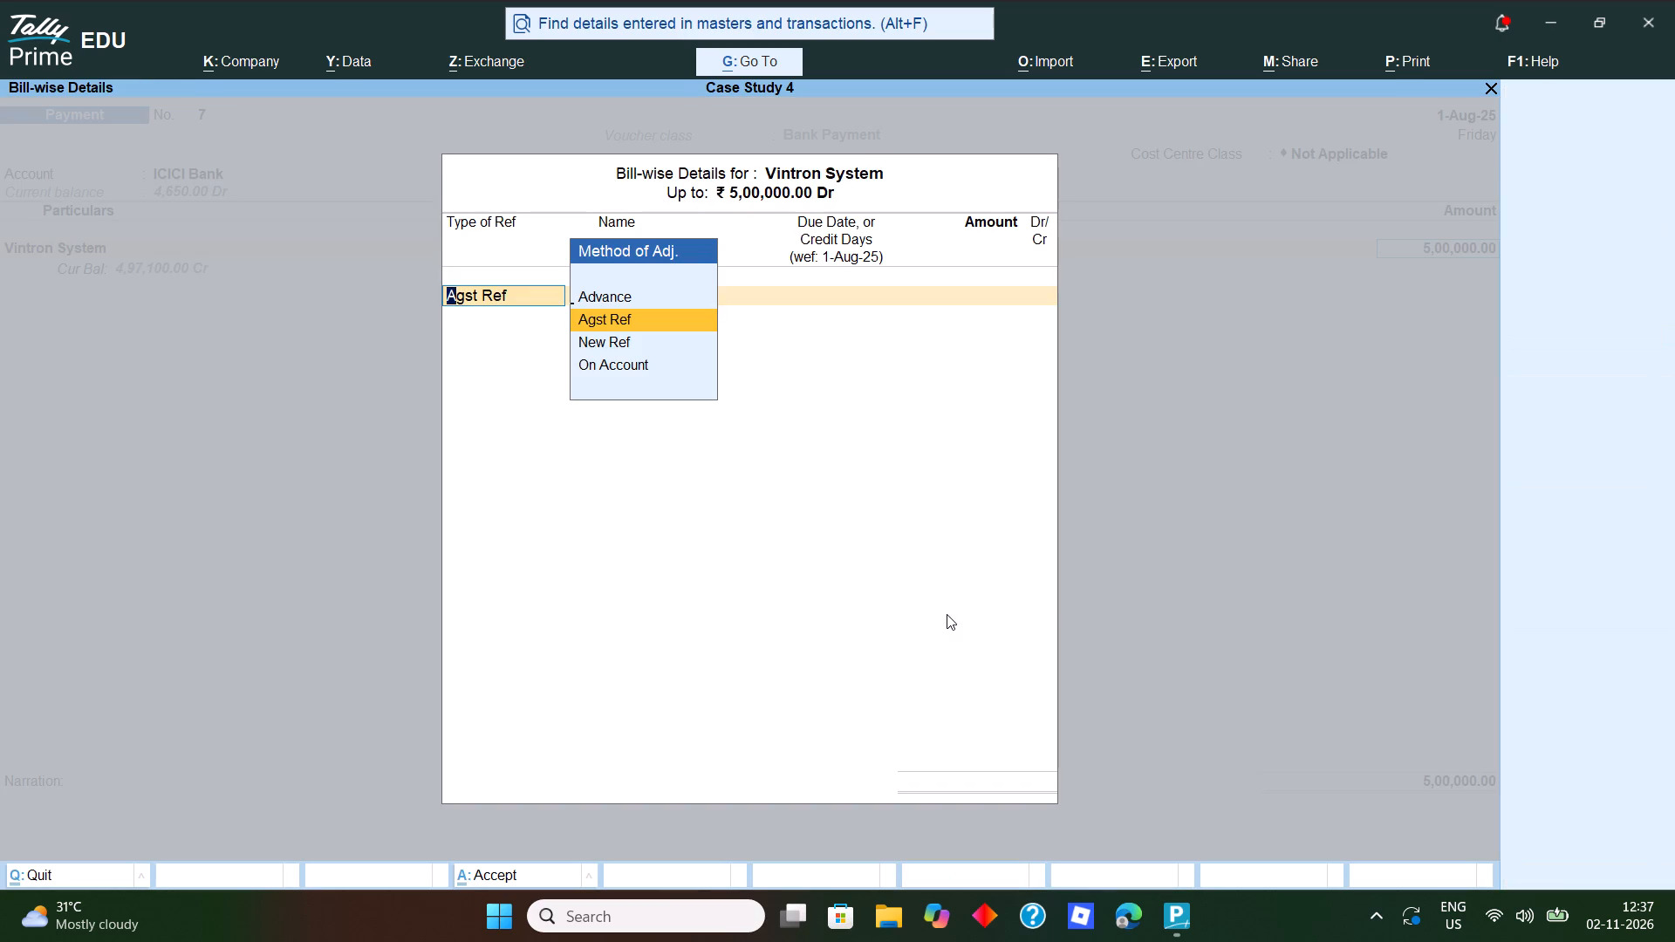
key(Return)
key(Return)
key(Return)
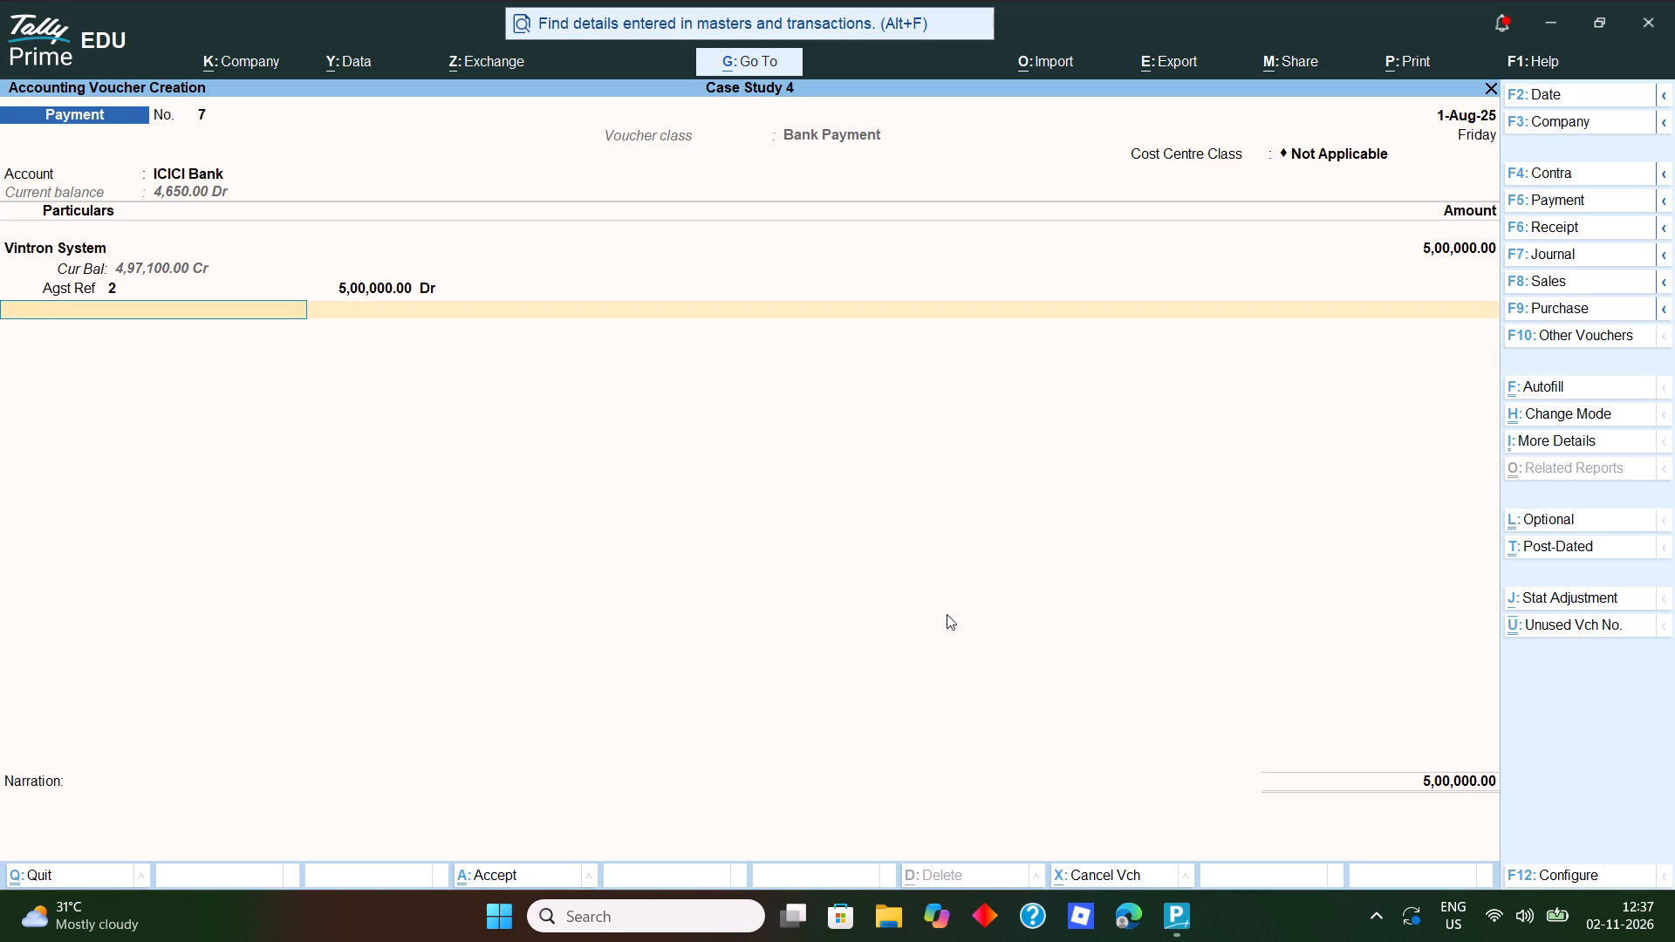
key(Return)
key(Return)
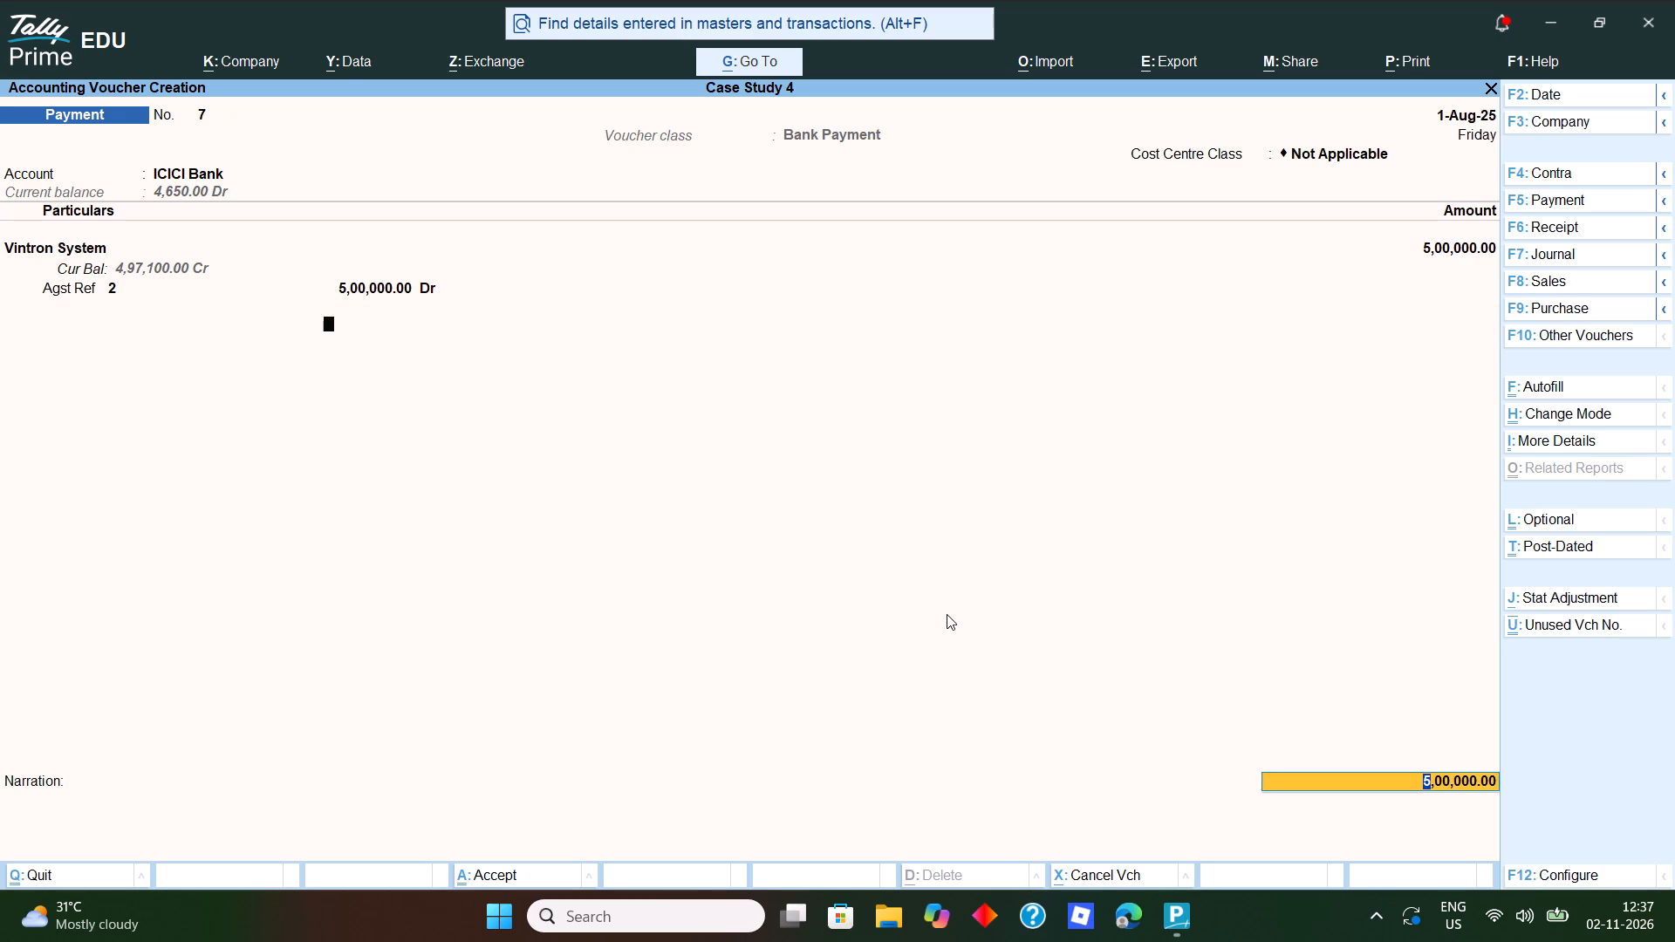
Allocate the Vintron System payment as a bank transaction with instrument date 1-8-25 and save the voucher without narration.
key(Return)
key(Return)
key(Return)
text(1-8-25)
key(Return)
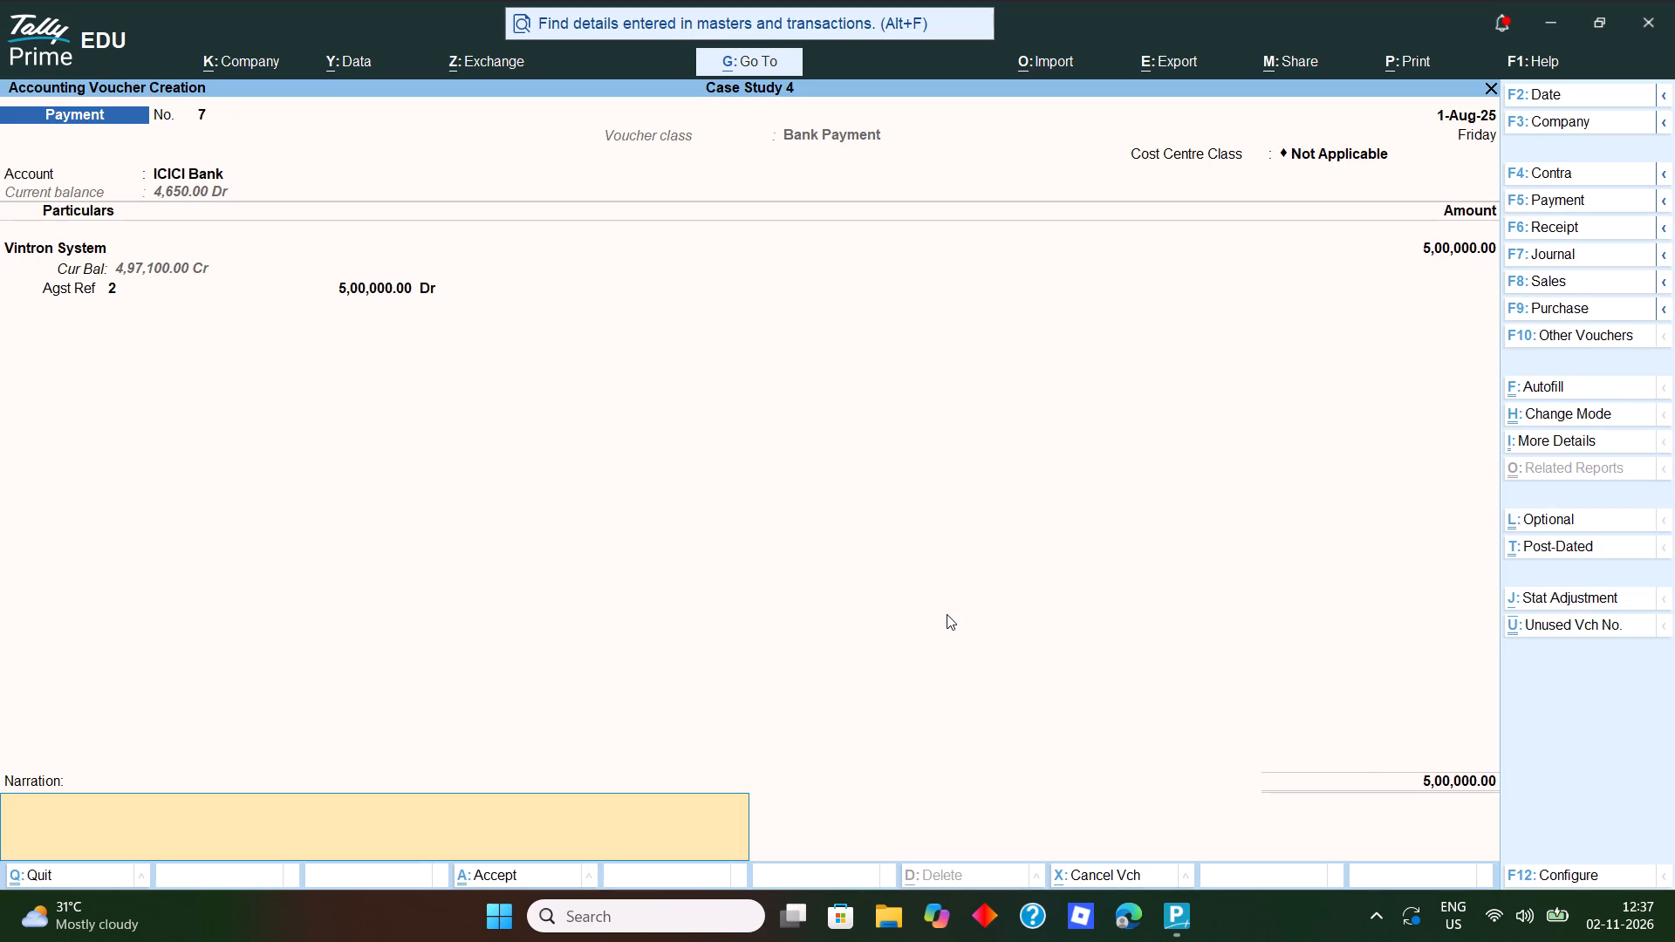
key(Return)
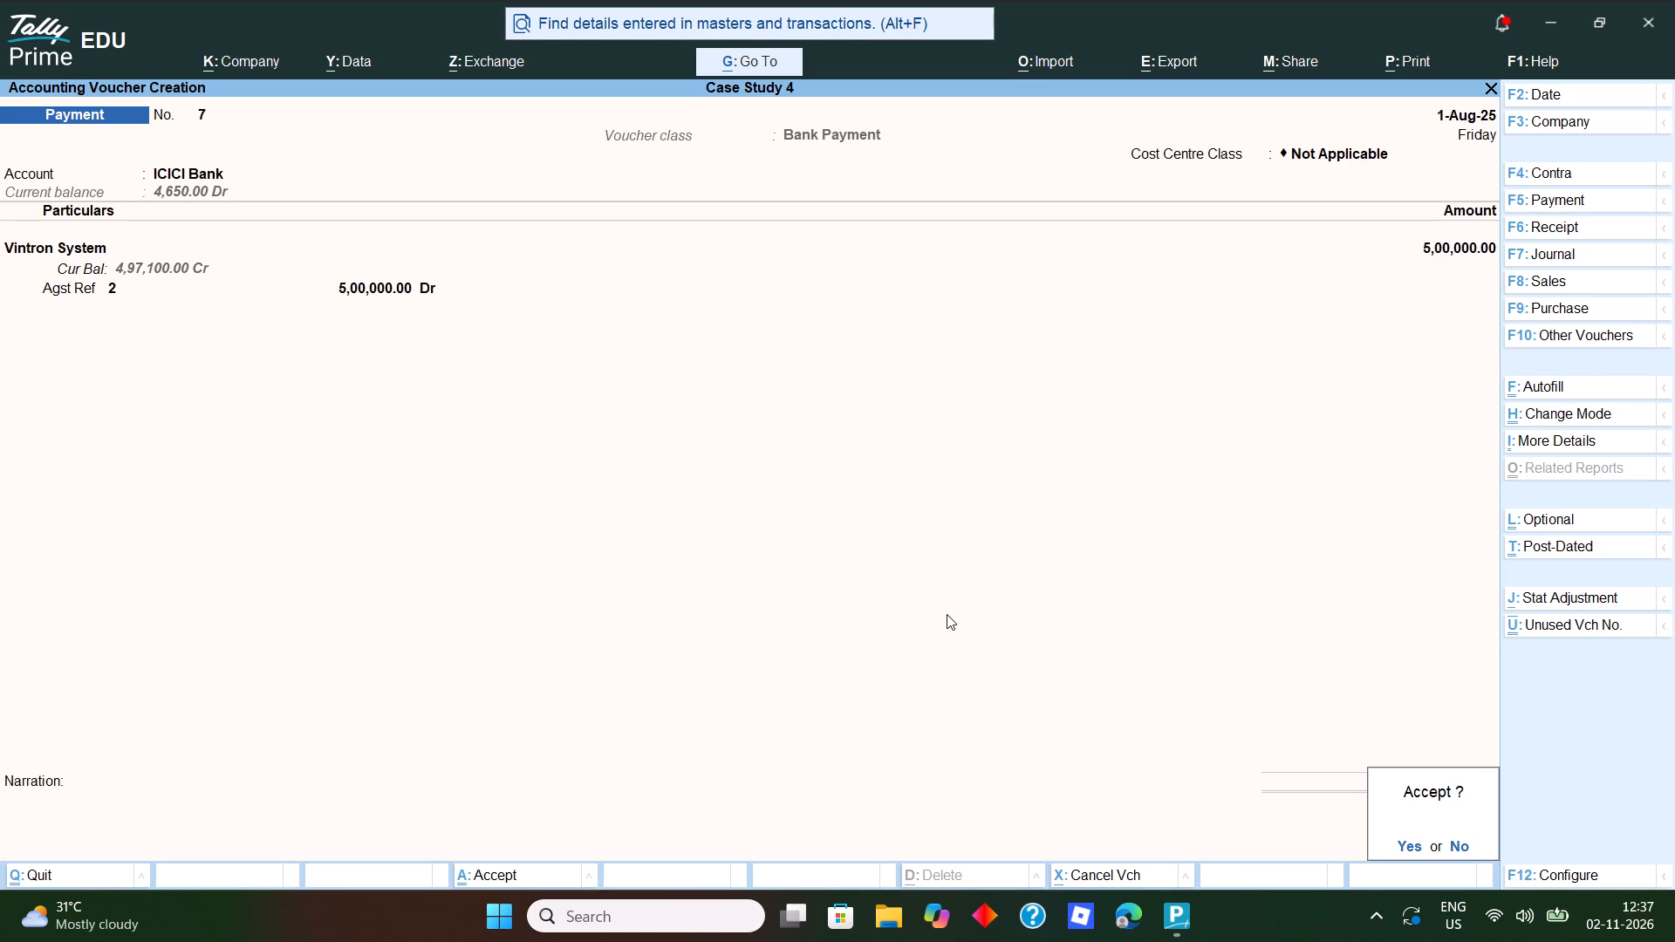
key(y)
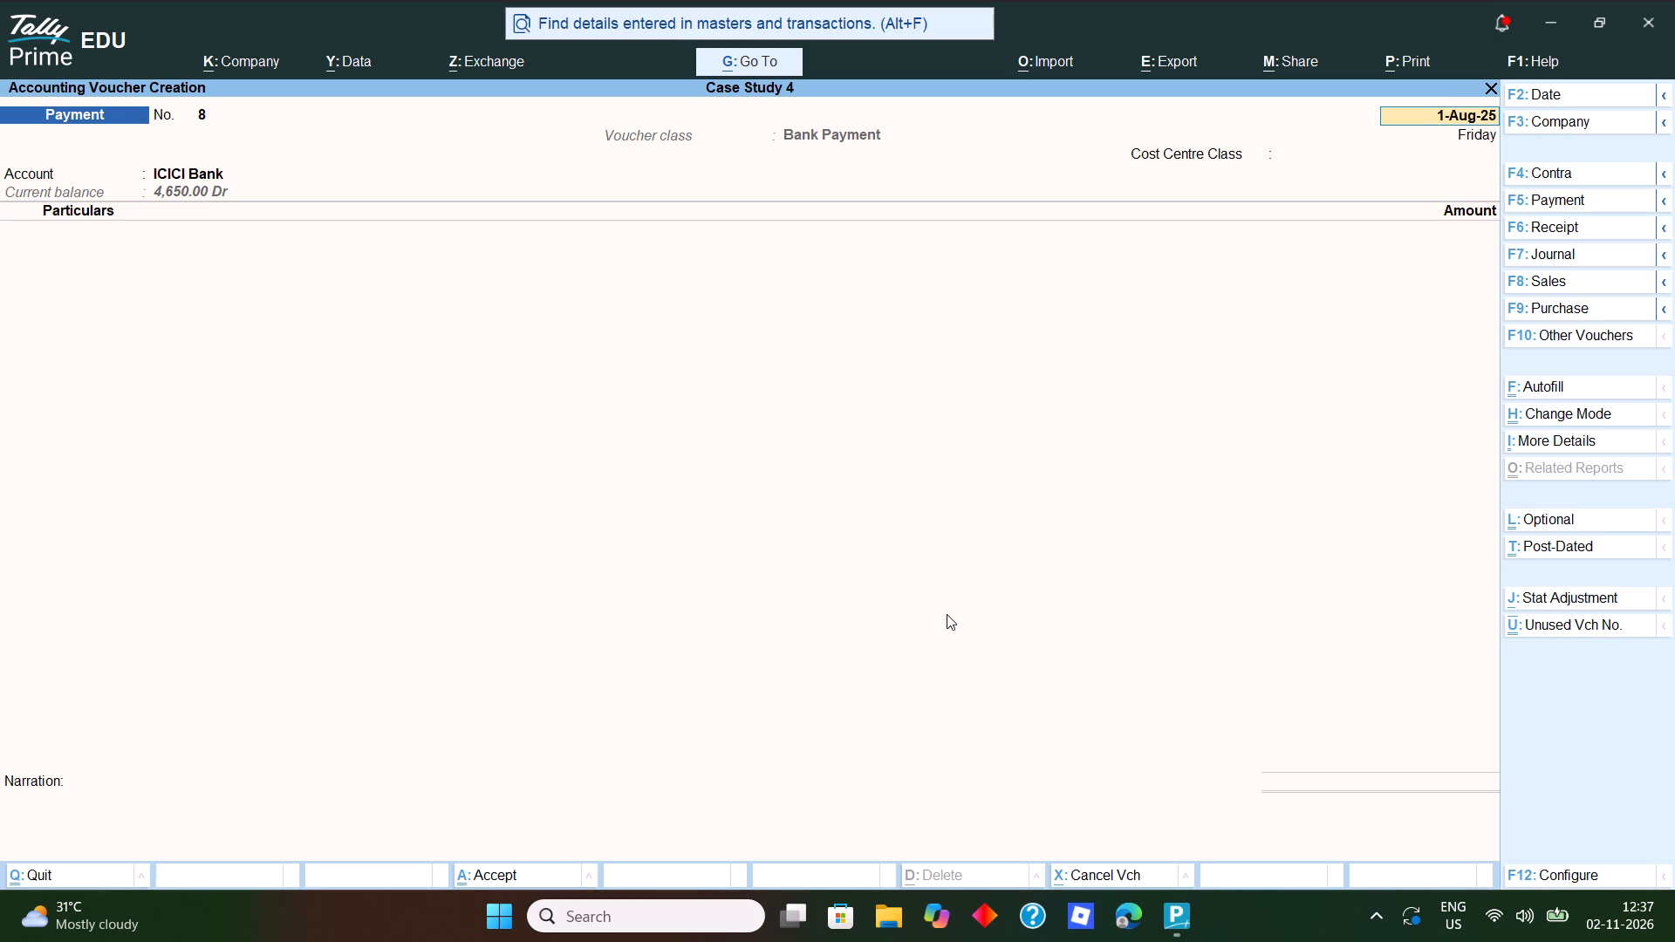
Leave voucher creation and quit TallyPrime.
key(Escape)
key(Escape)
key(Escape)
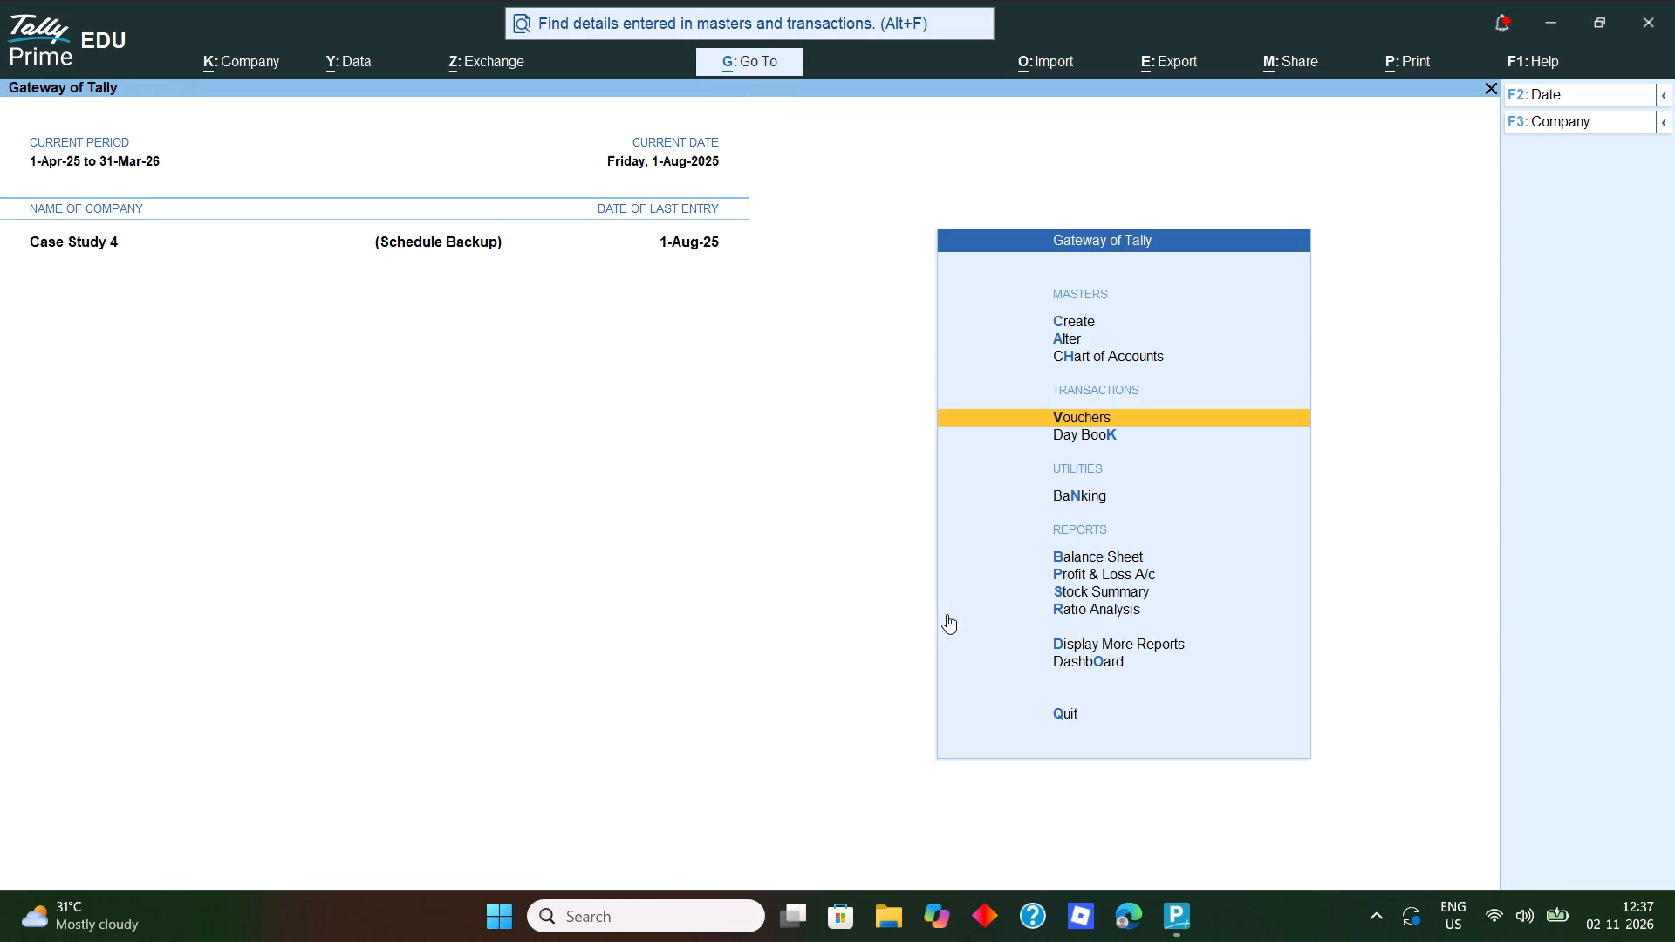
key(Escape)
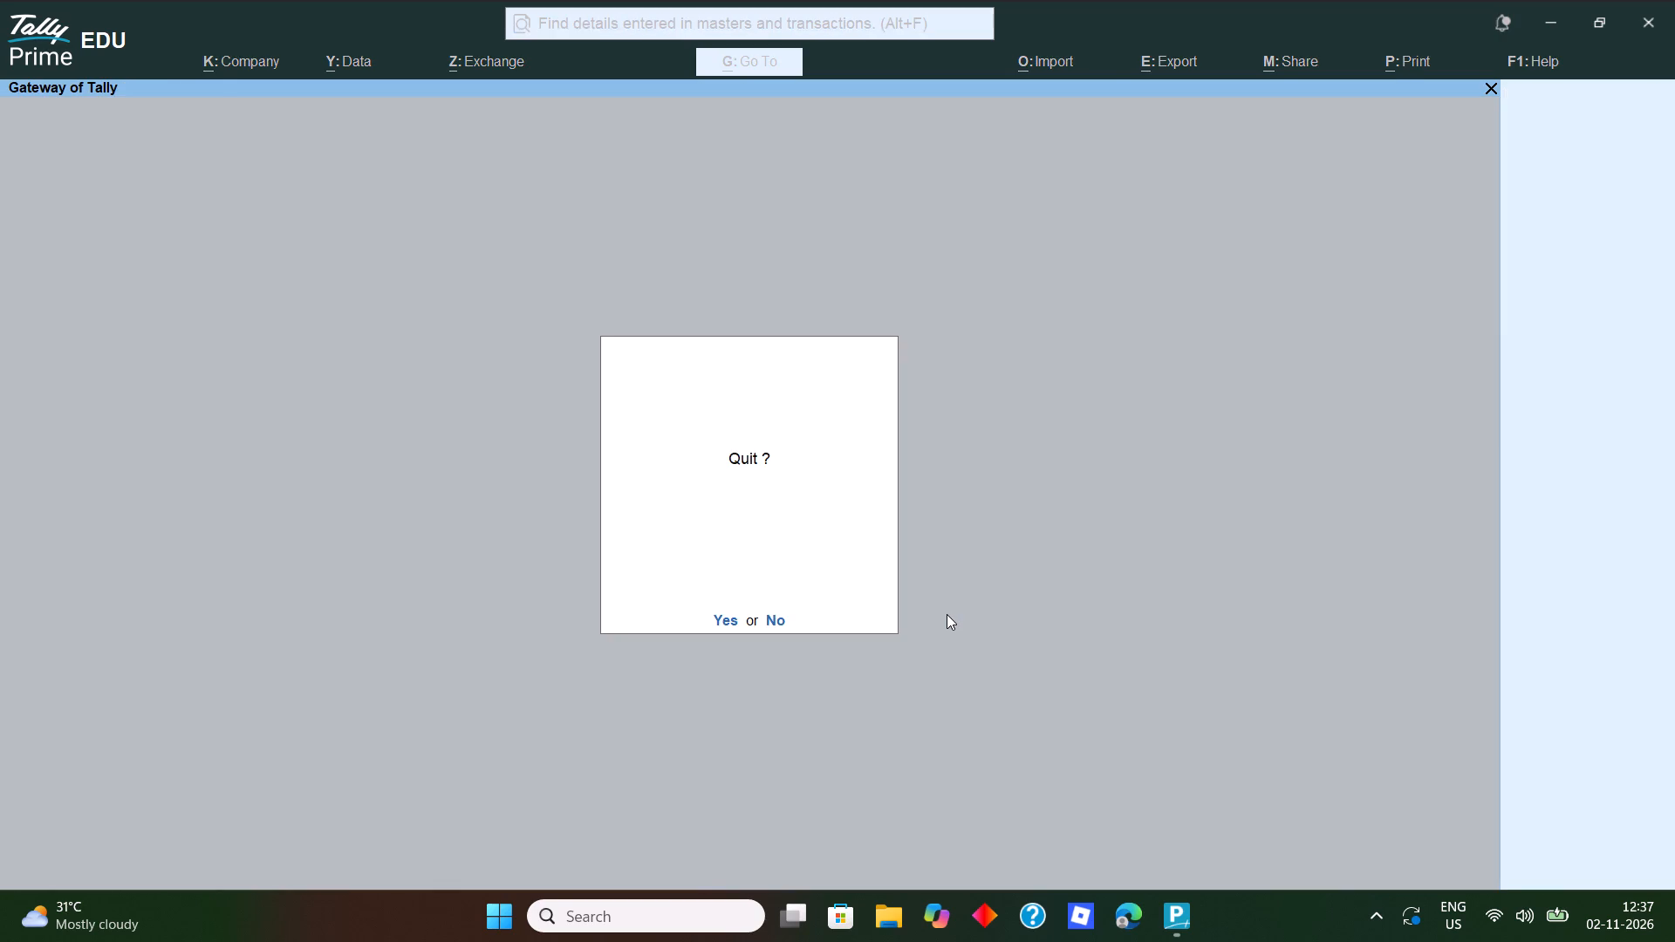
key(y)
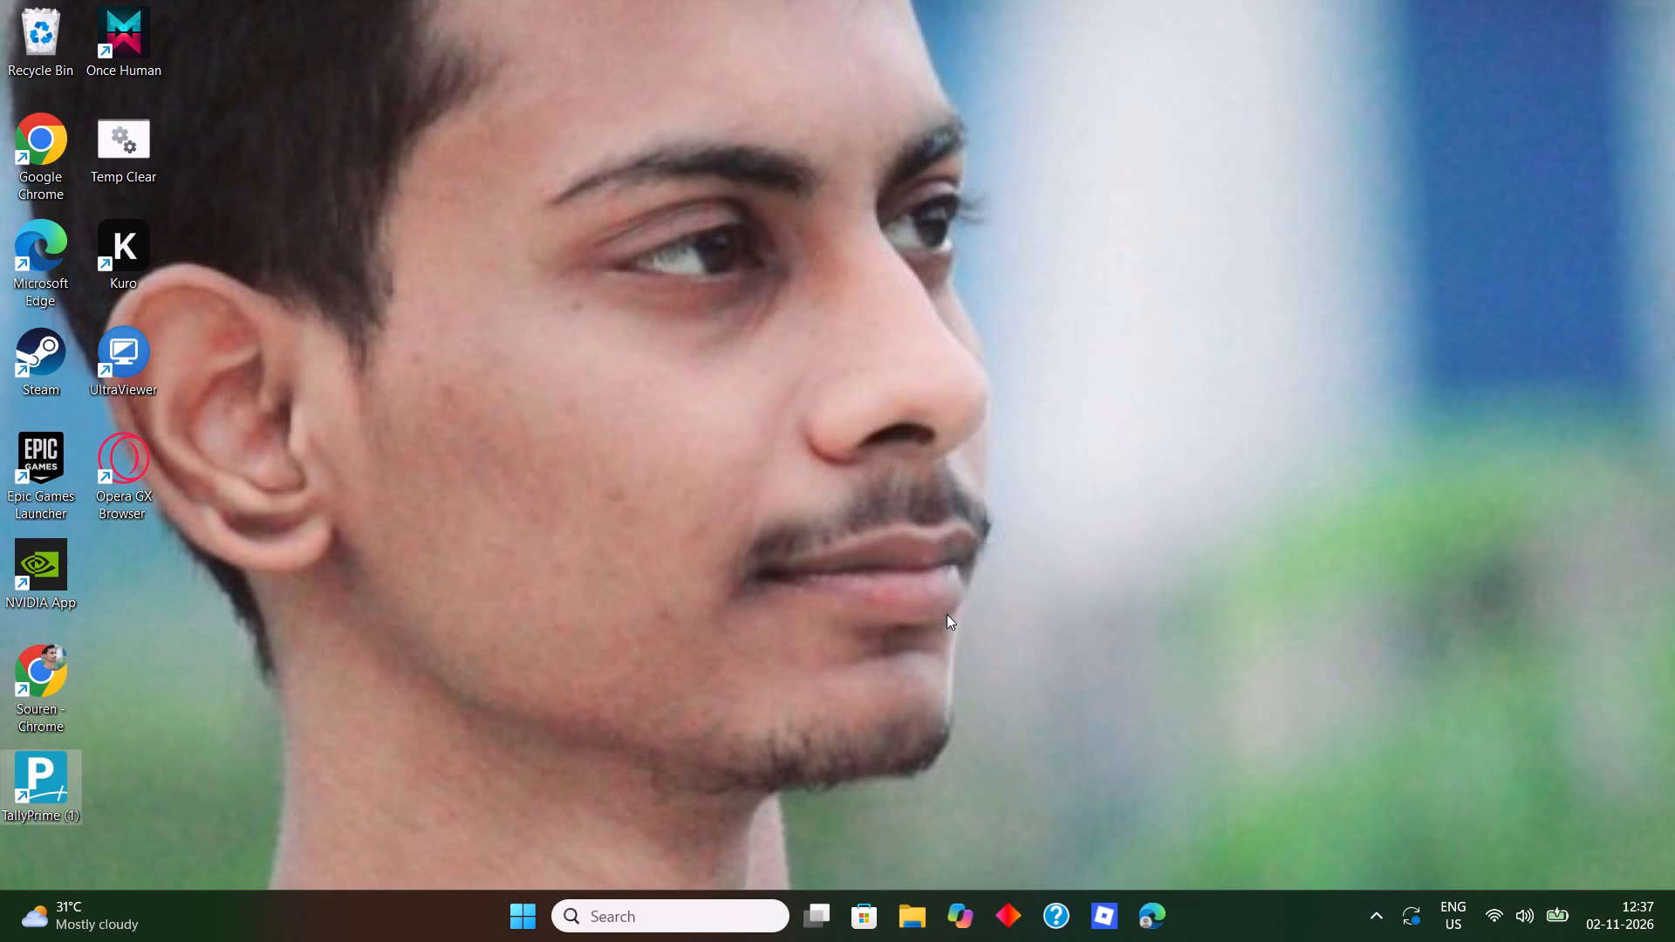
Open the Kuro application from the desktop.
click(1365, 921)
click(1365, 921)
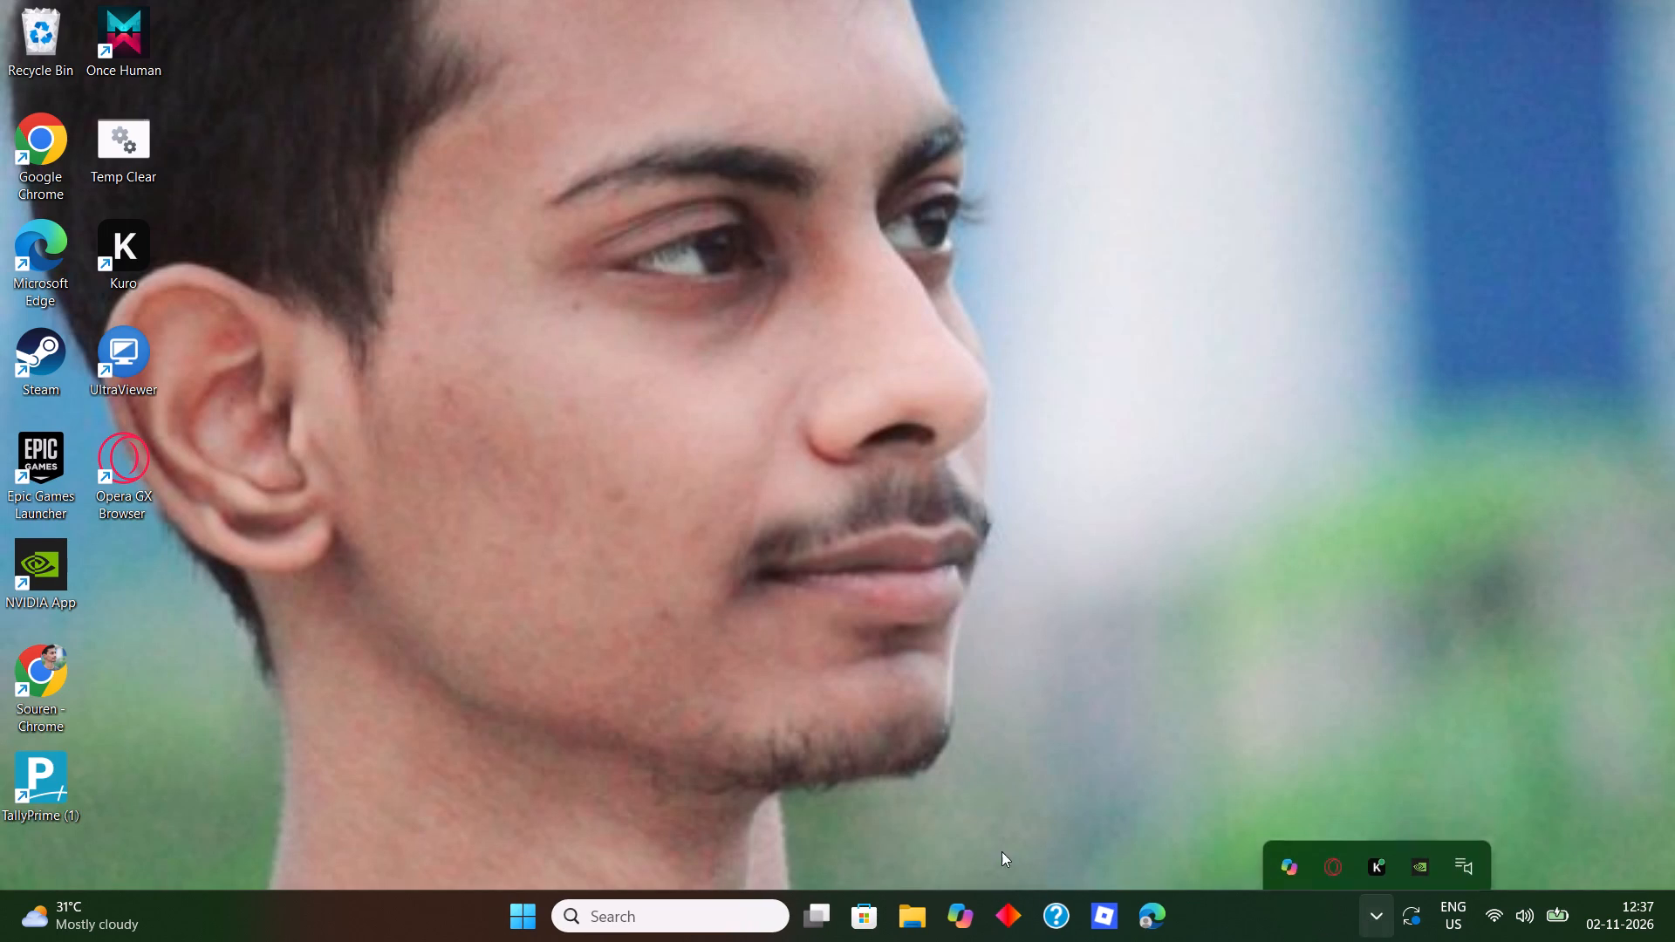
double_click(122, 261)
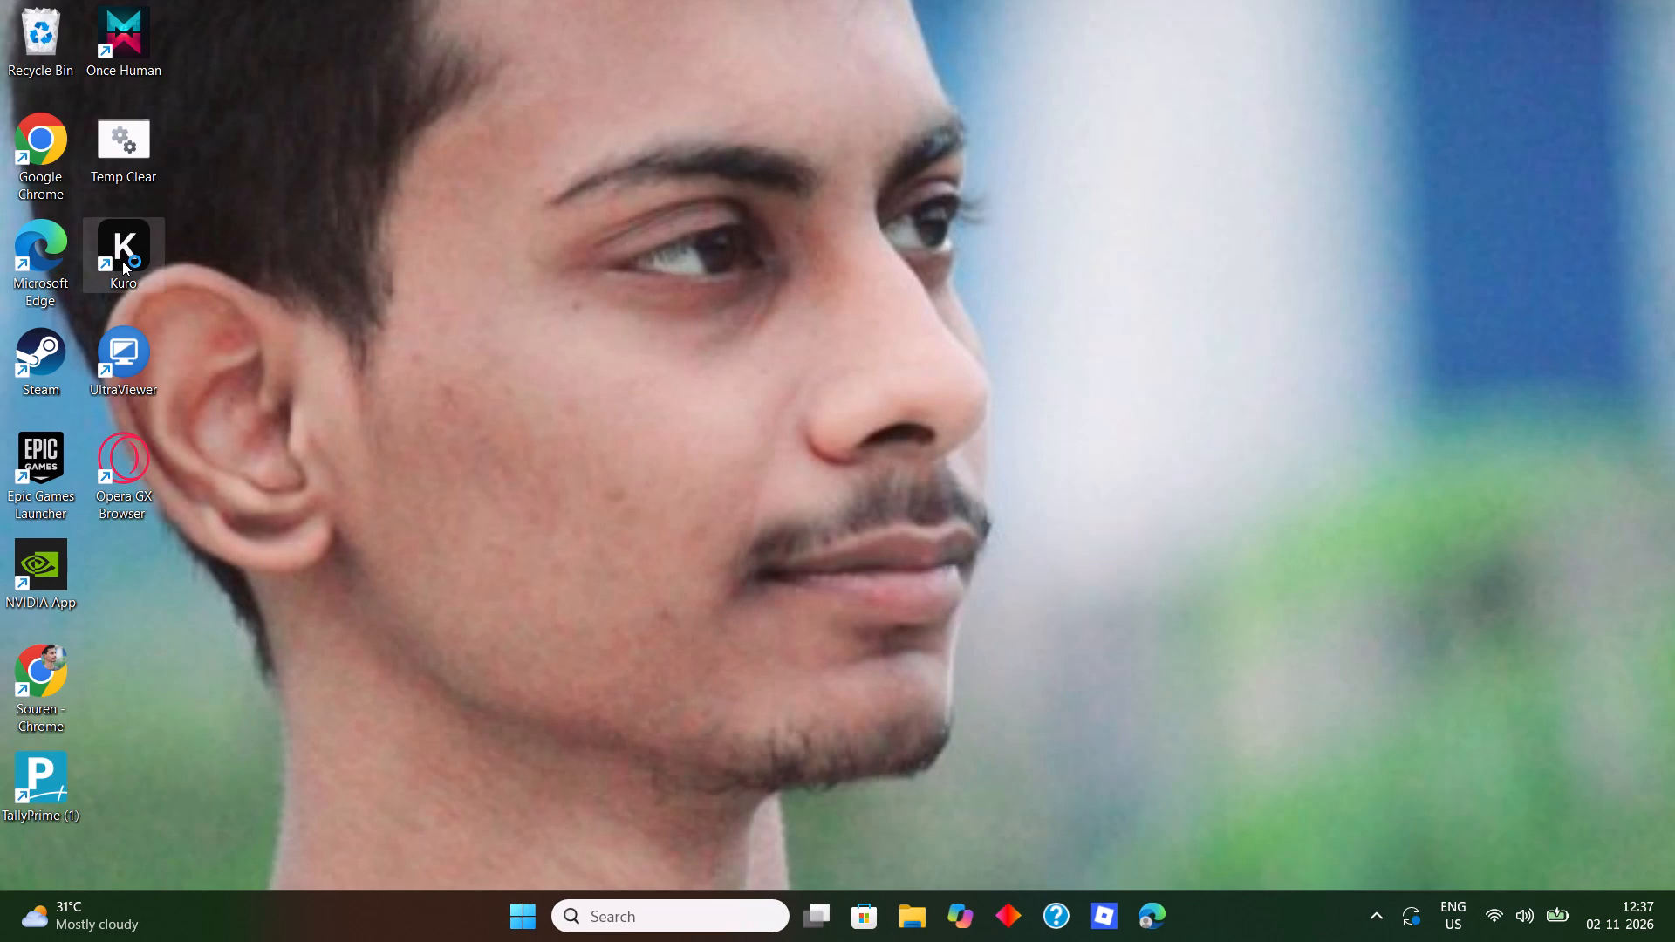